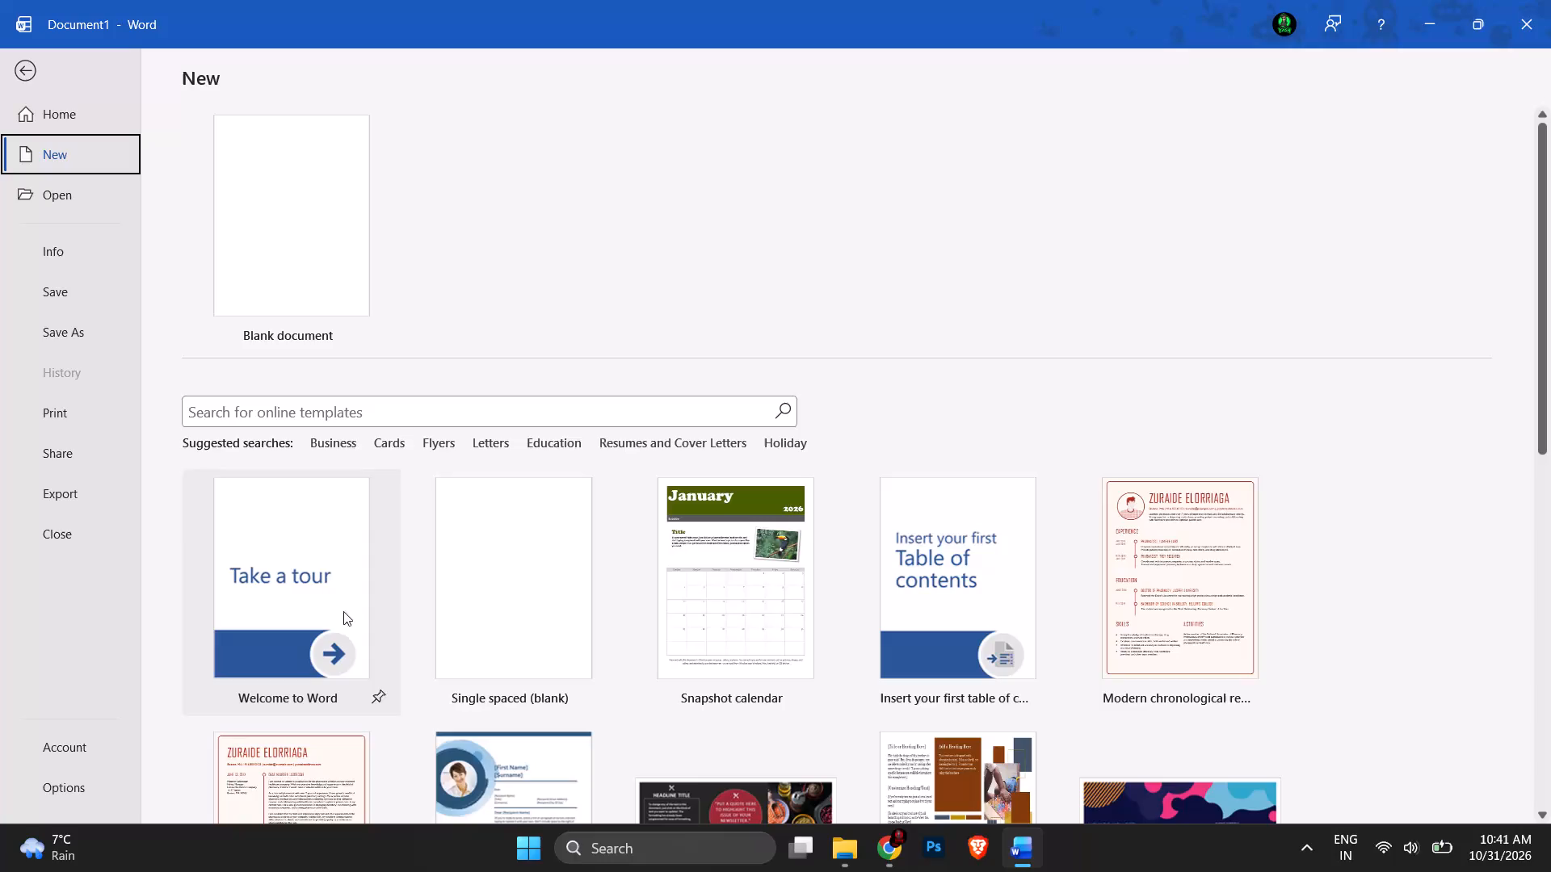
Create a new blank document and dismiss the notification bar above the page.
left_click(292, 418)
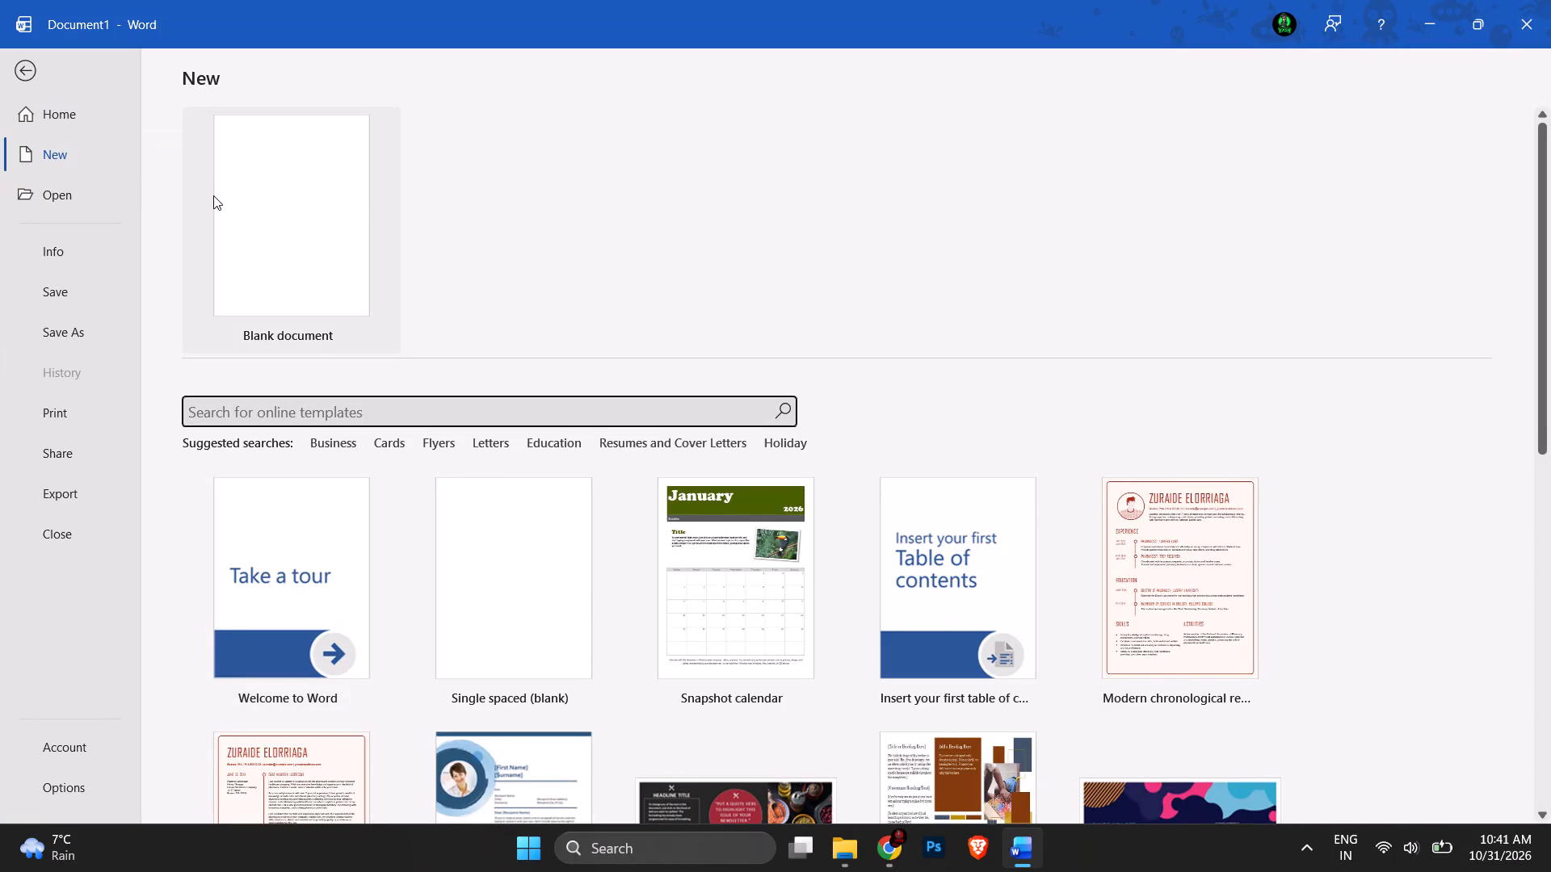
left_click(213, 195)
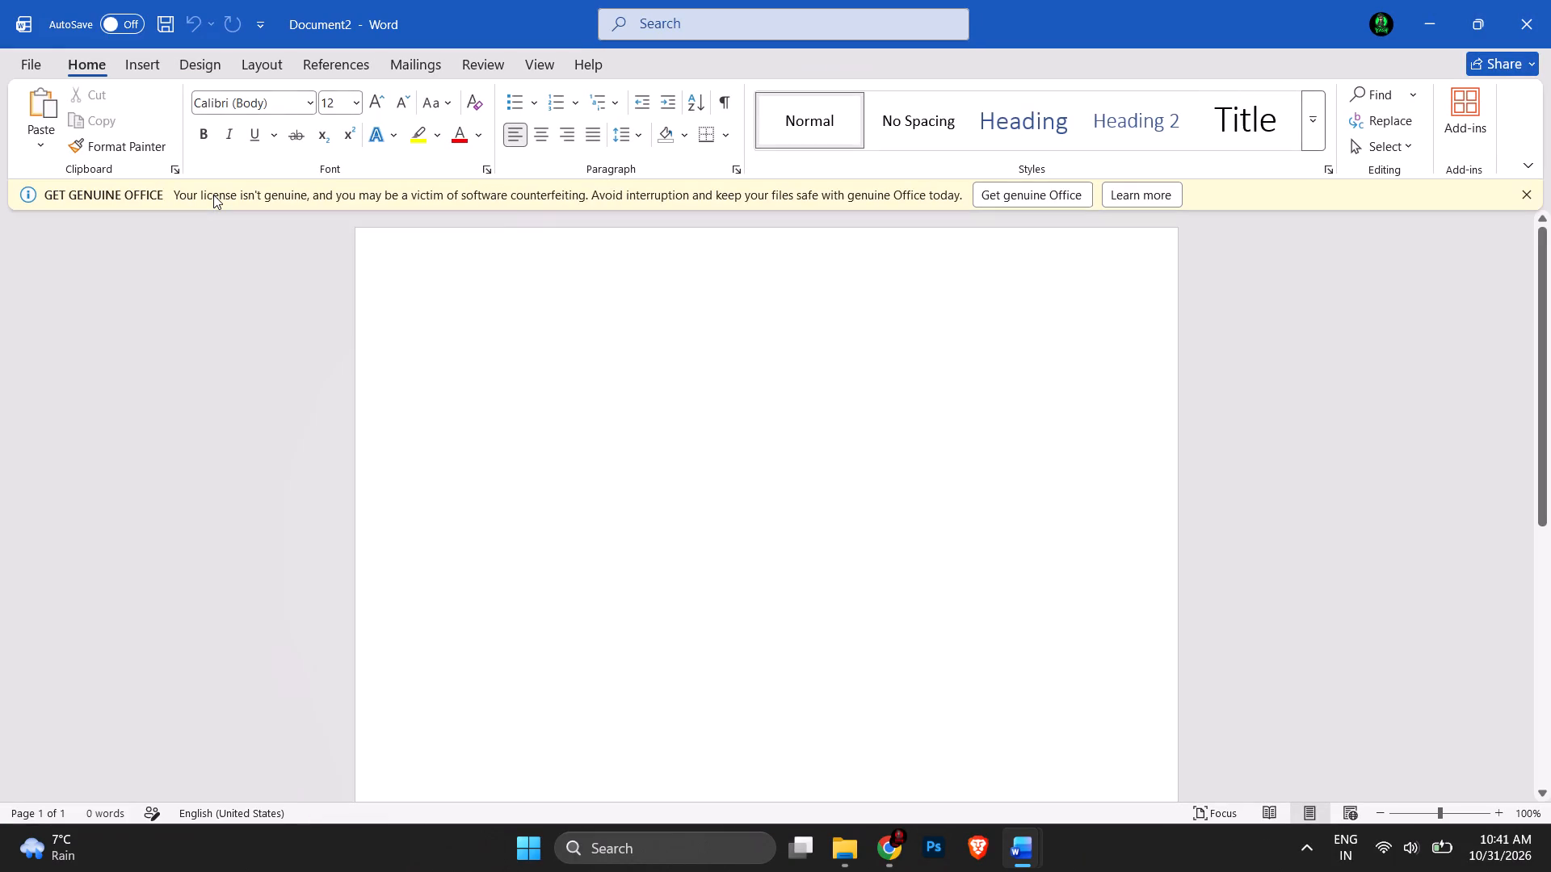
left_click(1530, 199)
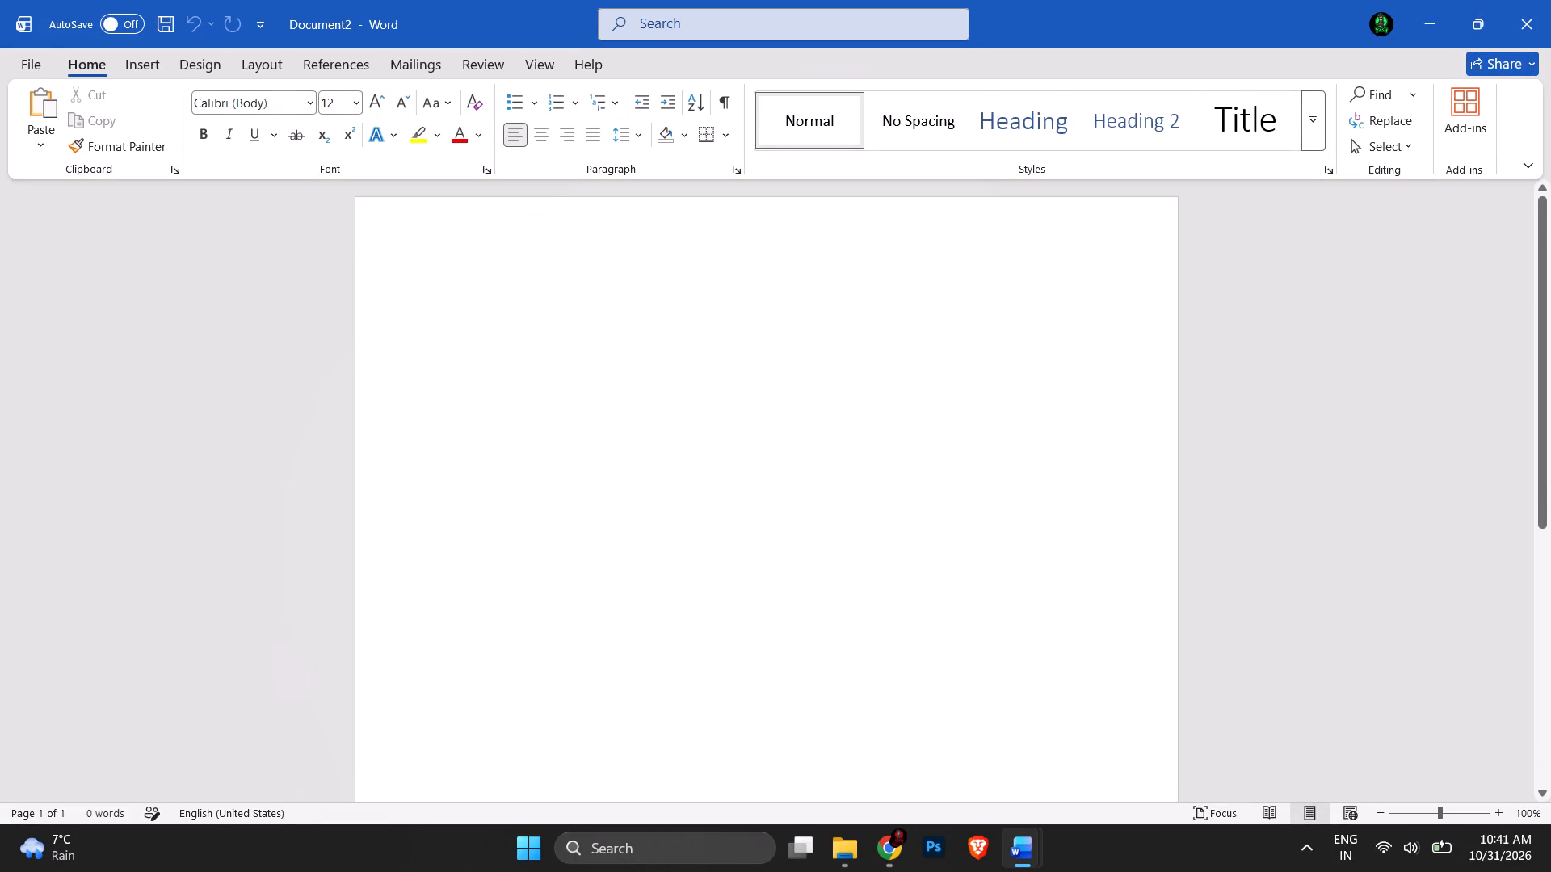
Enter the heading text "DAYA ENTERPRISES" in capitals on the first line of the page.
key("shift+d")
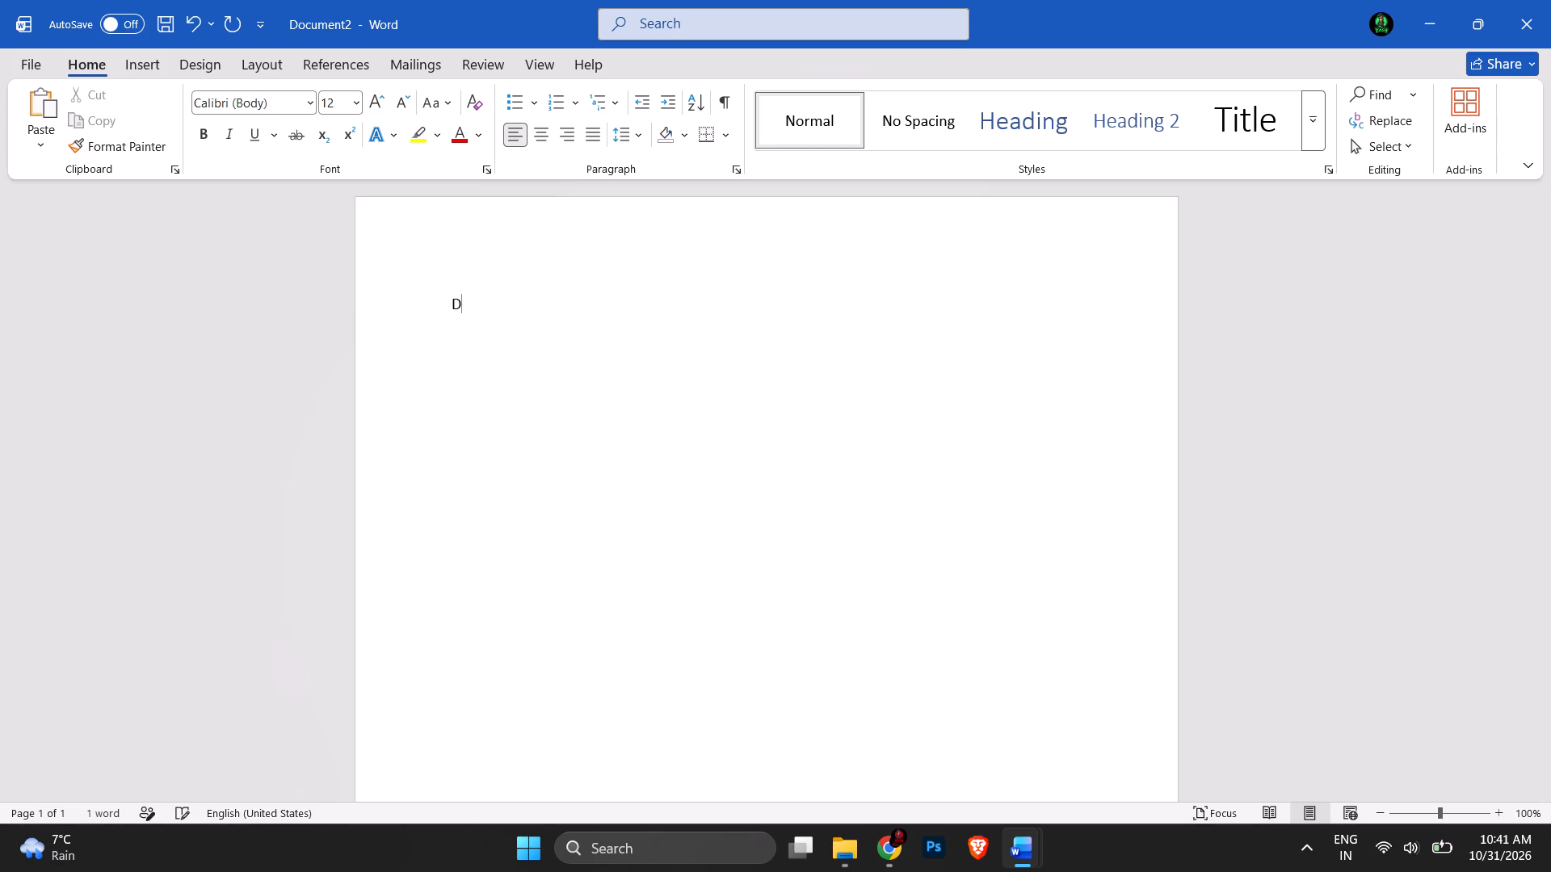
key("BackSpace")
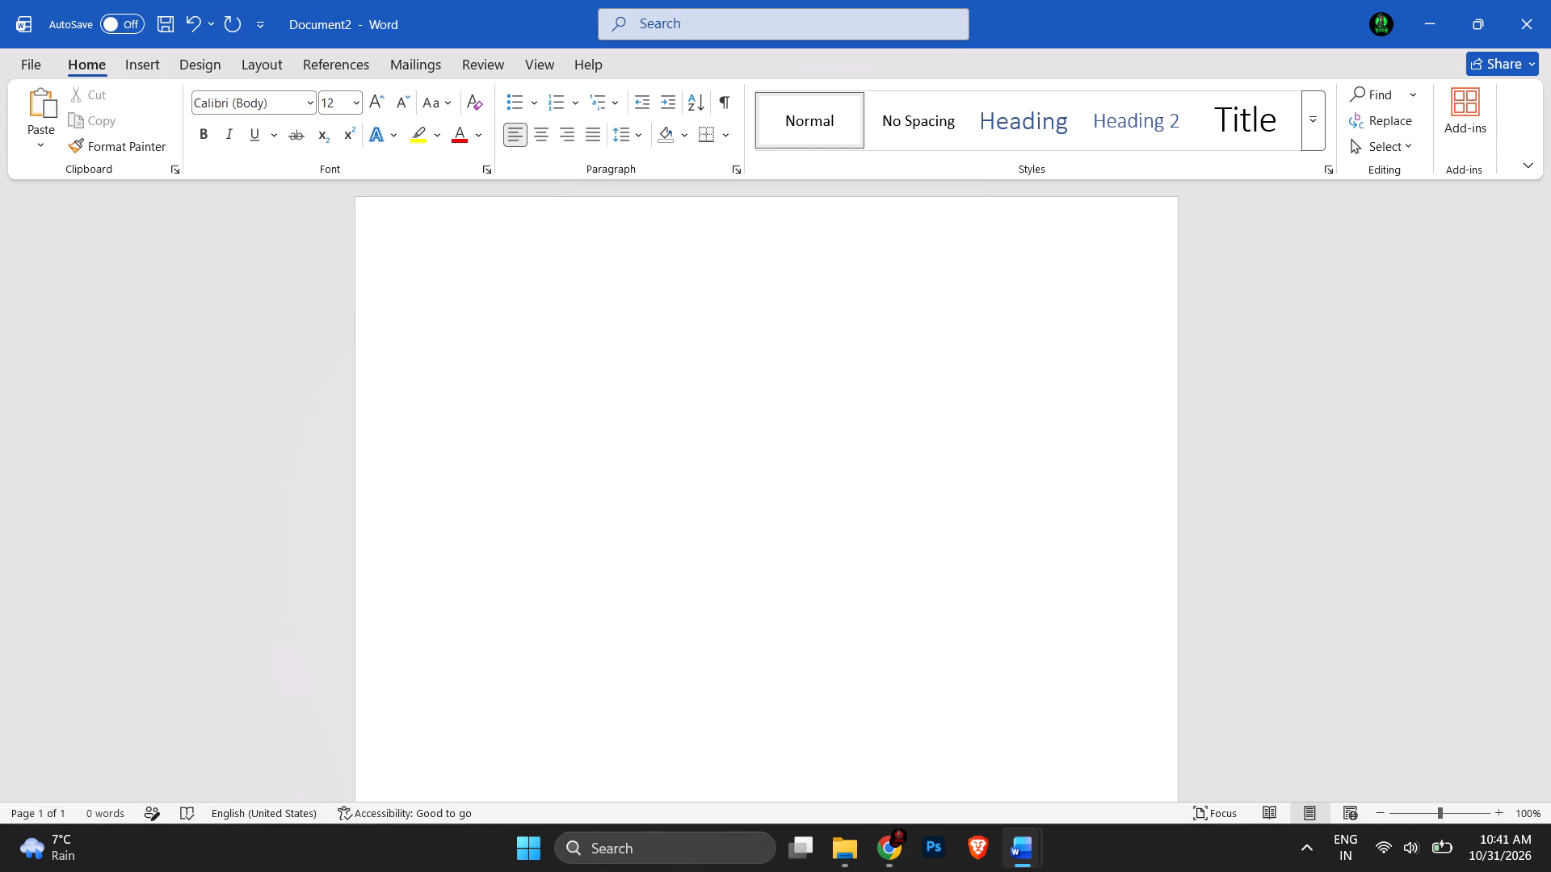
type("DA")
type("YA")
key("space")
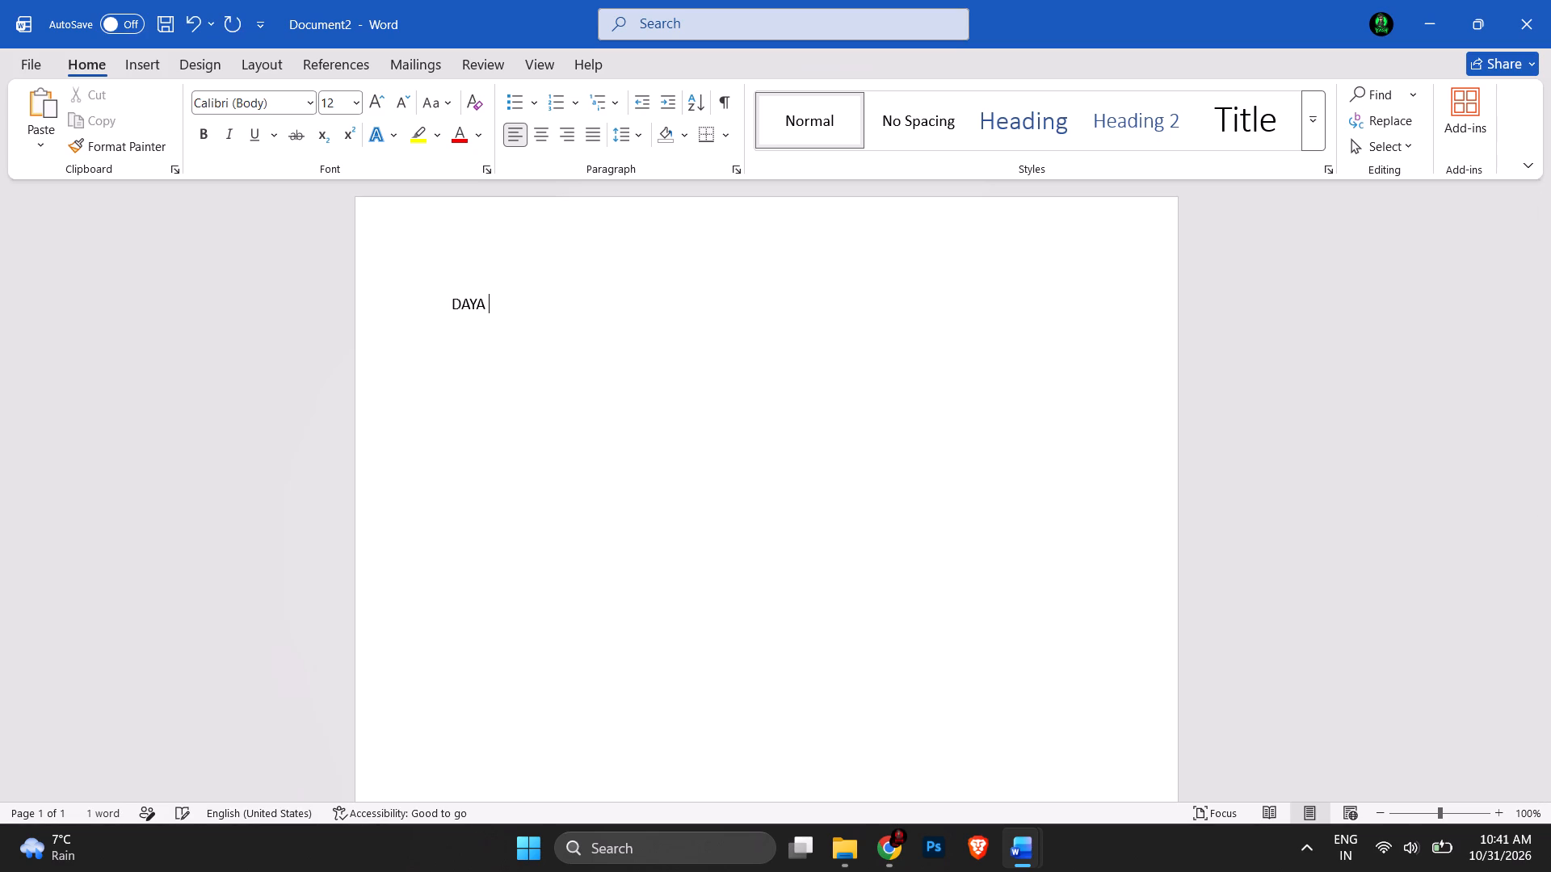
type("ENTERPRISES")
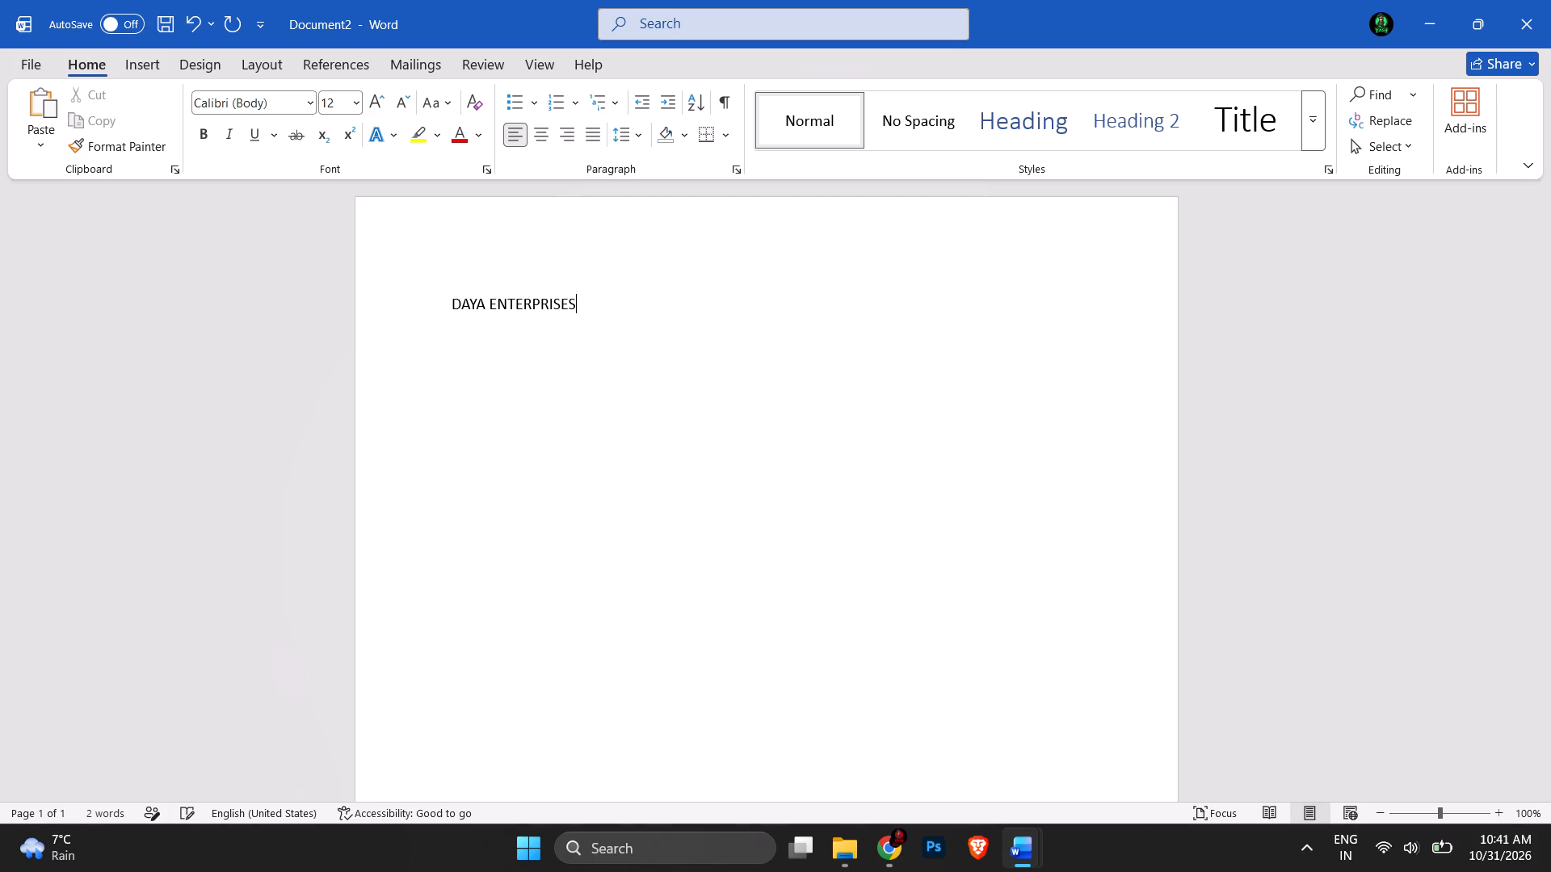
Format the "DAYA ENTERPRISES" heading as centred and bold, and enlarge its font size to 28.
left_click_drag(592, 307, 412, 287)
left_click(540, 140)
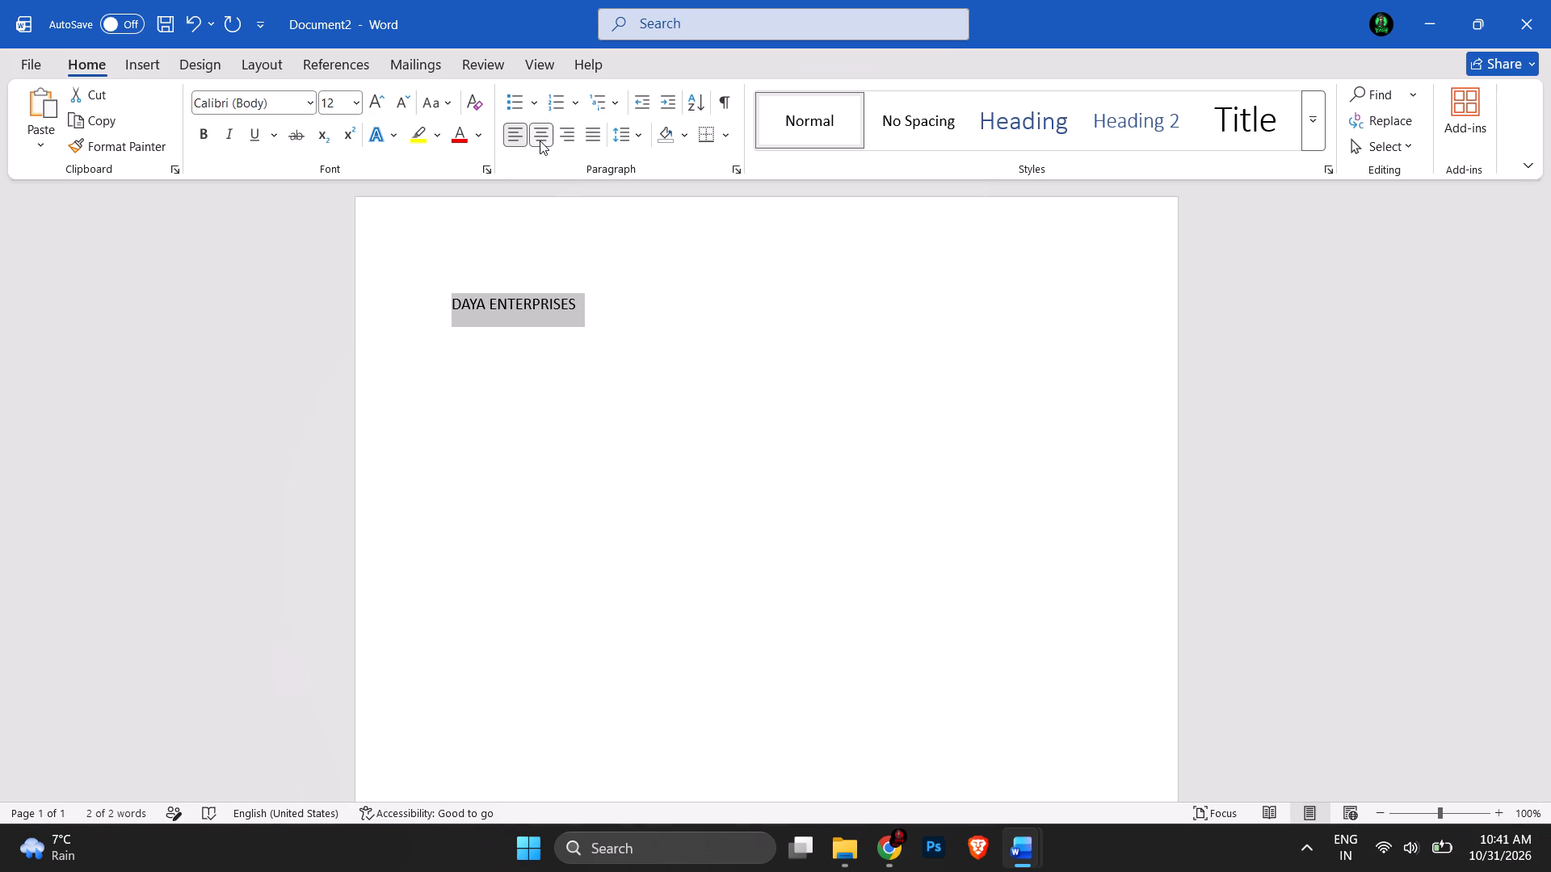
key("ctrl+b")
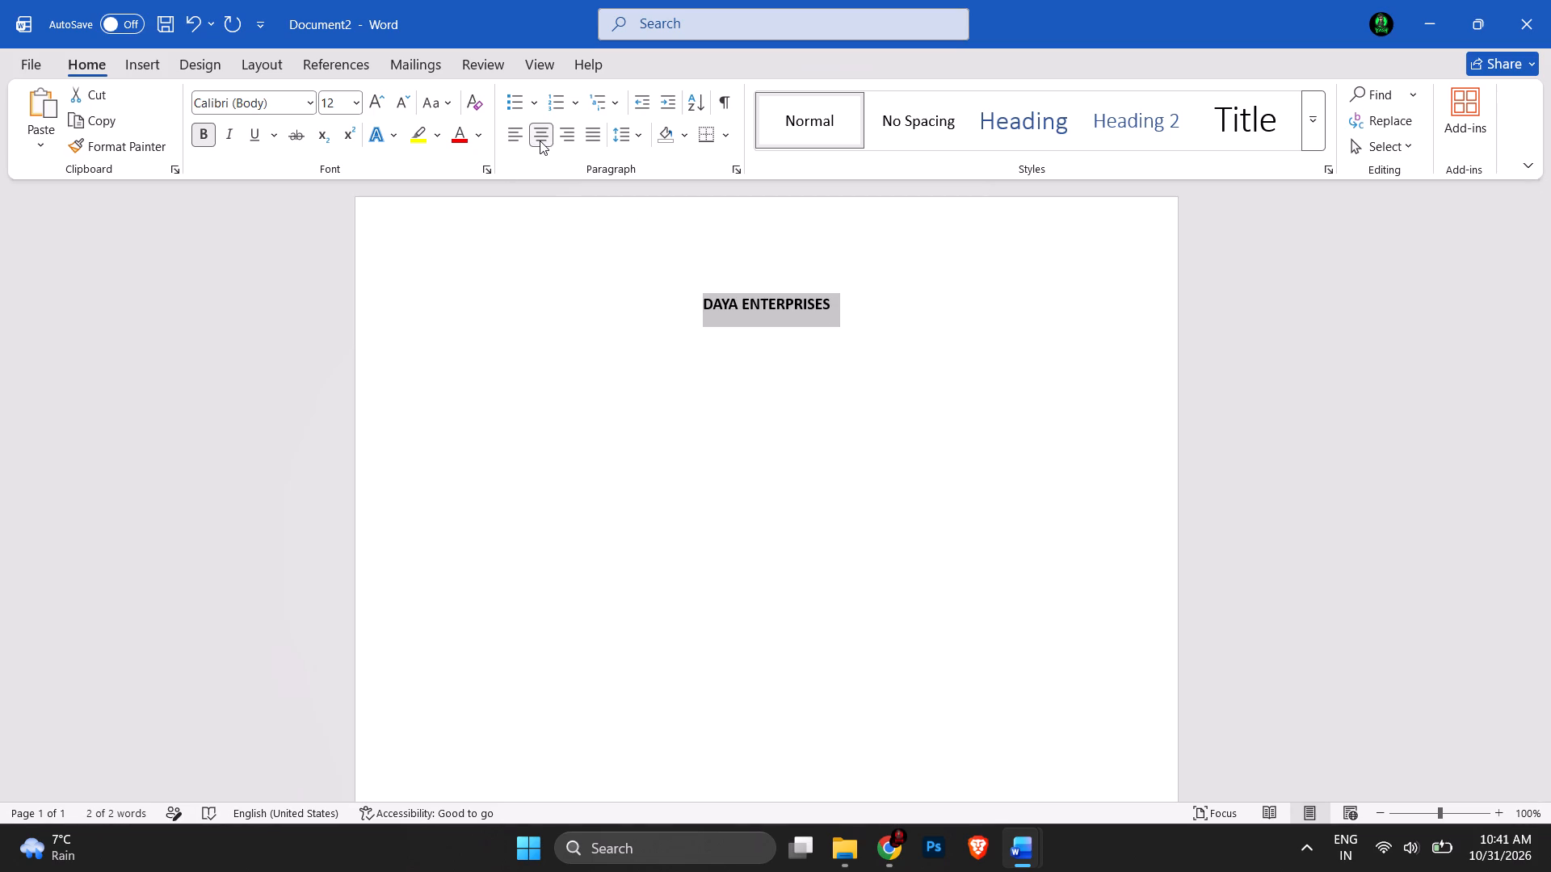
triple_click(373, 103)
triple_click(373, 103)
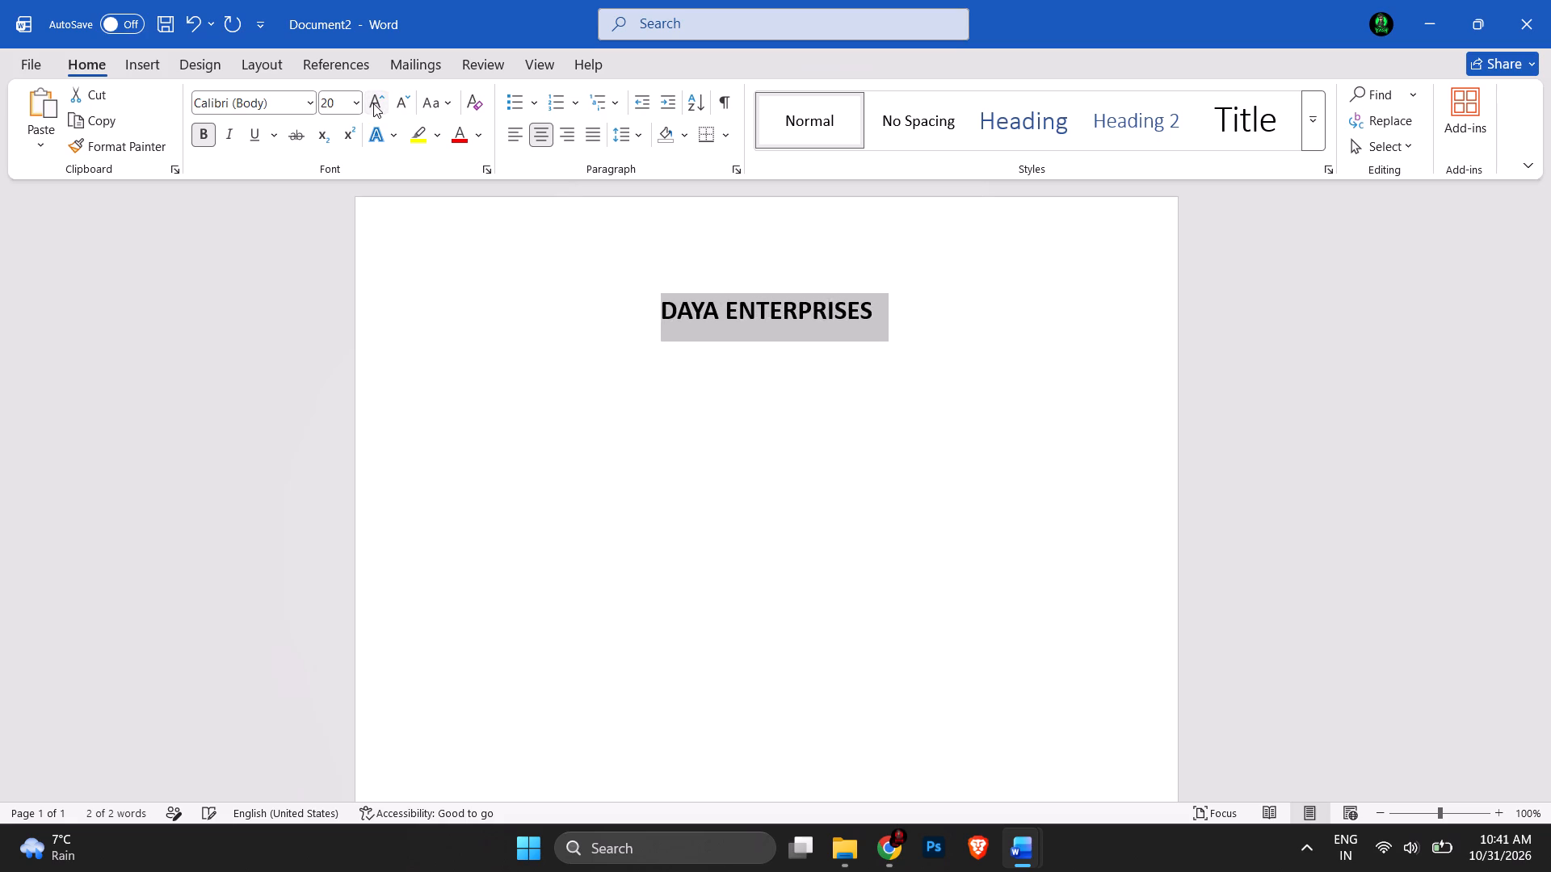
double_click(373, 103)
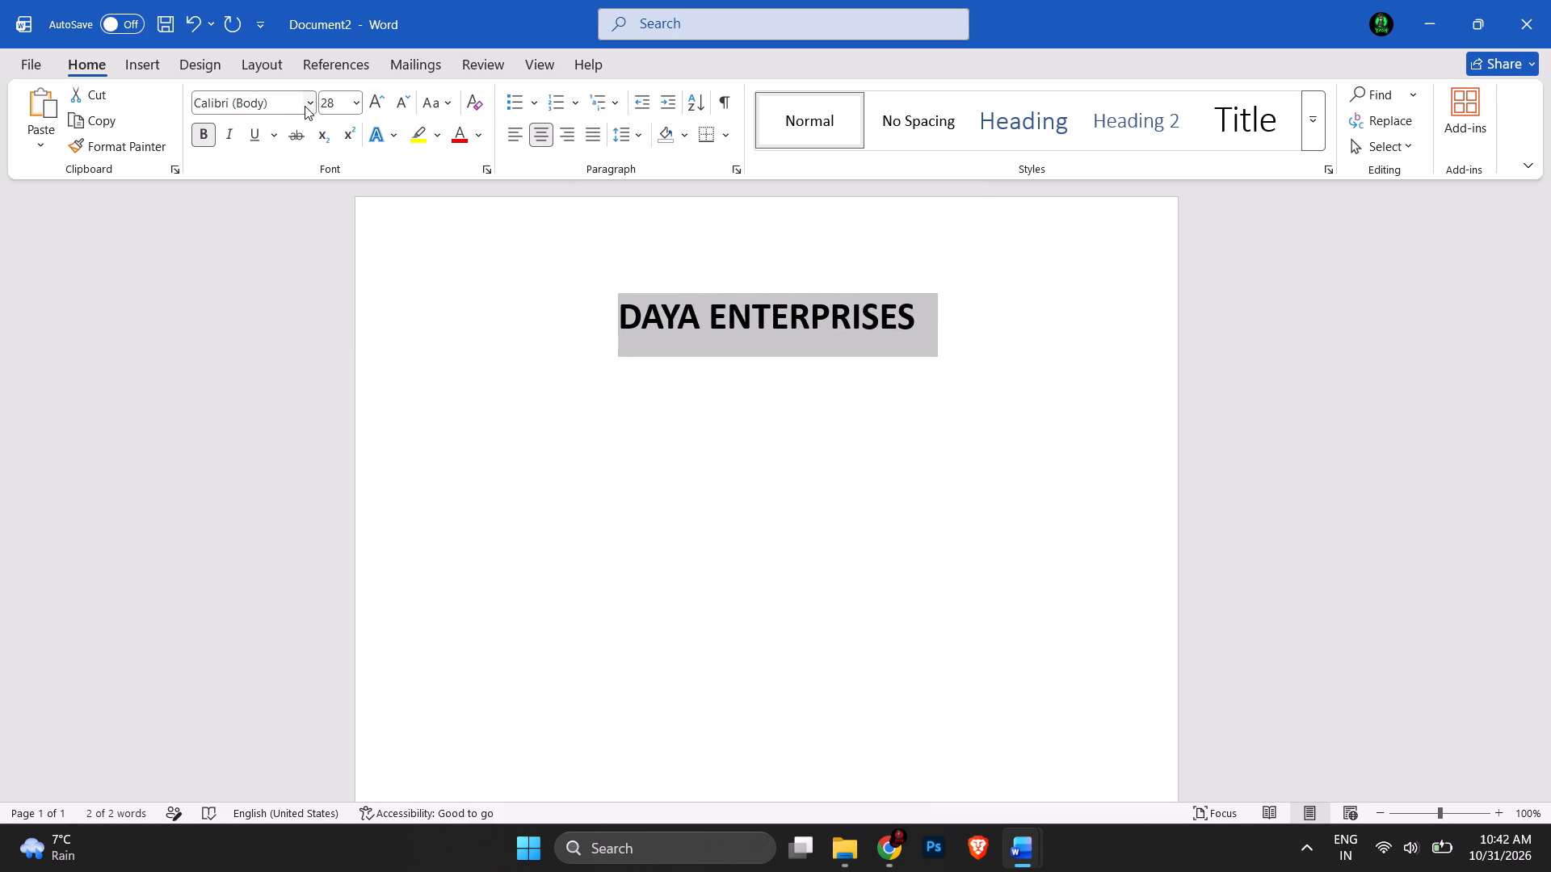
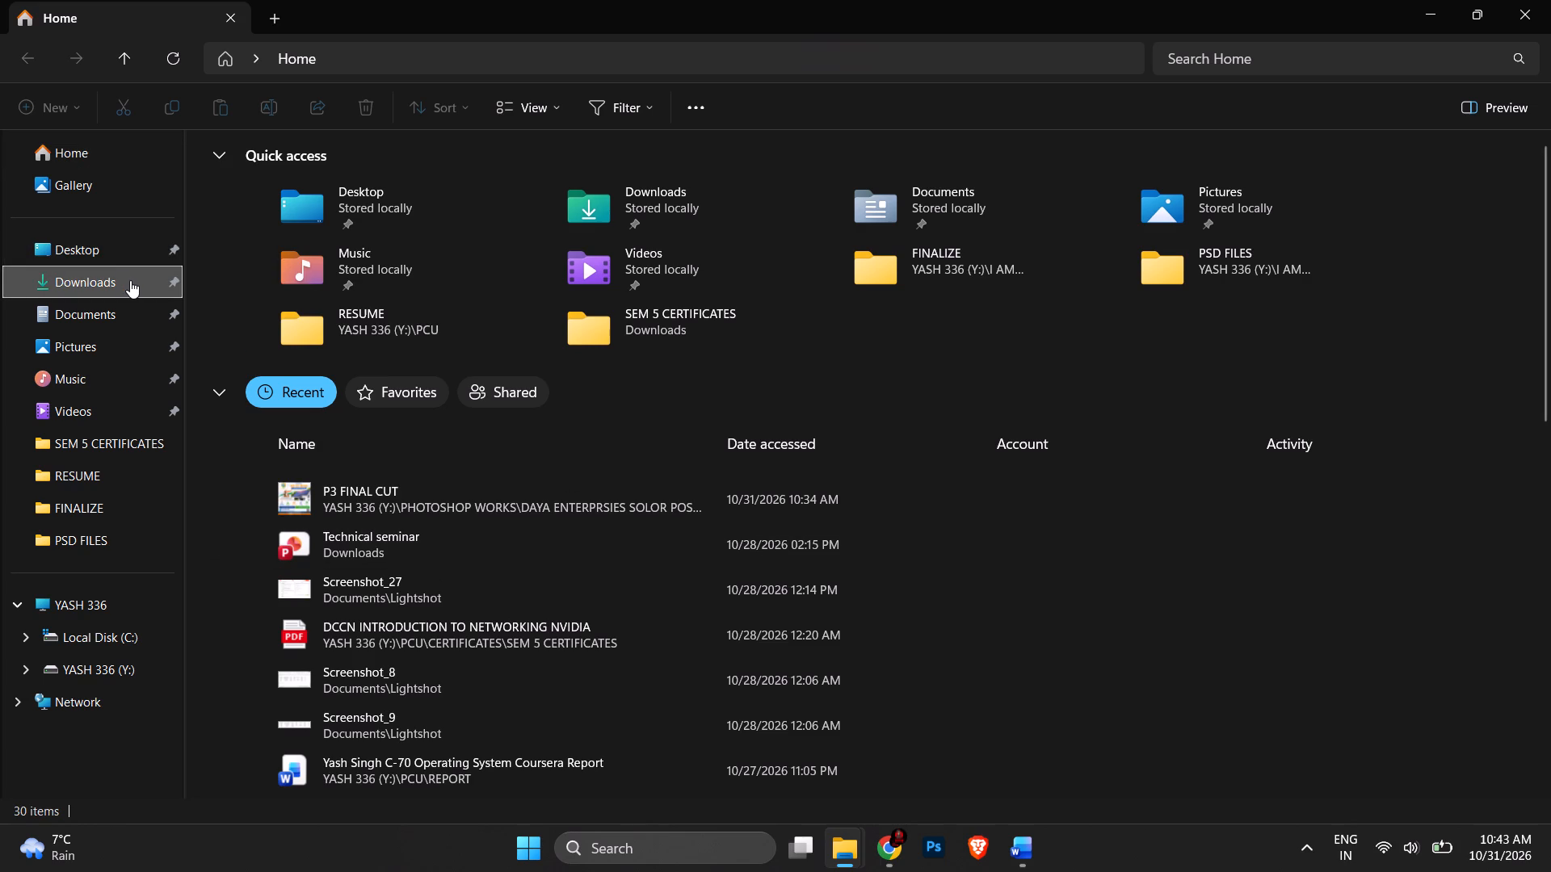
Open the WhatsApp image of the Daya Enterprises tax invoice from Downloads, maximize it and rotate it until the text reads upright.
double_click(240, 212)
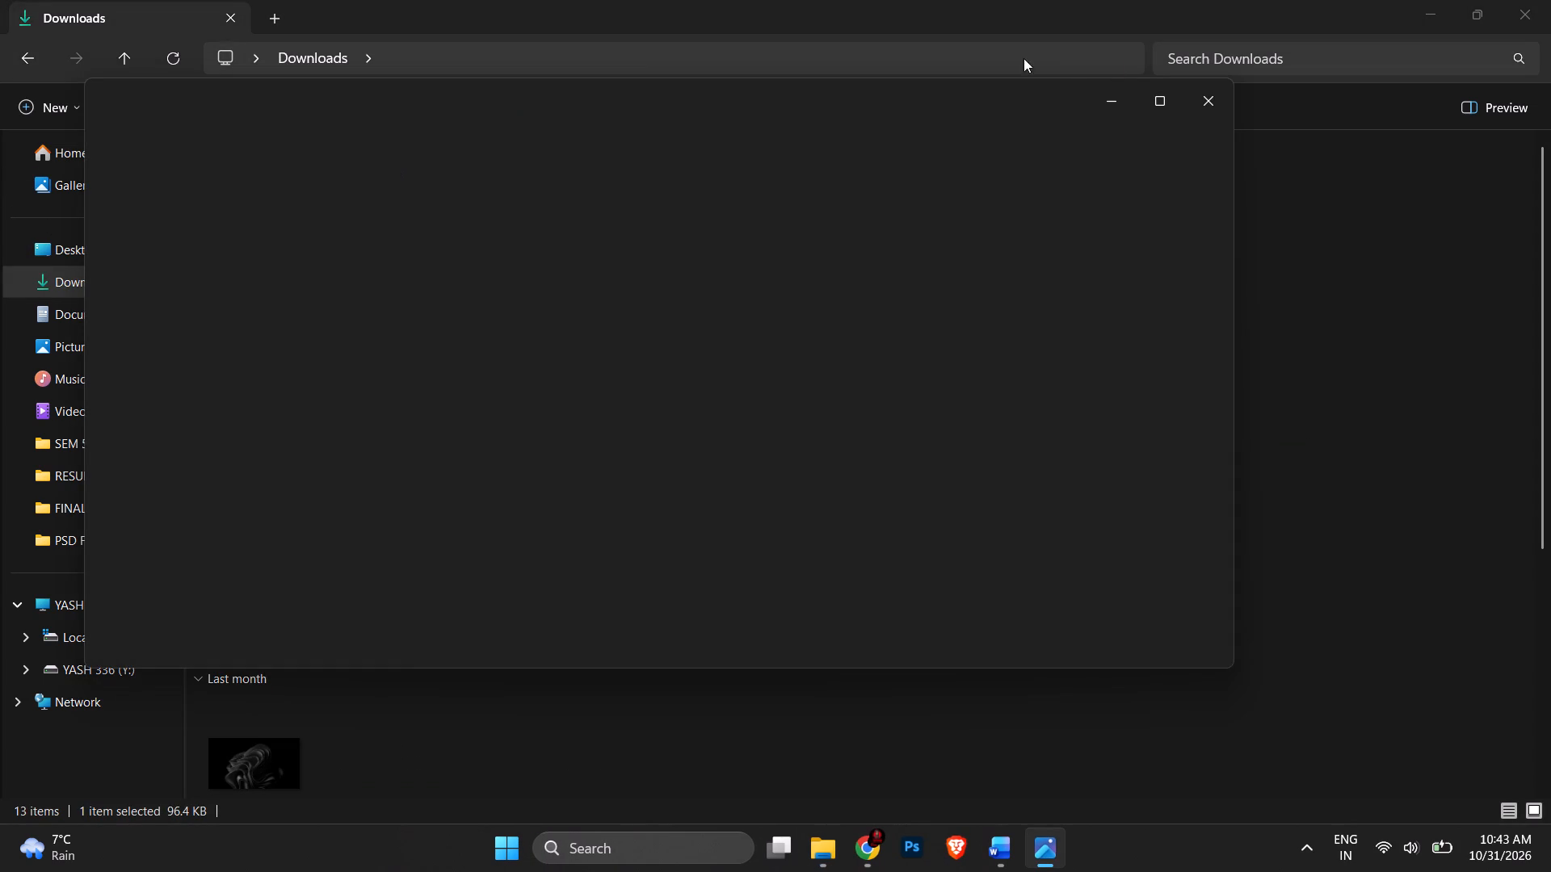
left_click(1156, 103)
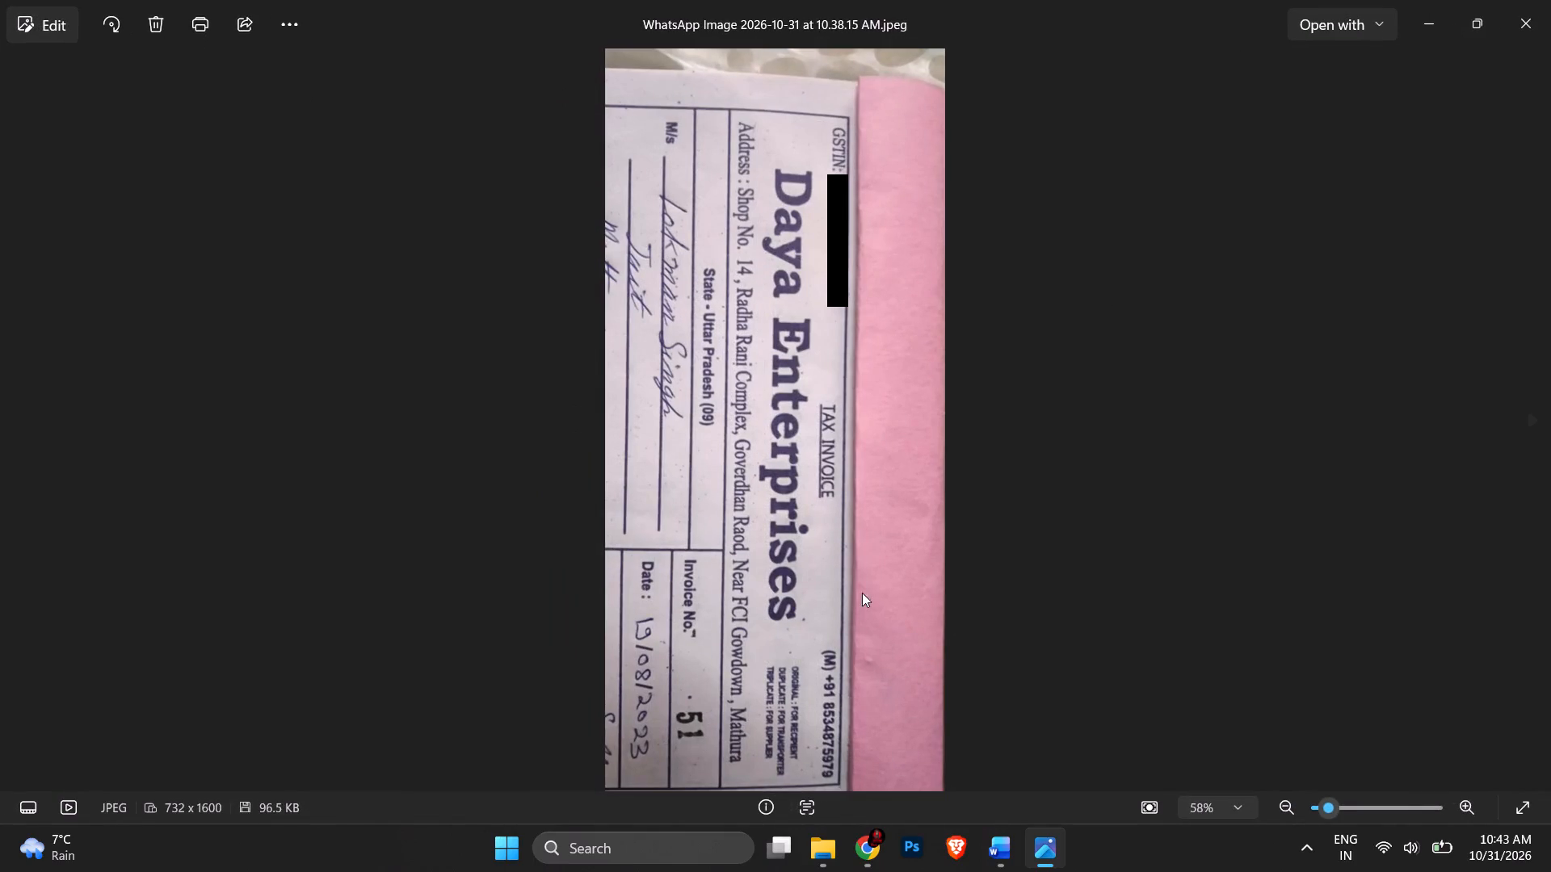
left_click(120, 14)
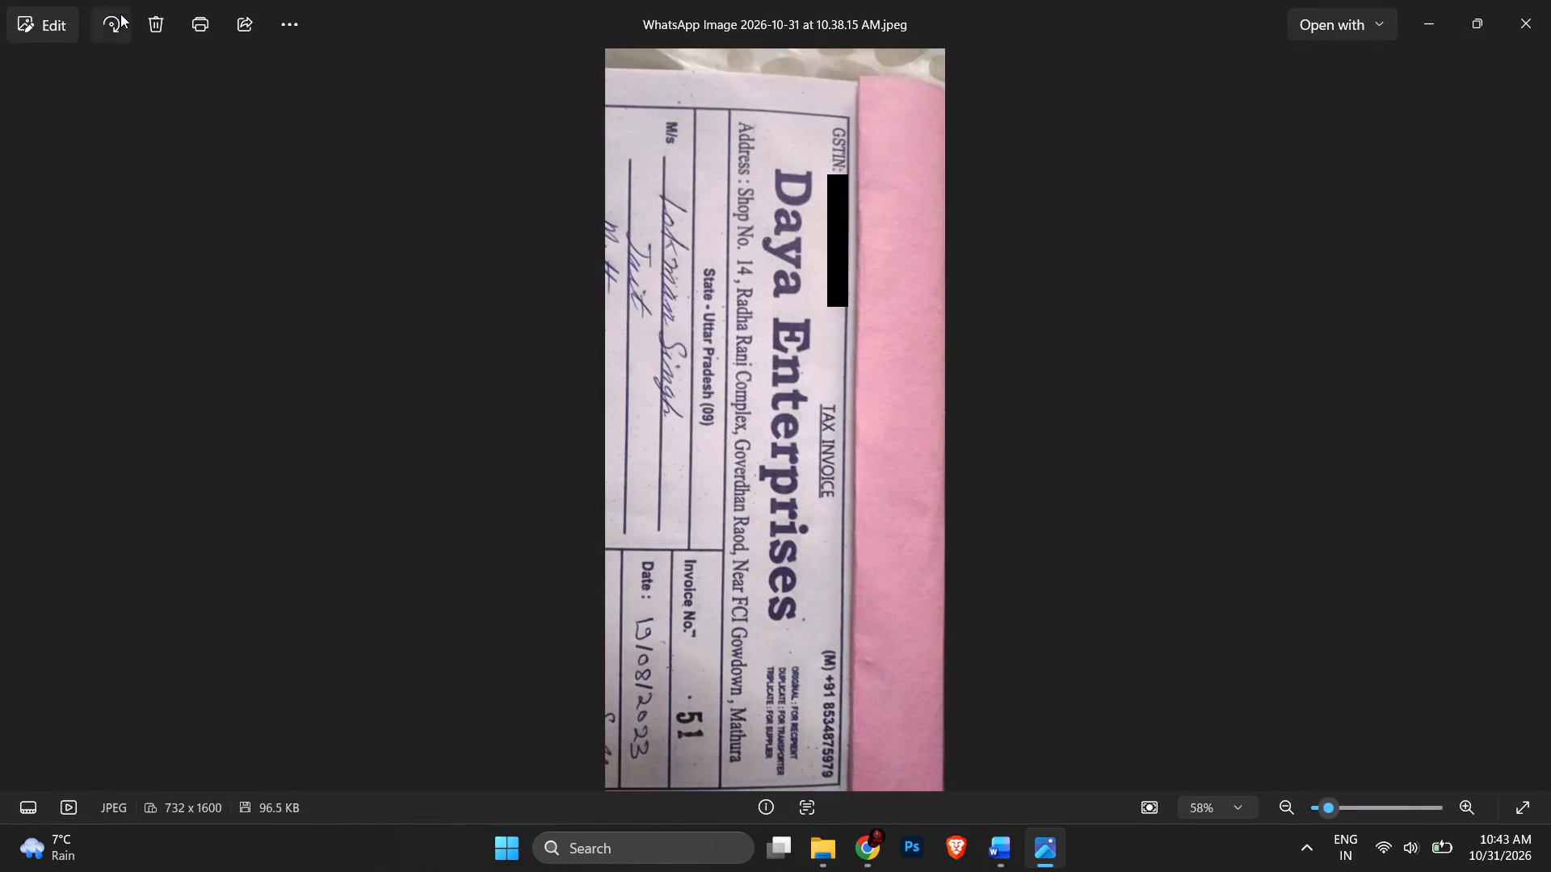
left_click(120, 14)
left_click(120, 14)
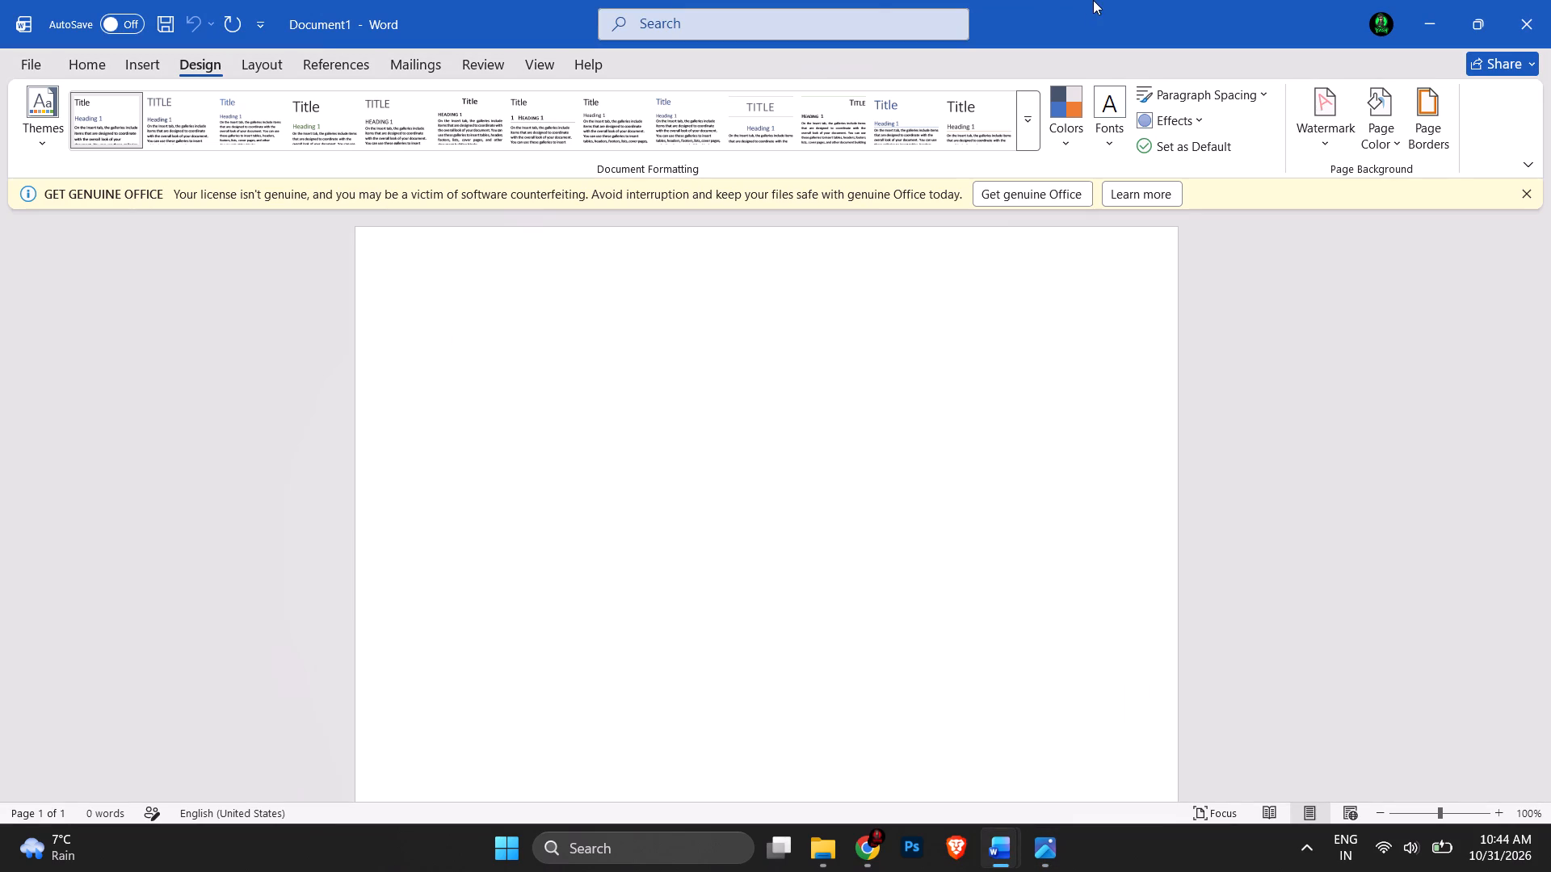
Close the unused blank Document1 and the two open File Explorer windows, the solar poster folder and Downloads.
left_click(1550, 2)
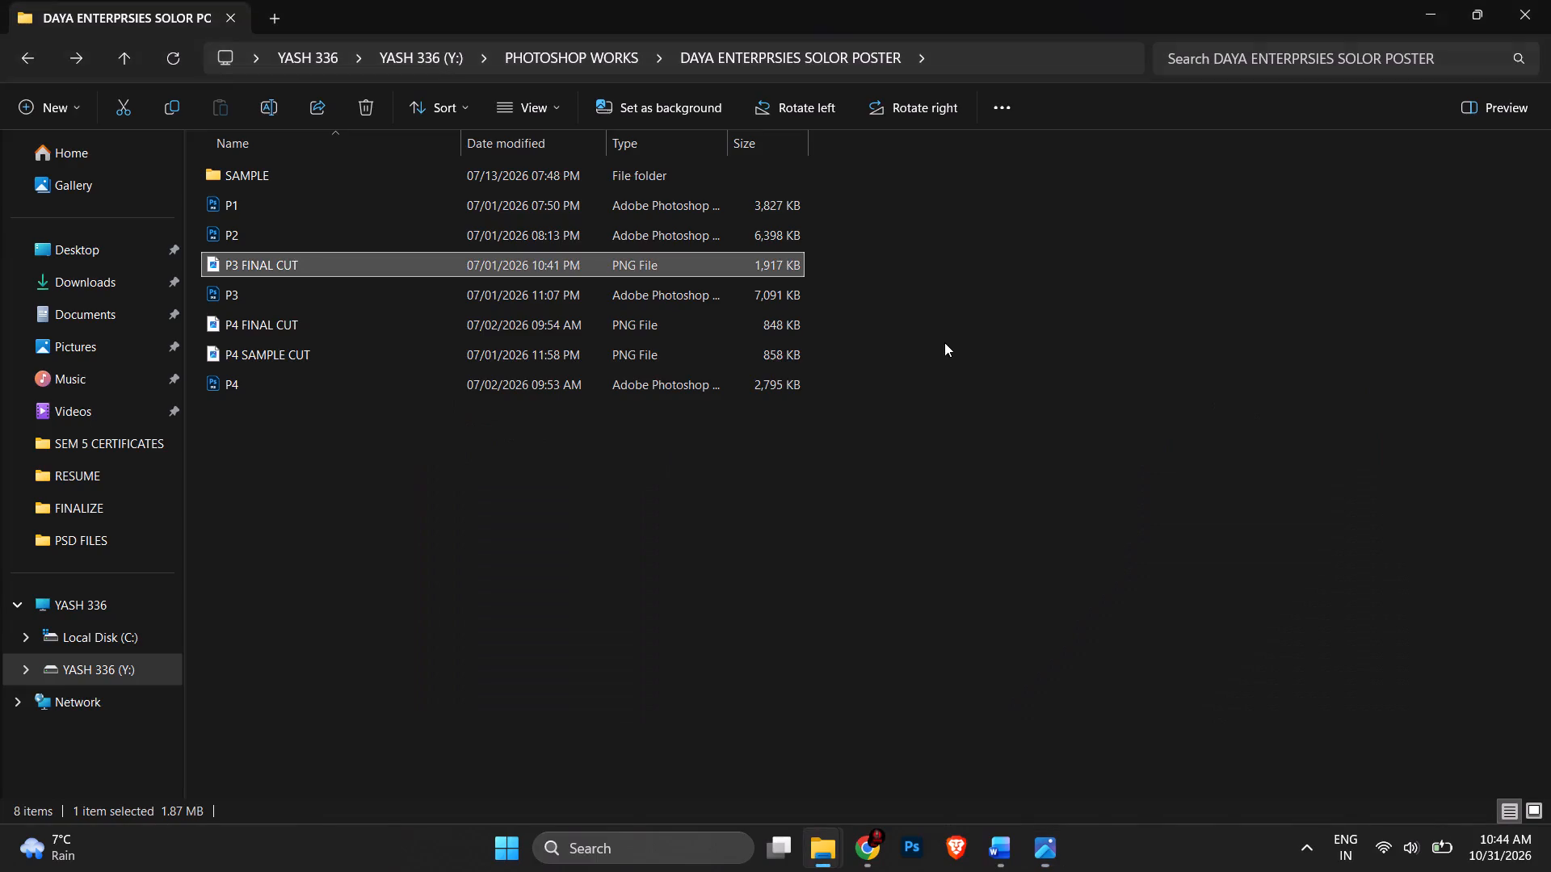
left_click(1550, 0)
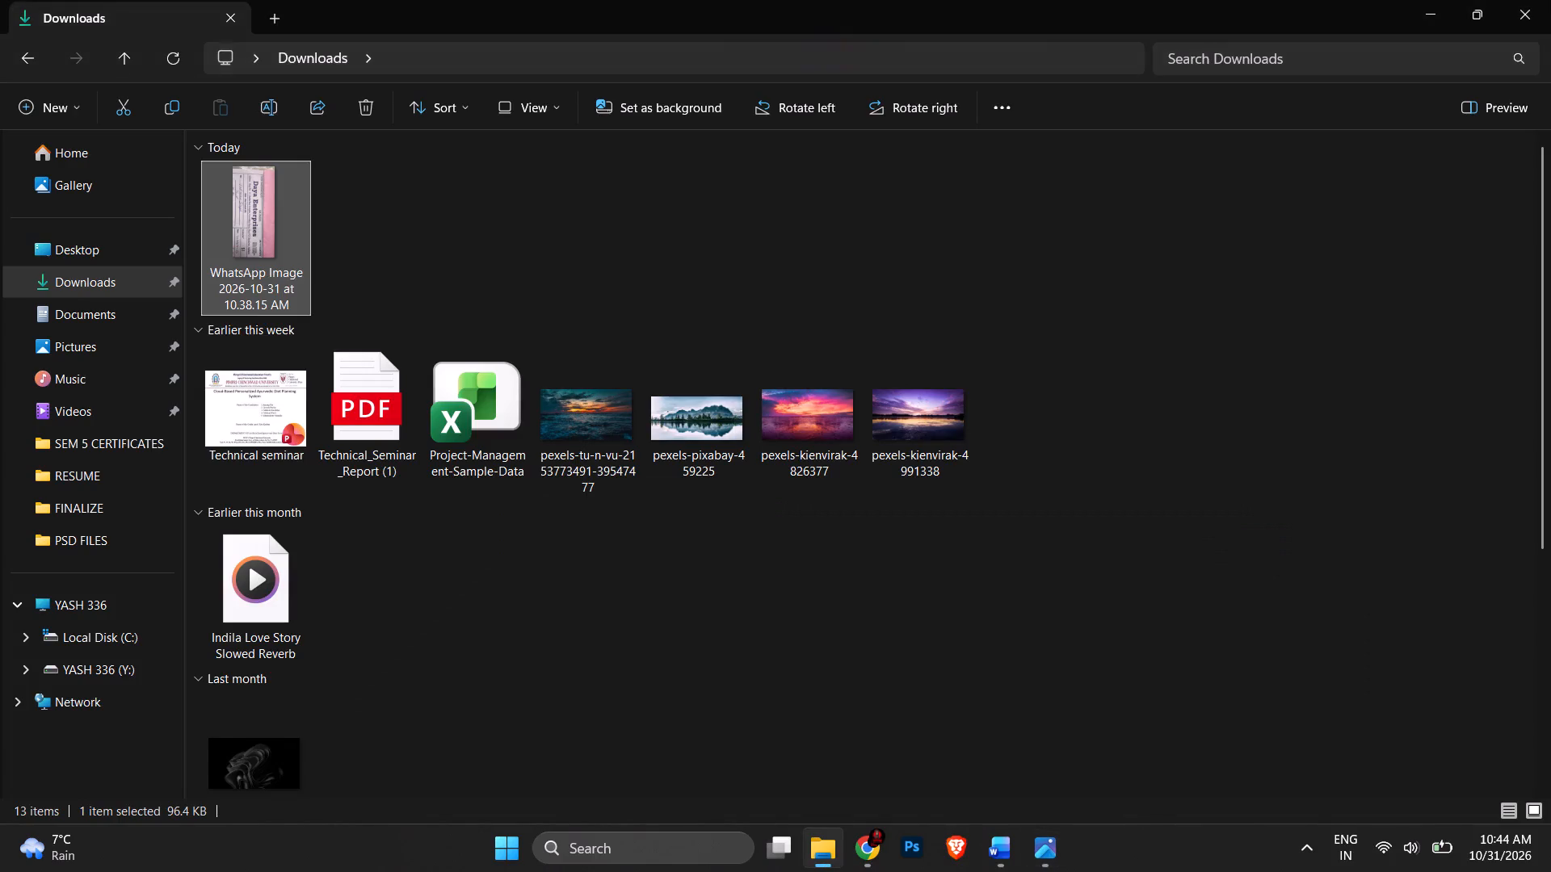
left_click(1550, 0)
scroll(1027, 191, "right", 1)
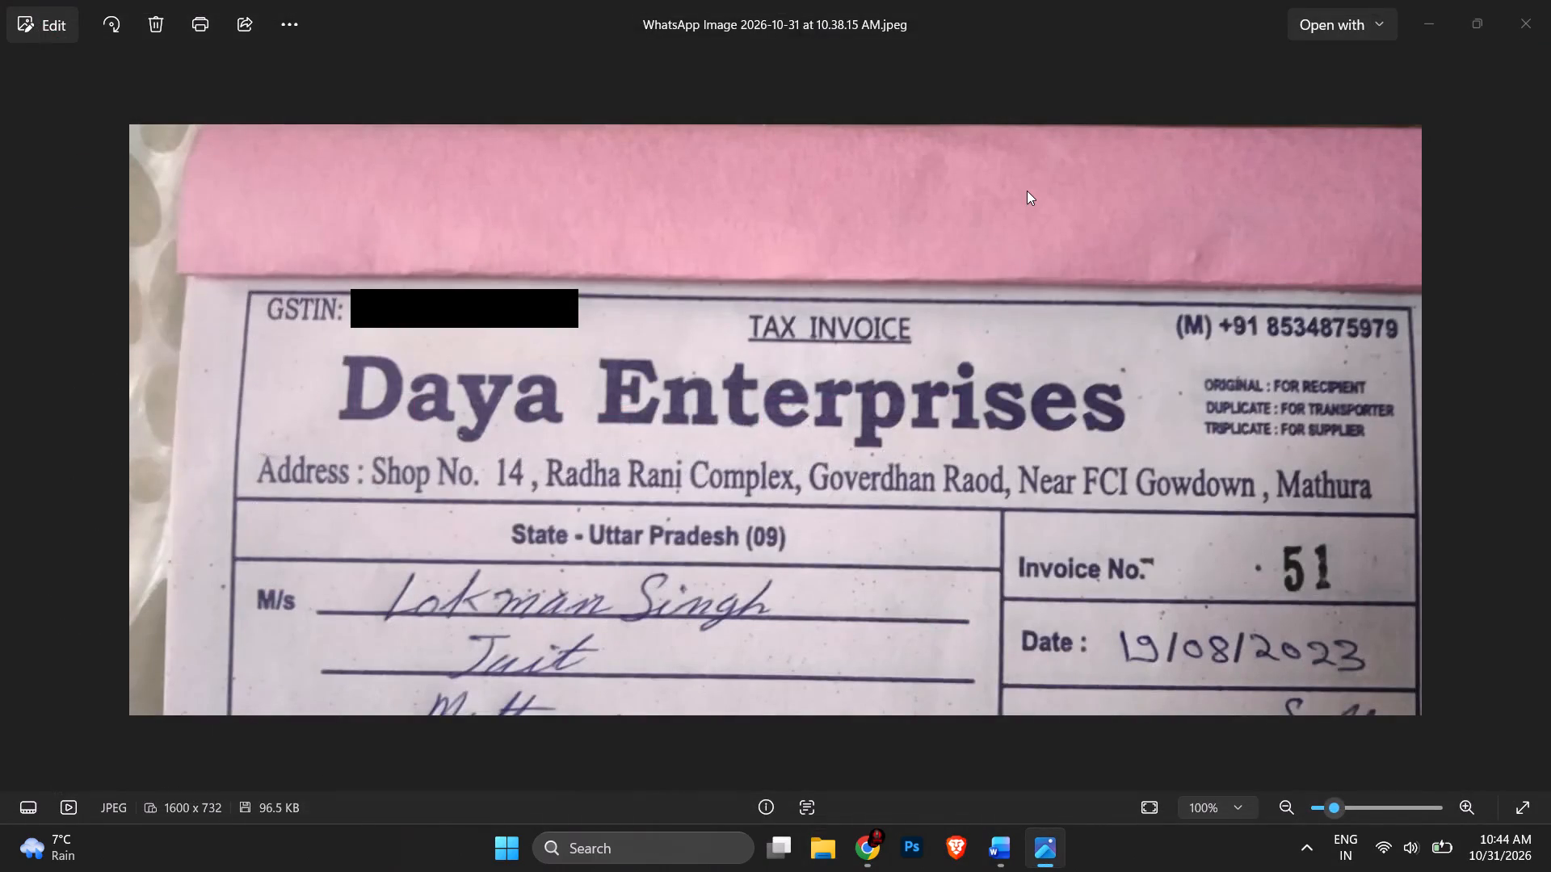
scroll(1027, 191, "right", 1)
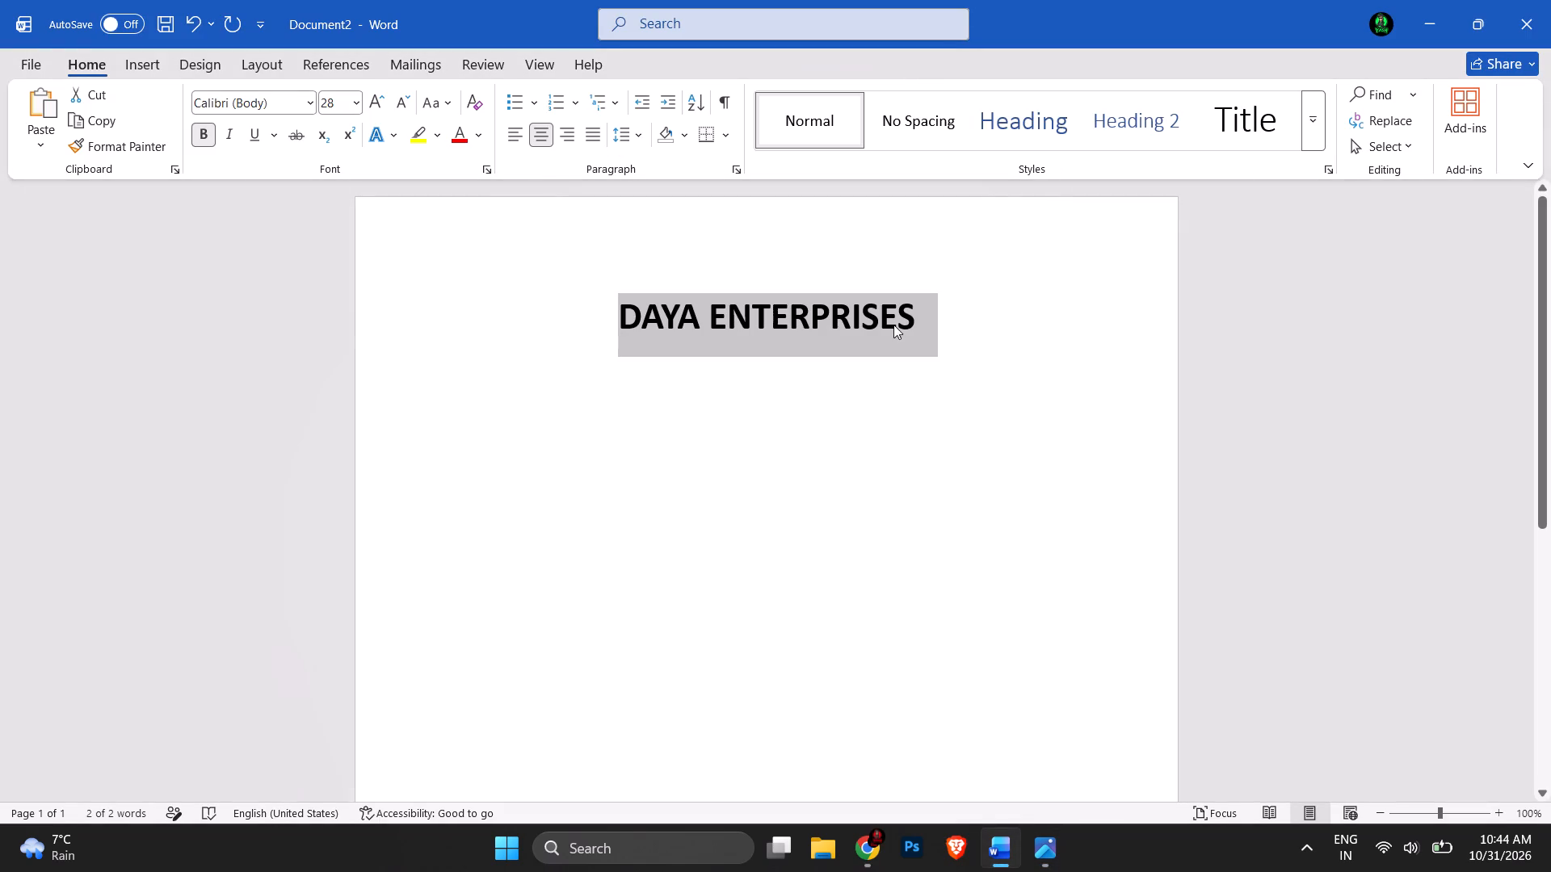
Change the "DAYA ENTERPRISES" heading to Arial Black at size 30 and underline it.
left_click(932, 311)
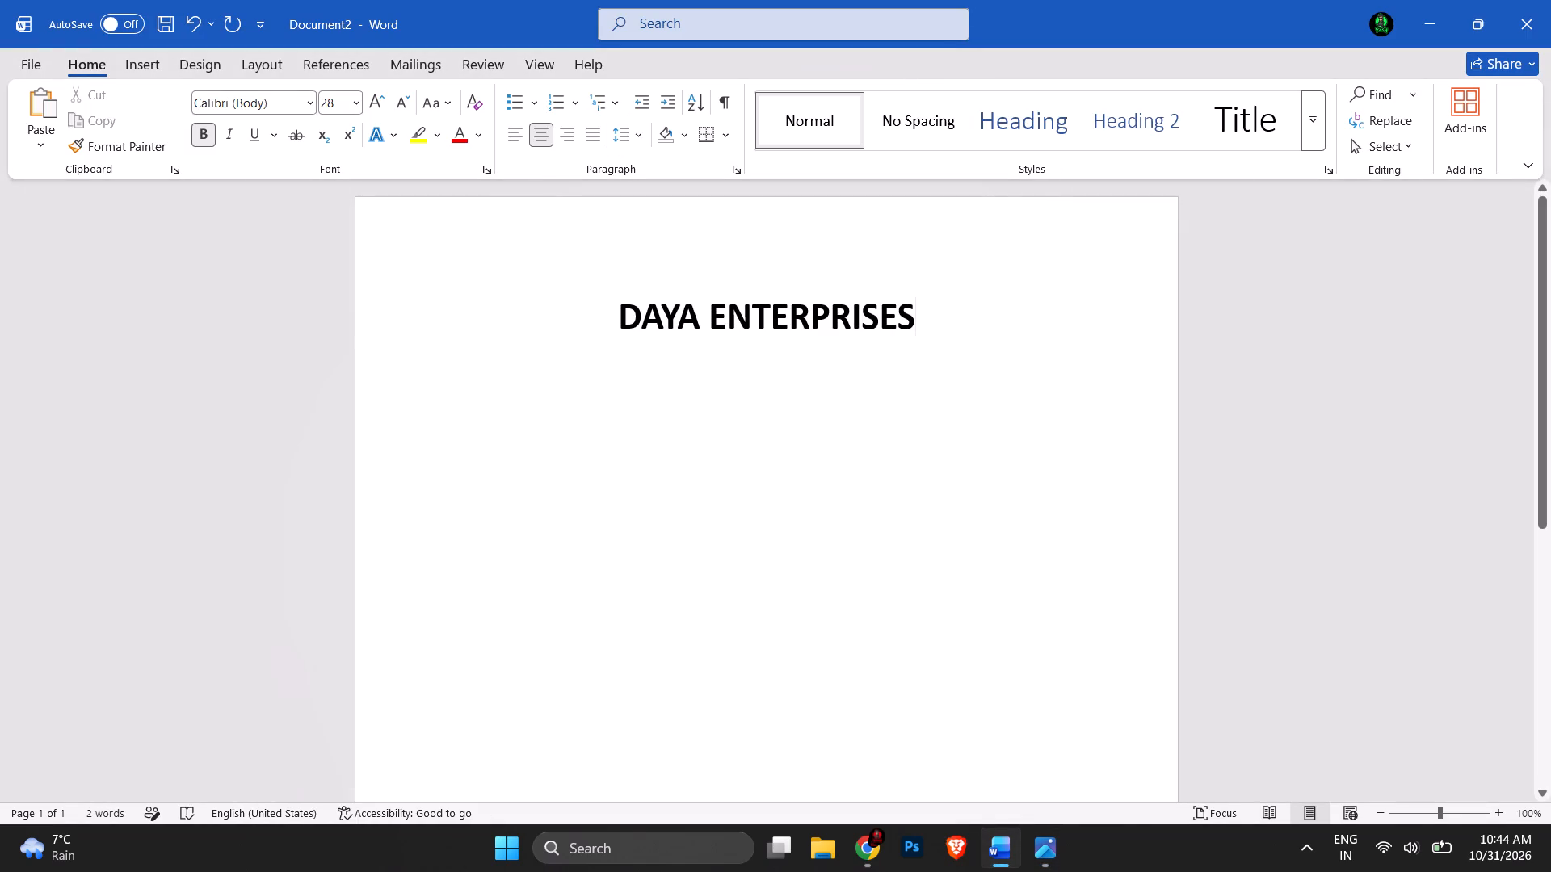
left_click_drag(932, 311, 494, 264)
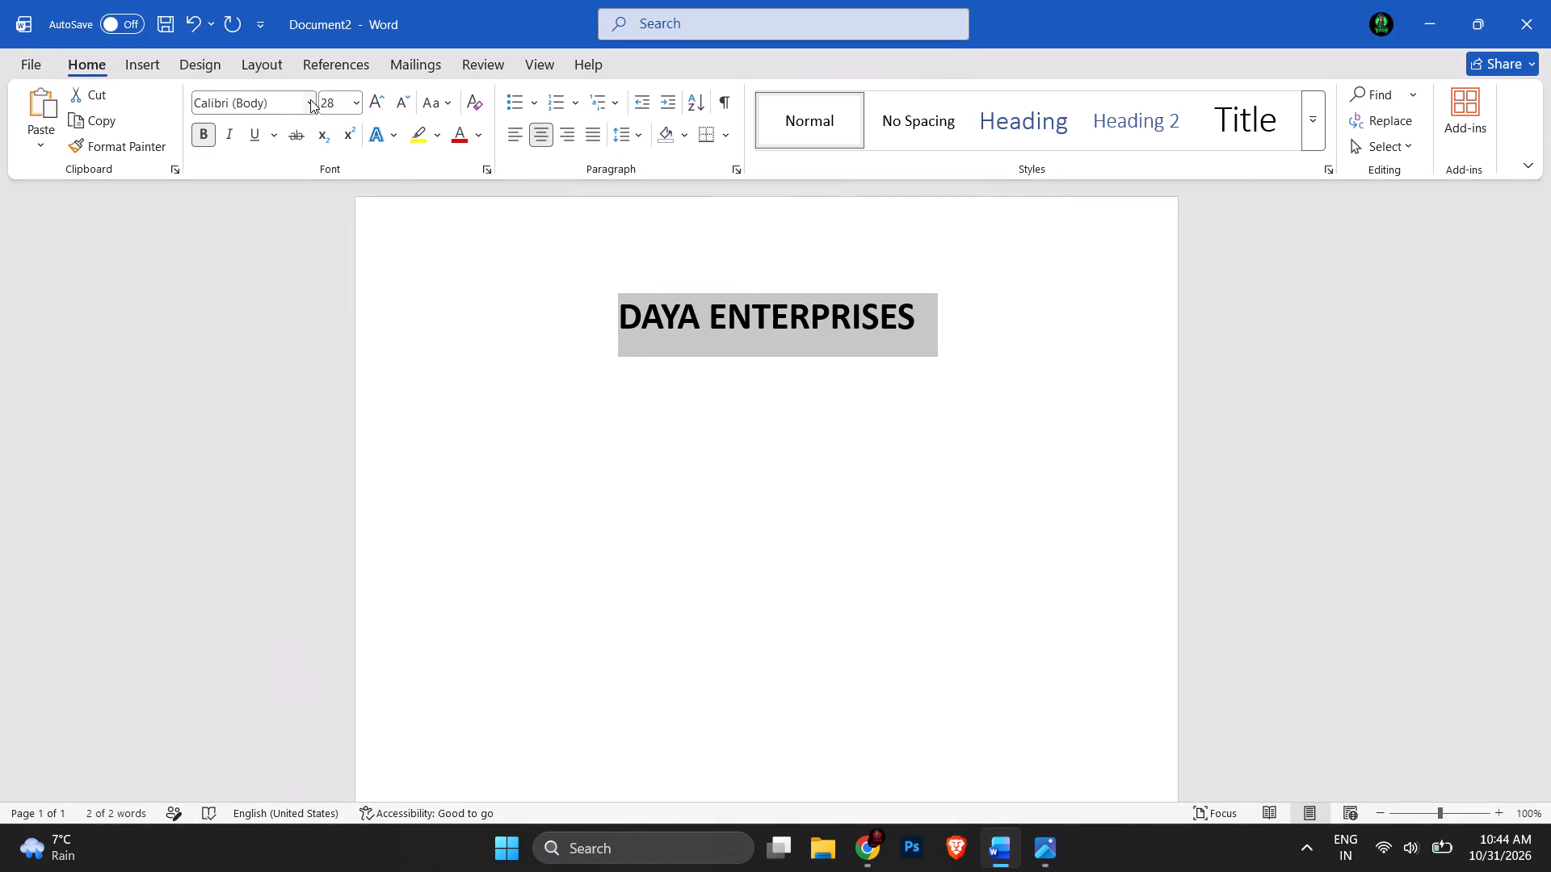
left_click(305, 95)
left_click(248, 241)
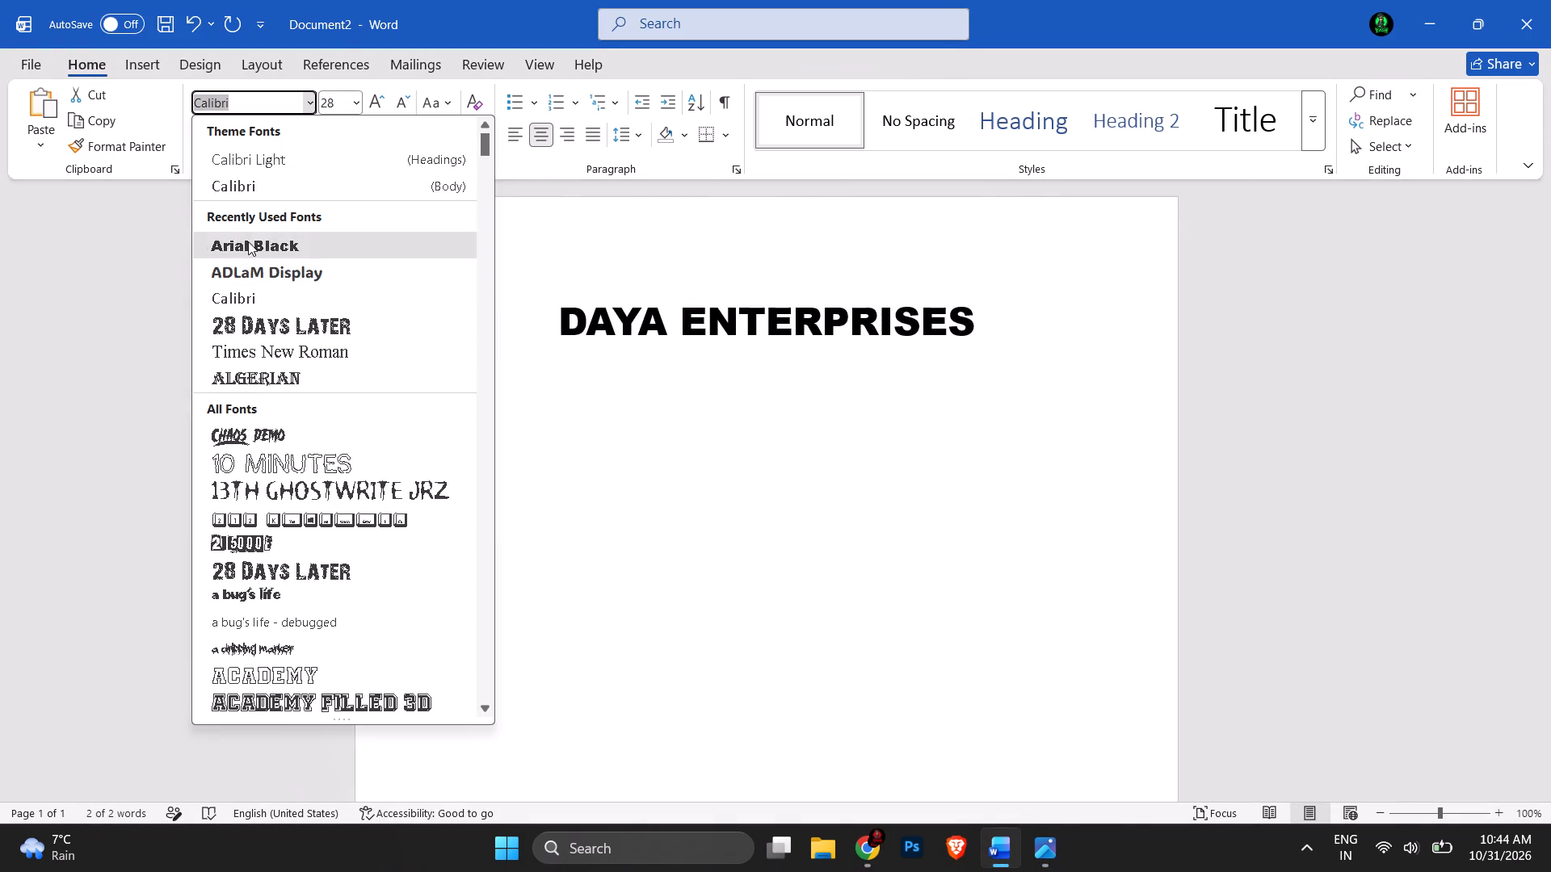
left_click(376, 104)
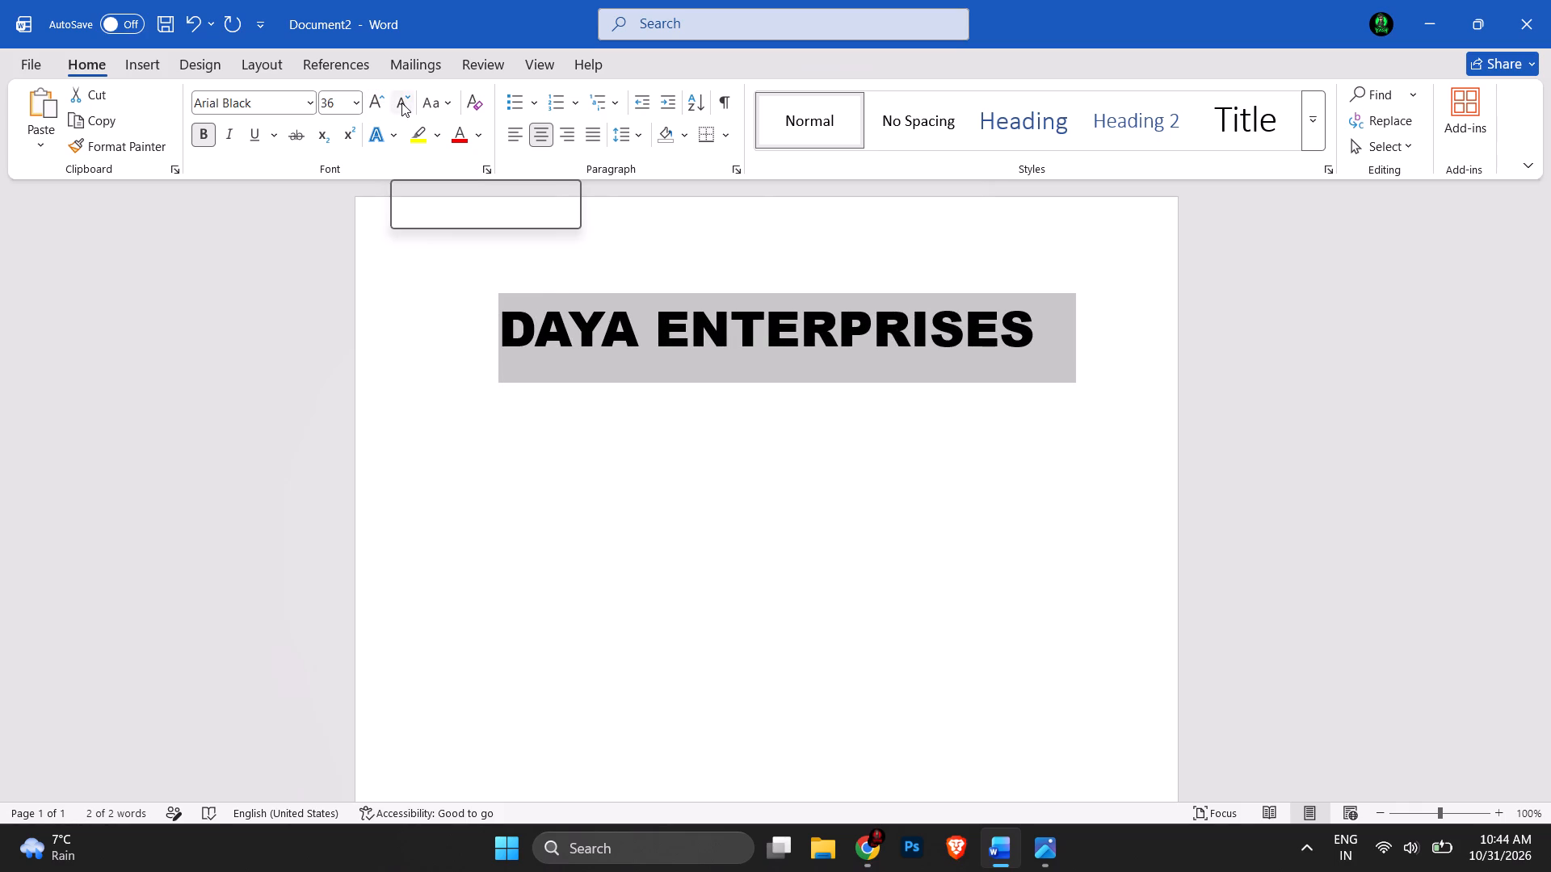
left_click(401, 103)
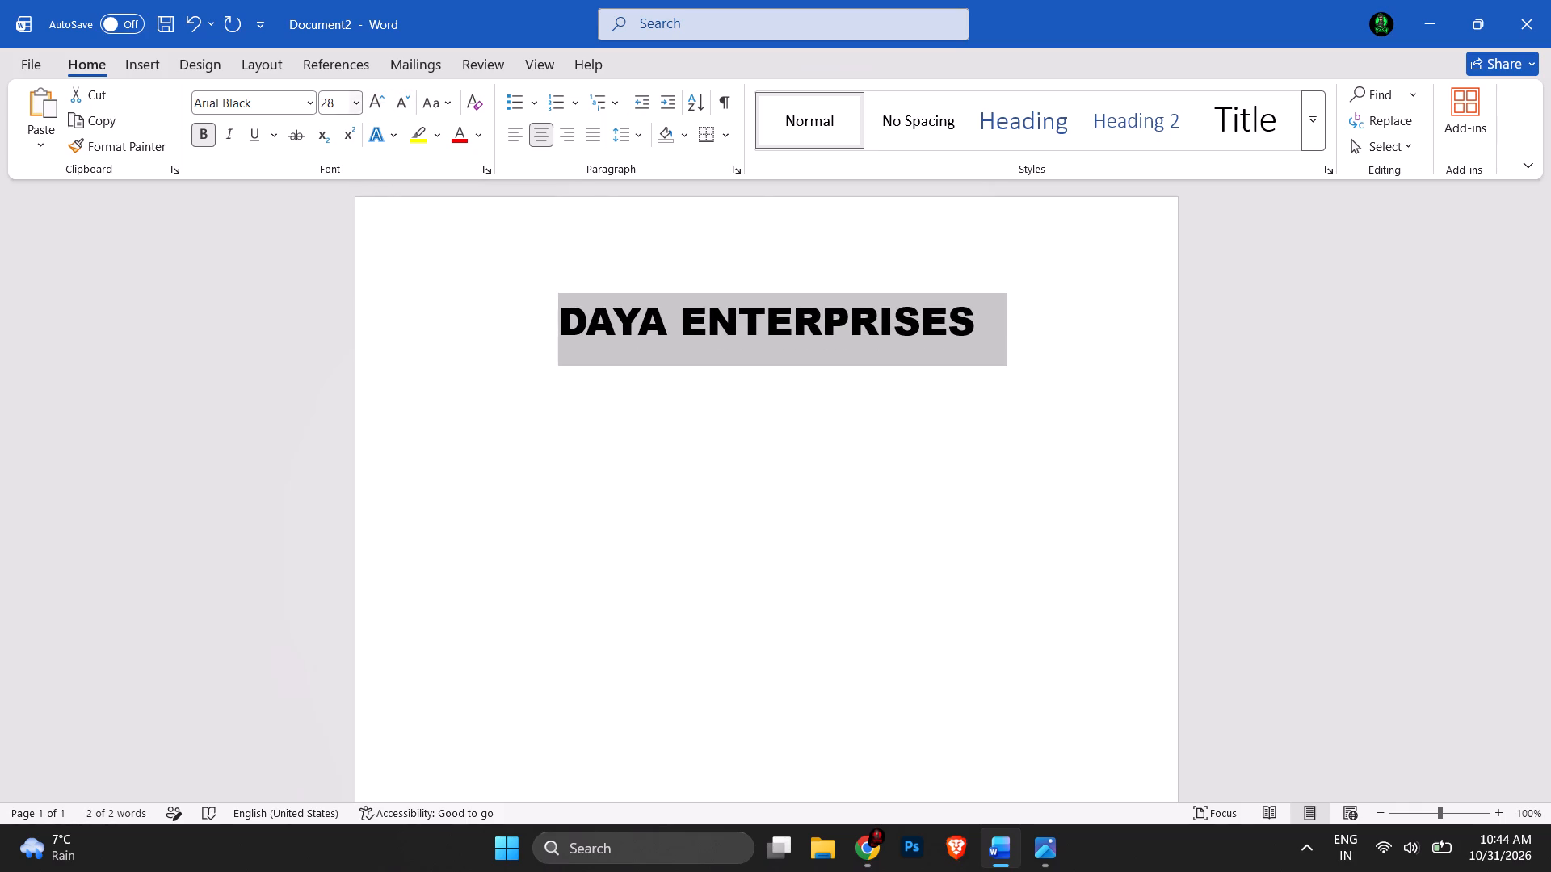
left_click(342, 105)
type("30")
key("Return")
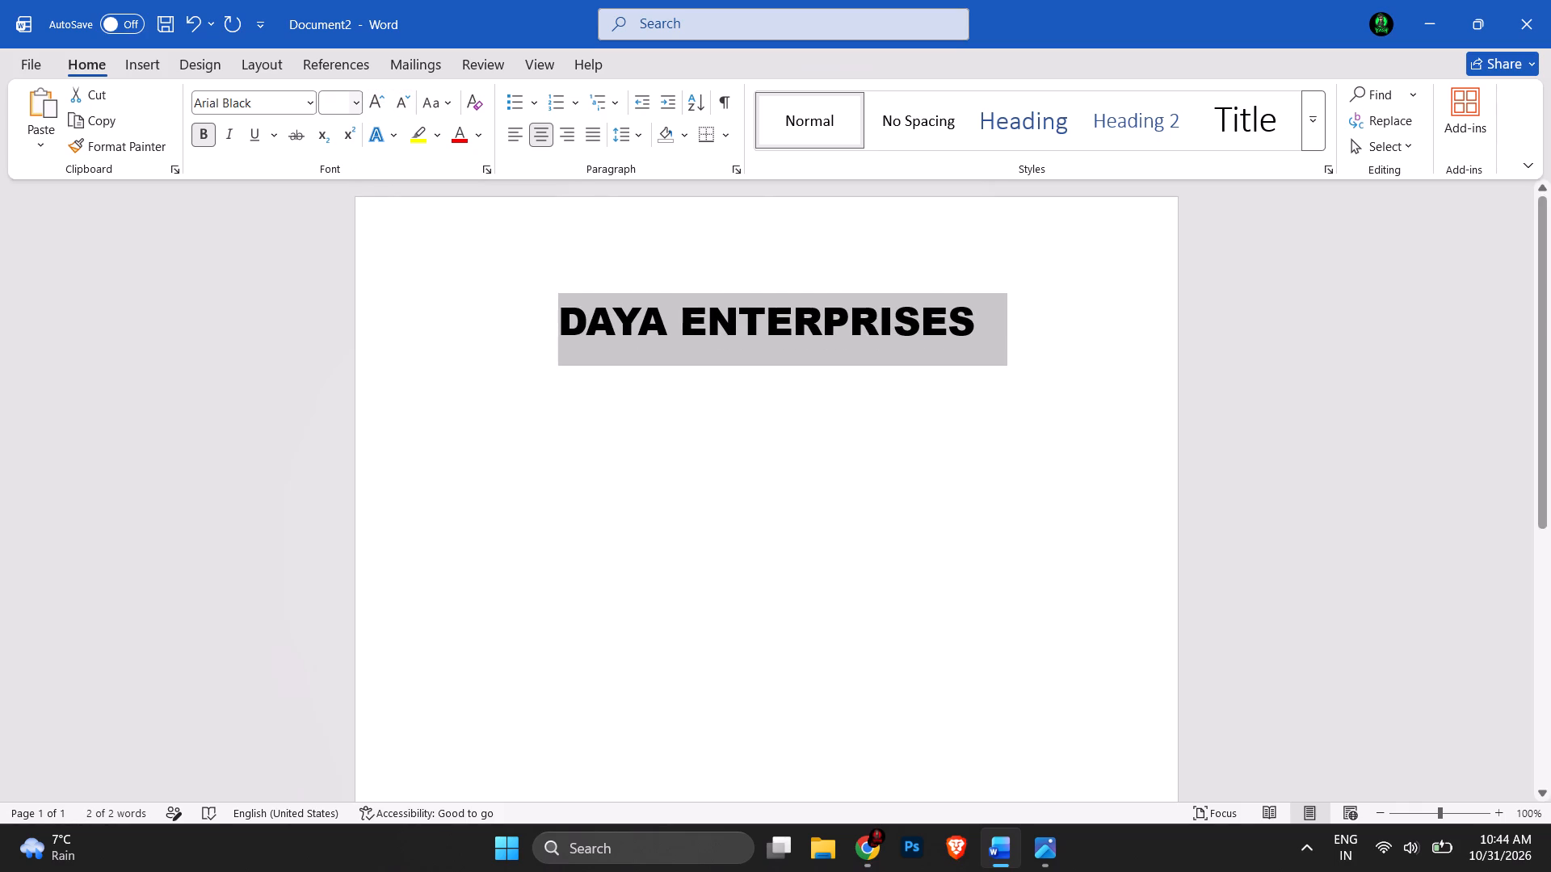
left_click(249, 138)
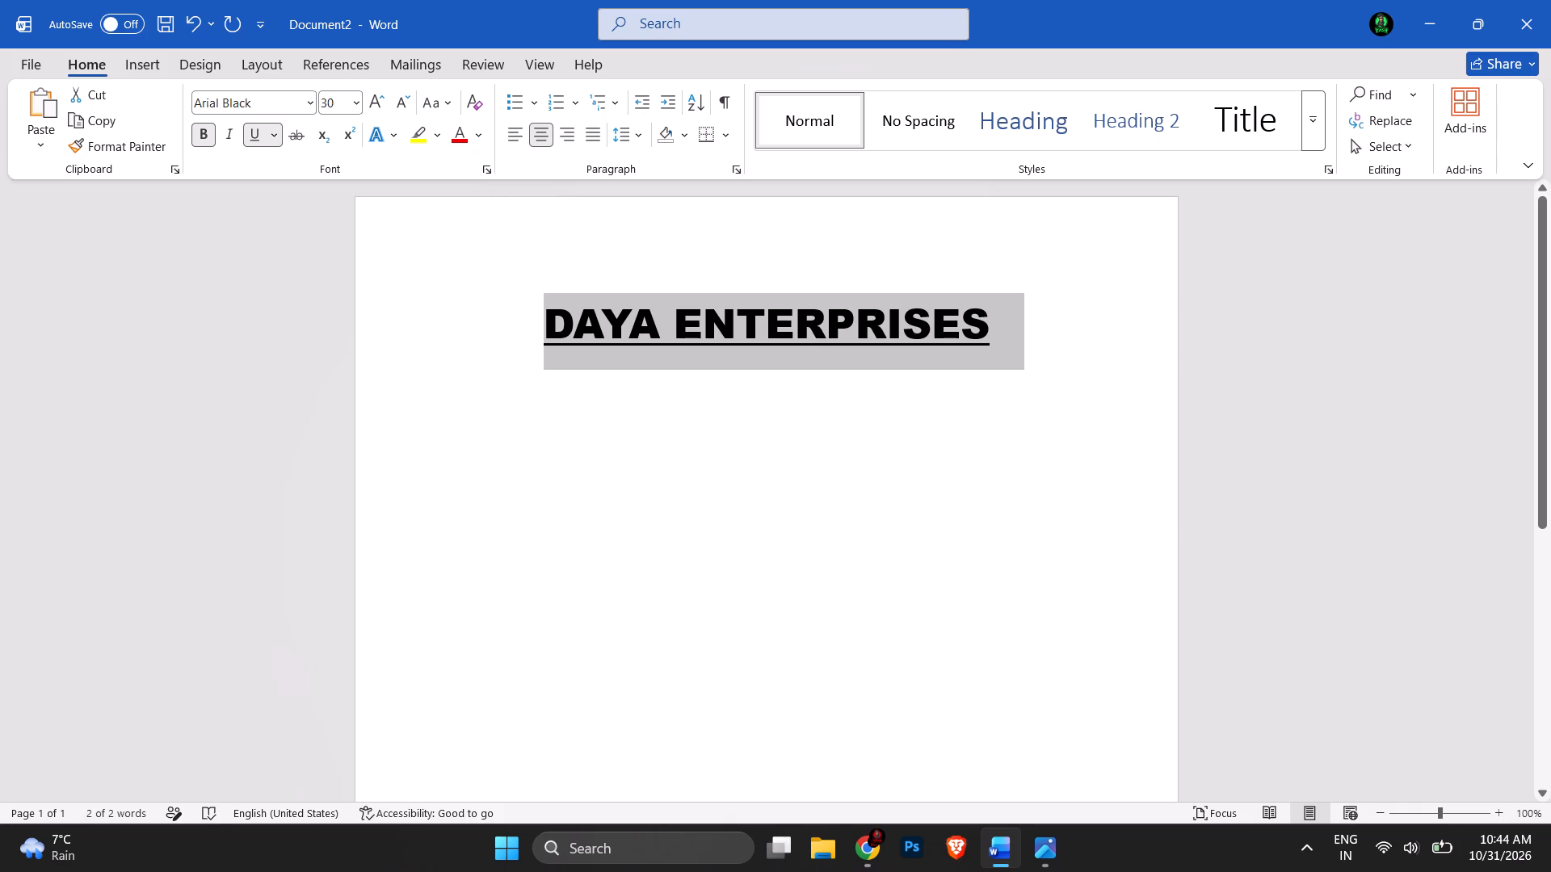
Start a new line below the heading, set to Calibri (Body) size 16 without bold or underline.
left_click(524, 487)
left_click(559, 363)
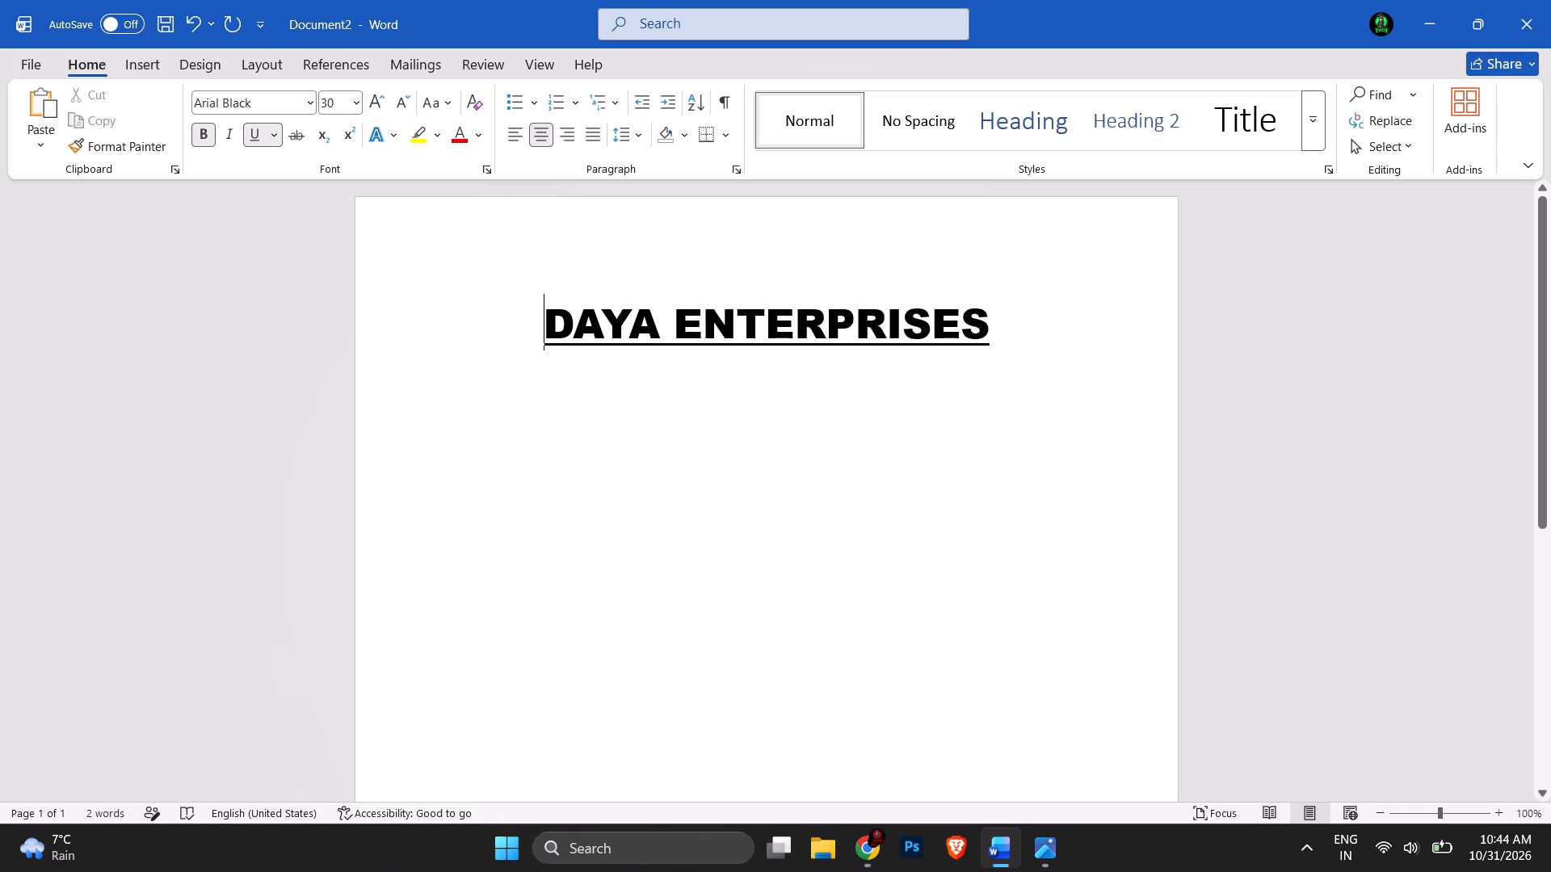
left_click(1032, 334)
key("Return")
triple_click(406, 105)
triple_click(406, 105)
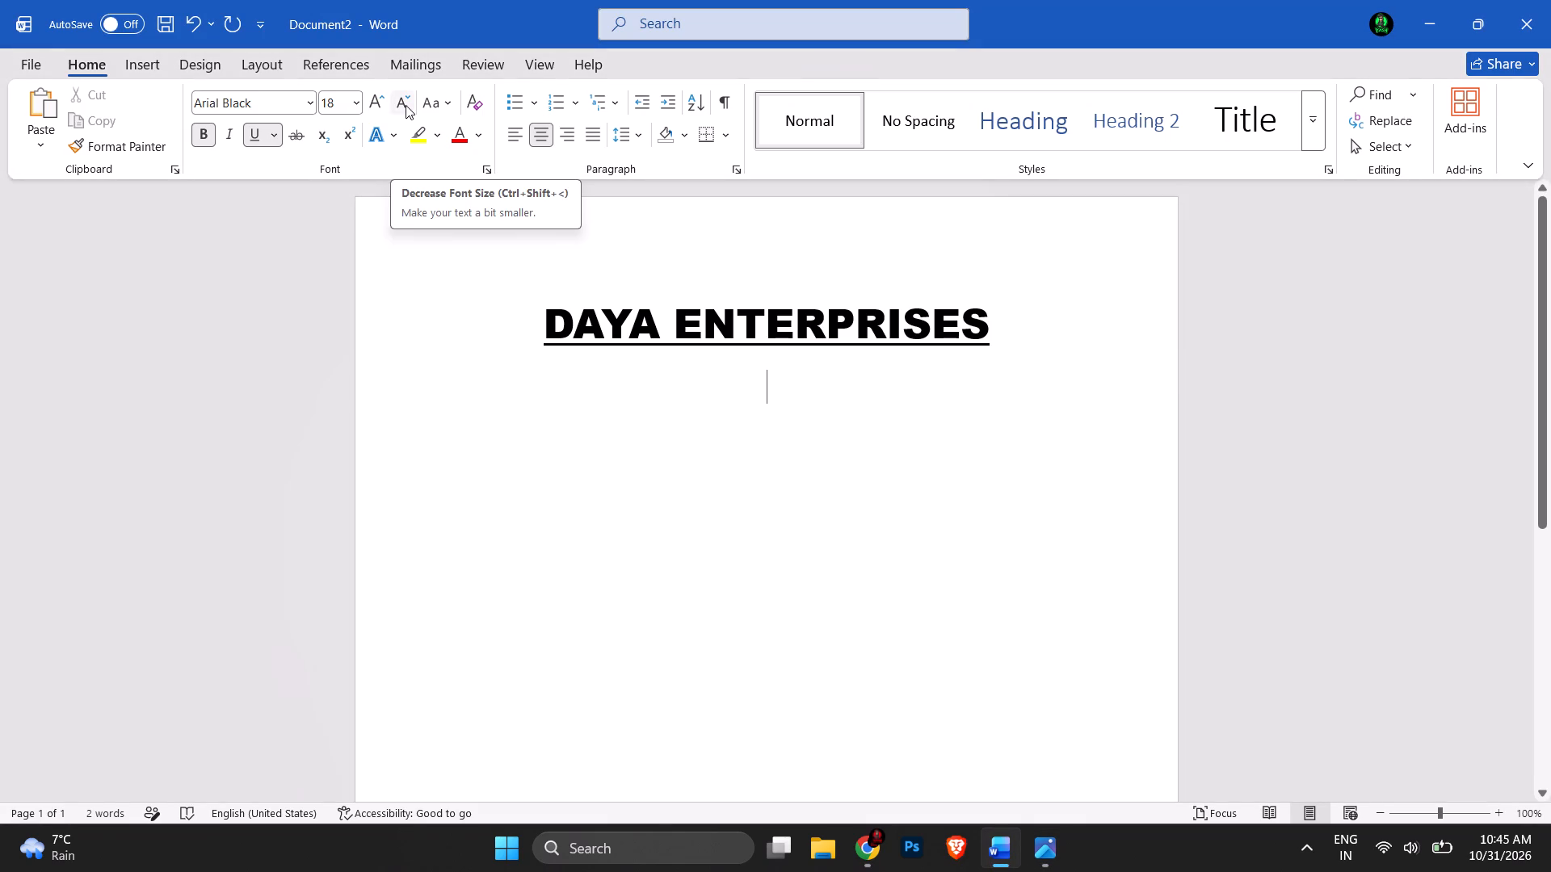
key("a")
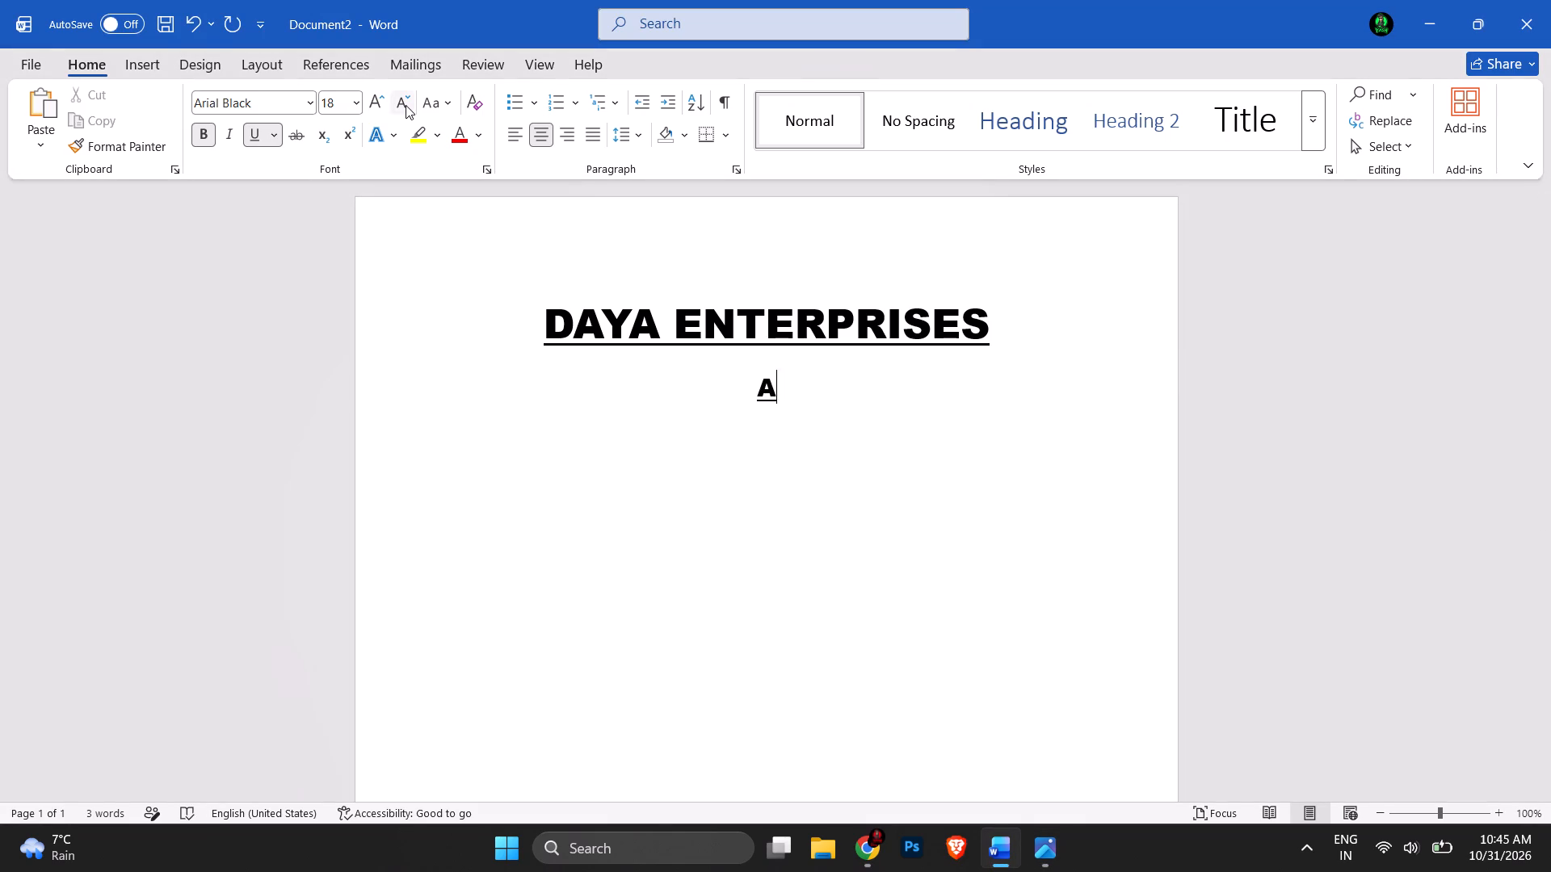
key("BackSpace")
left_click(254, 135)
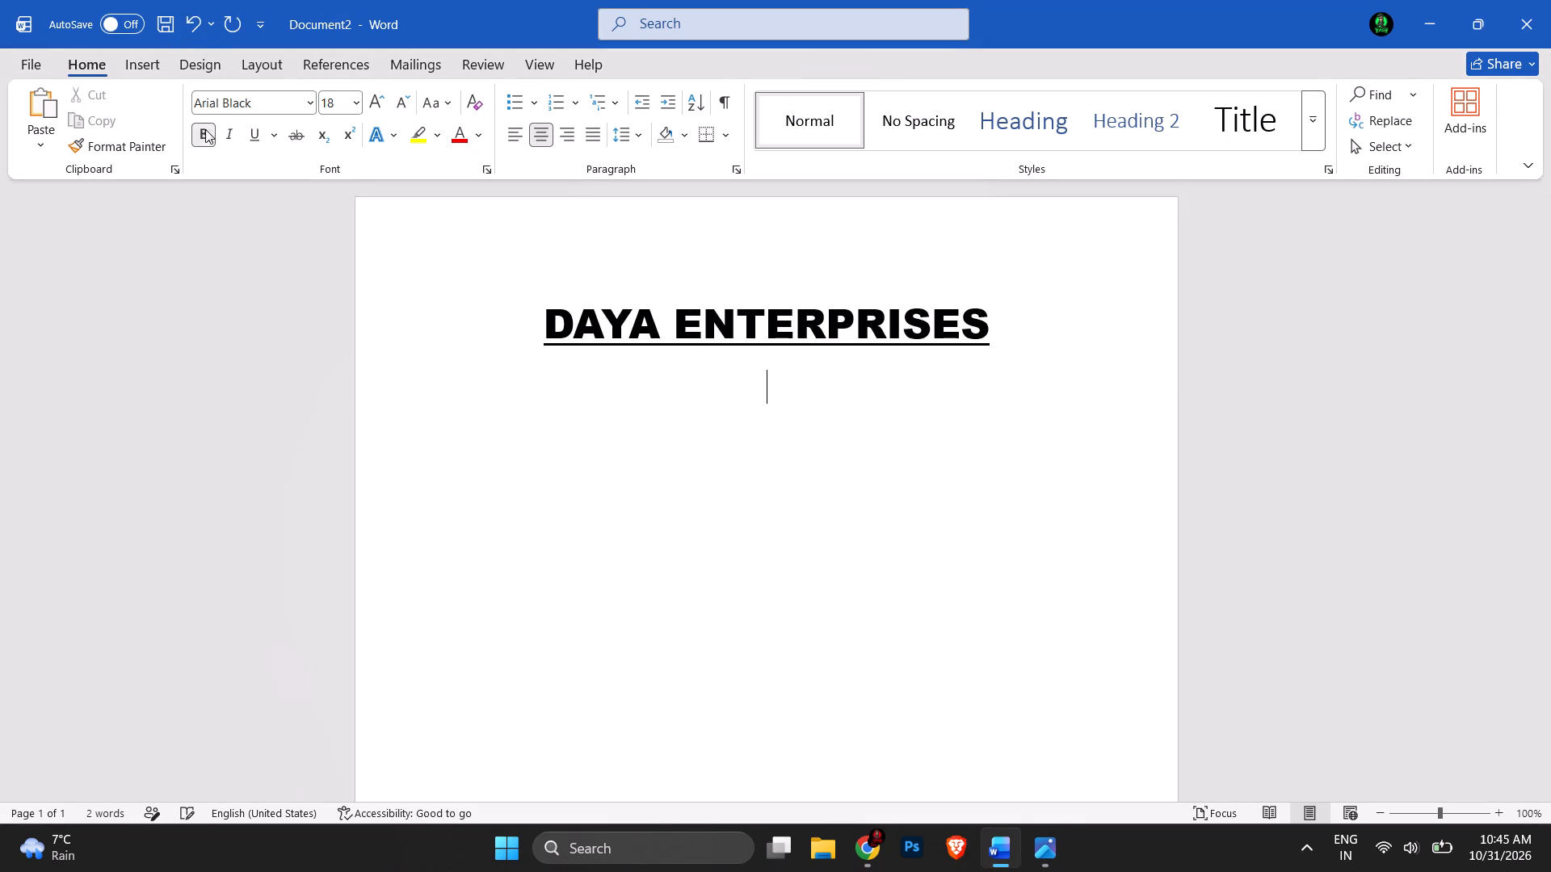
left_click(195, 129)
left_click(309, 102)
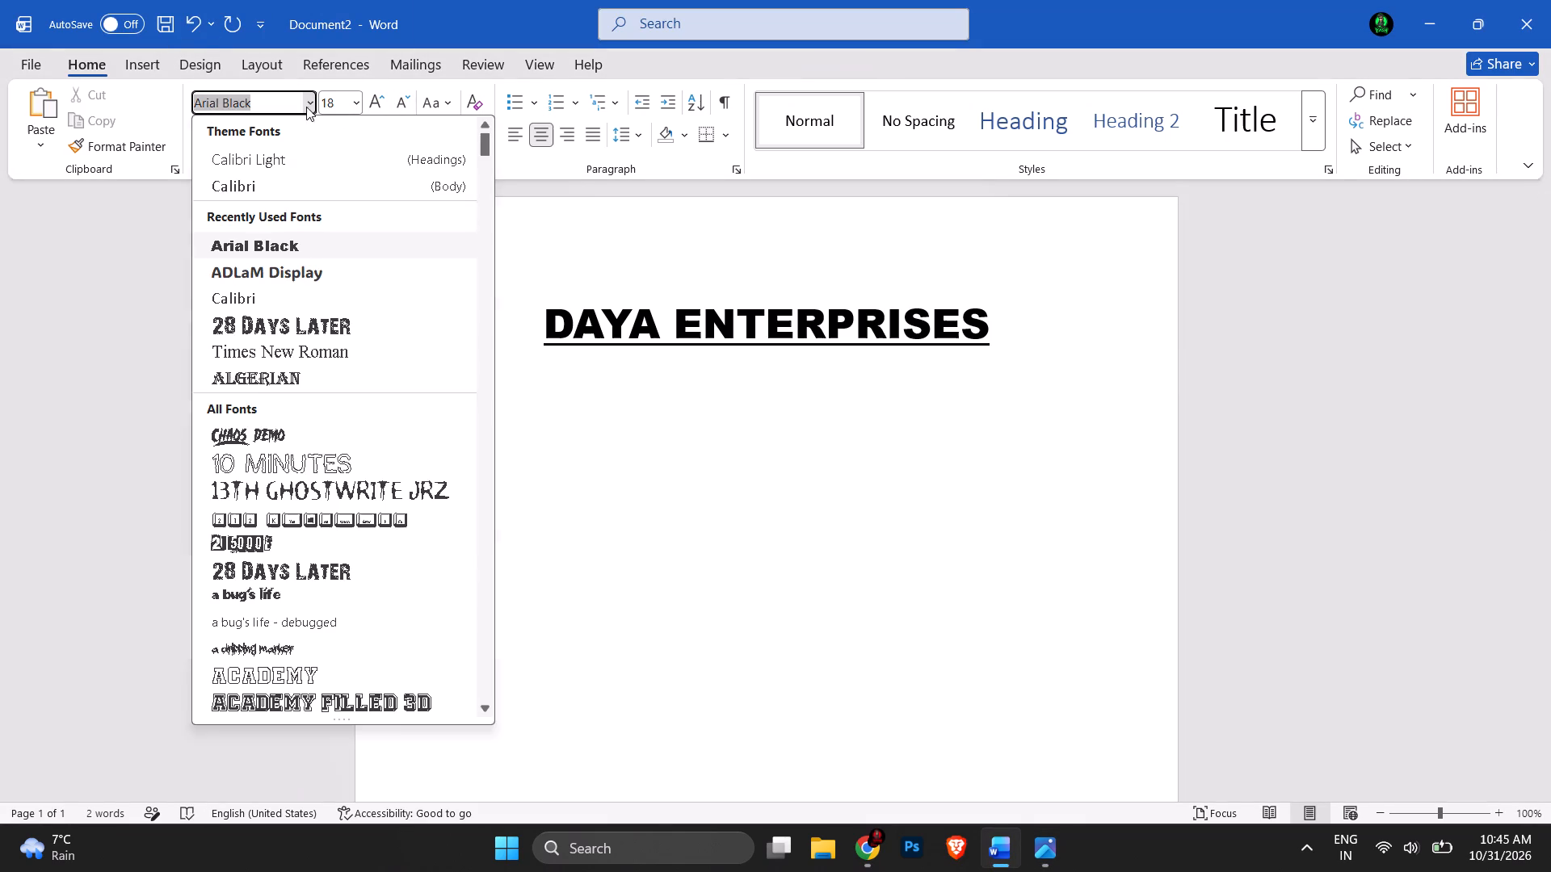
left_click(223, 182)
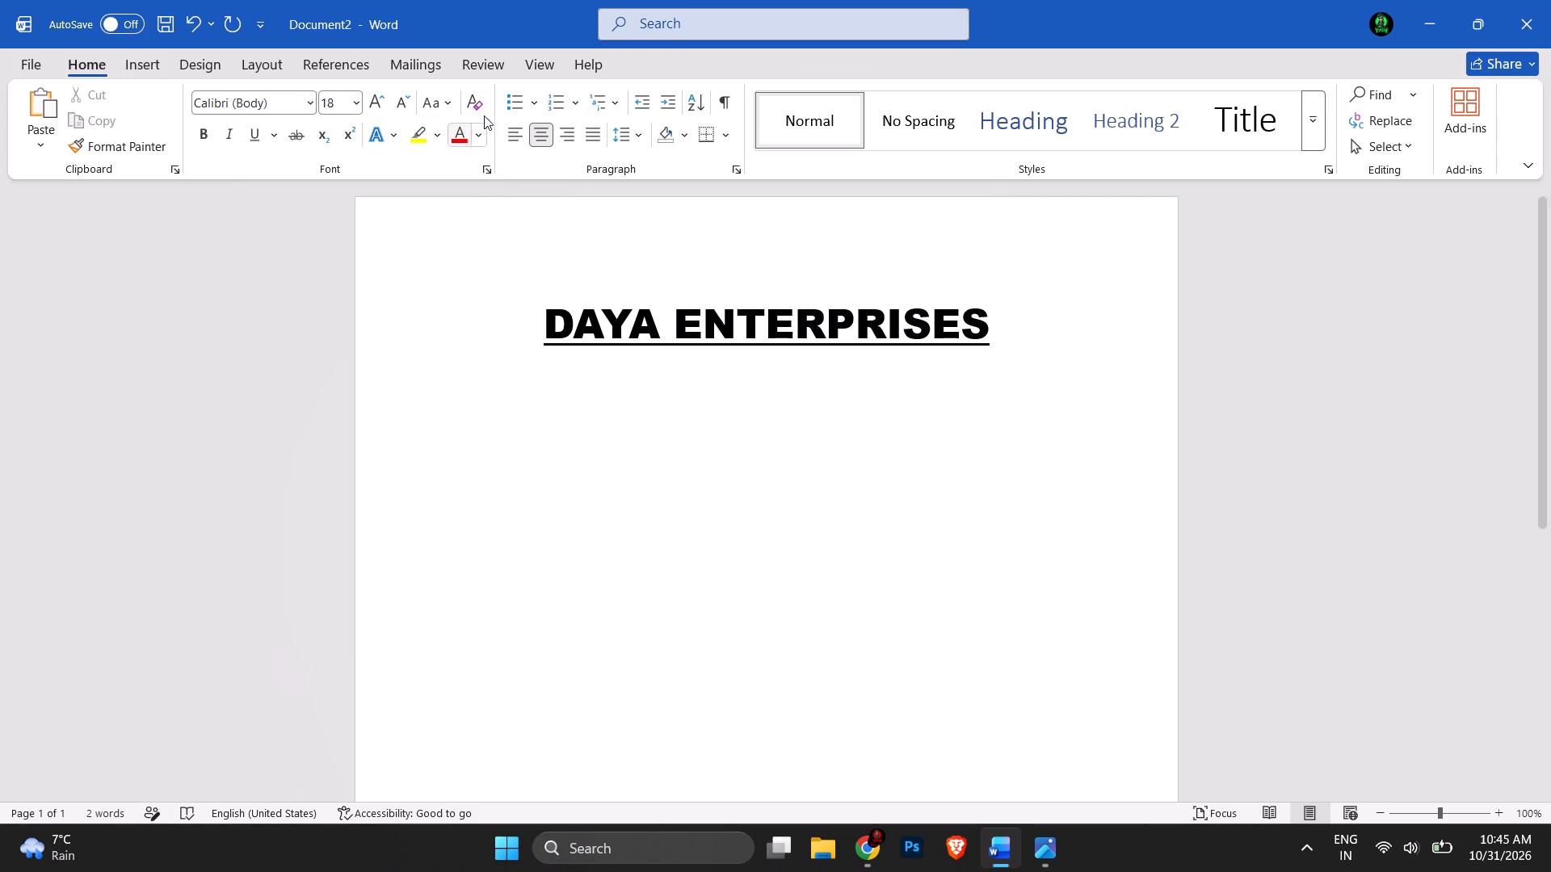
left_click(400, 103)
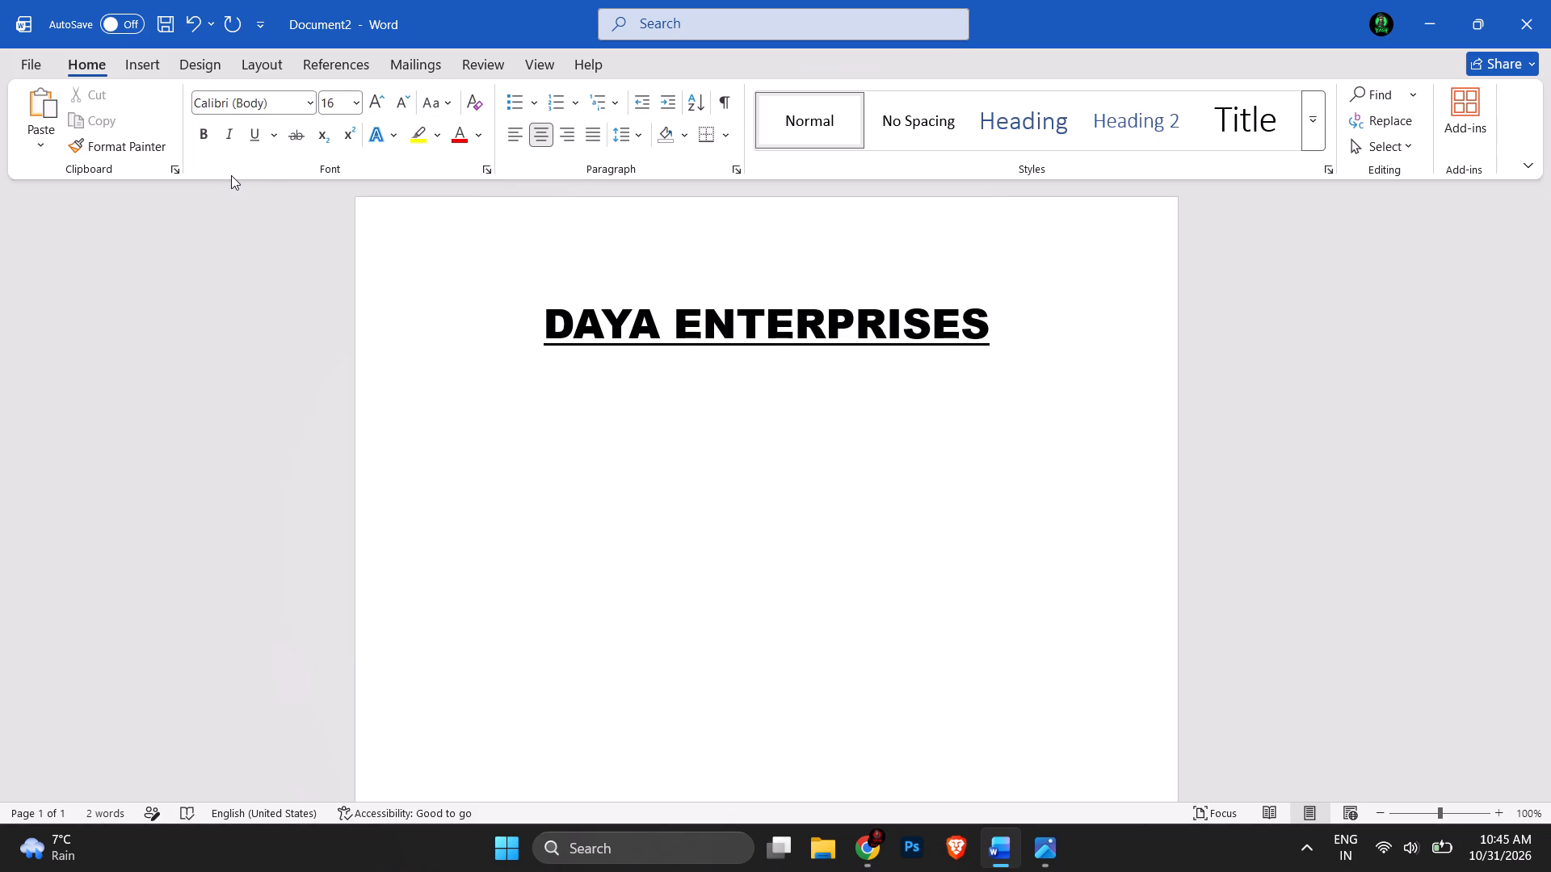
Begin the line below the heading with the label "Adress:" and the shop number from the invoice photo.
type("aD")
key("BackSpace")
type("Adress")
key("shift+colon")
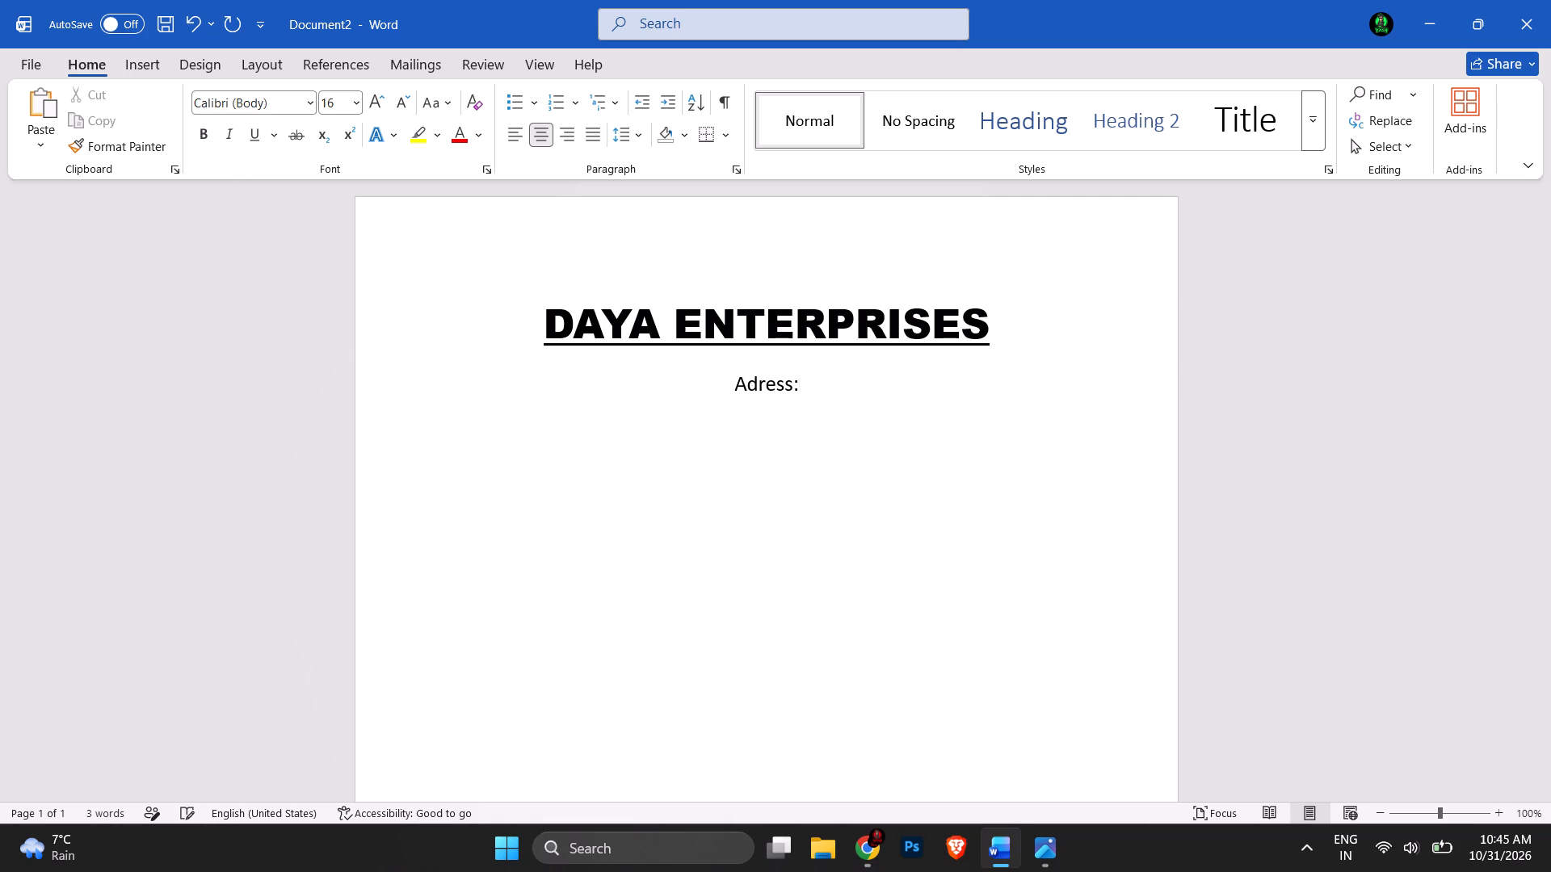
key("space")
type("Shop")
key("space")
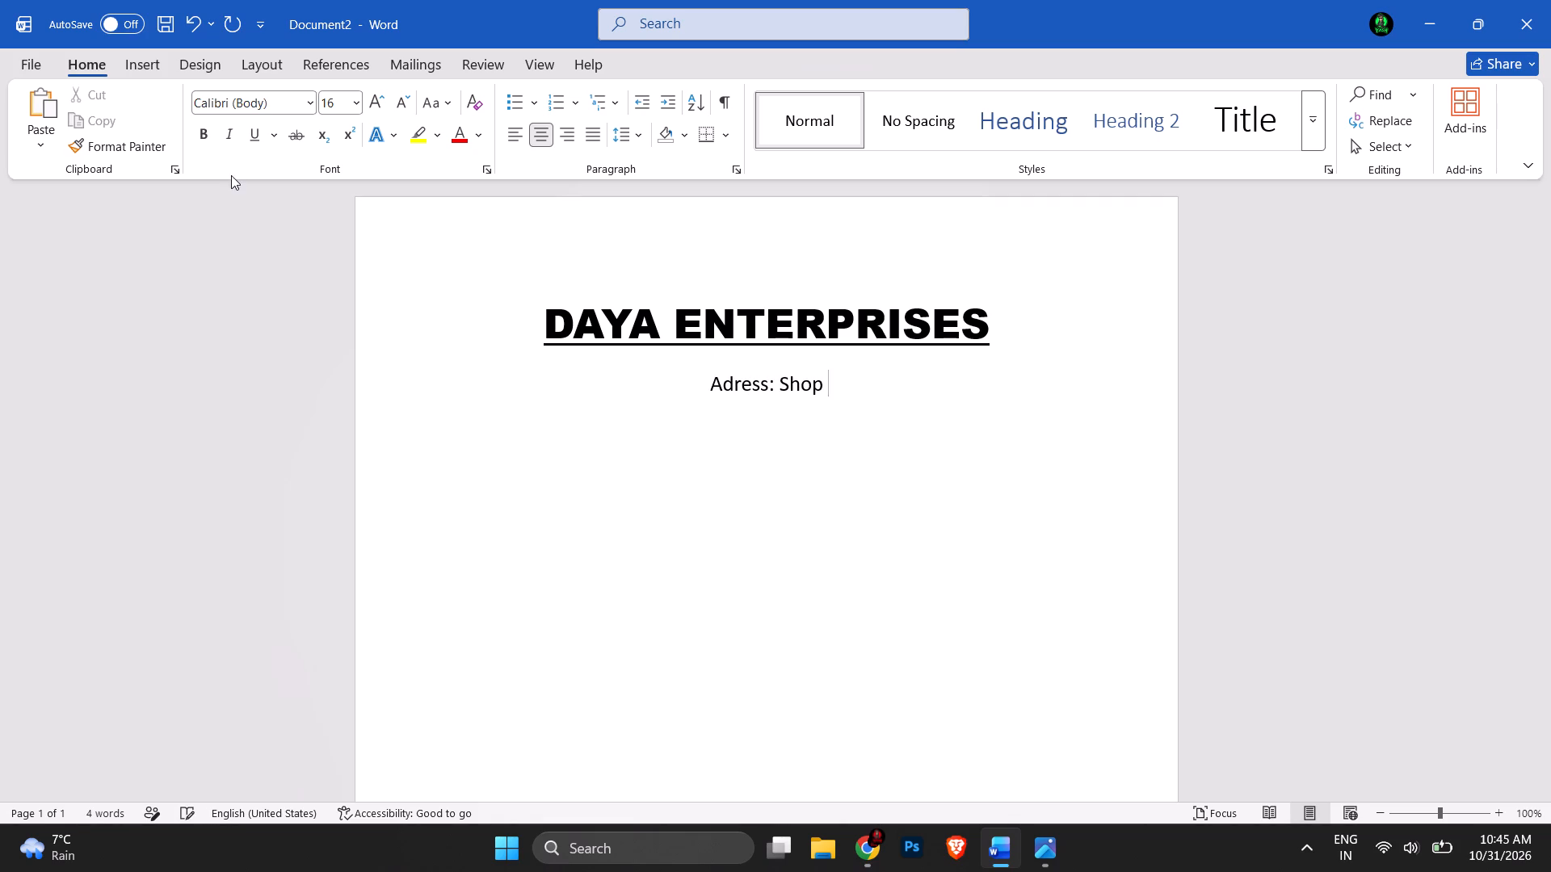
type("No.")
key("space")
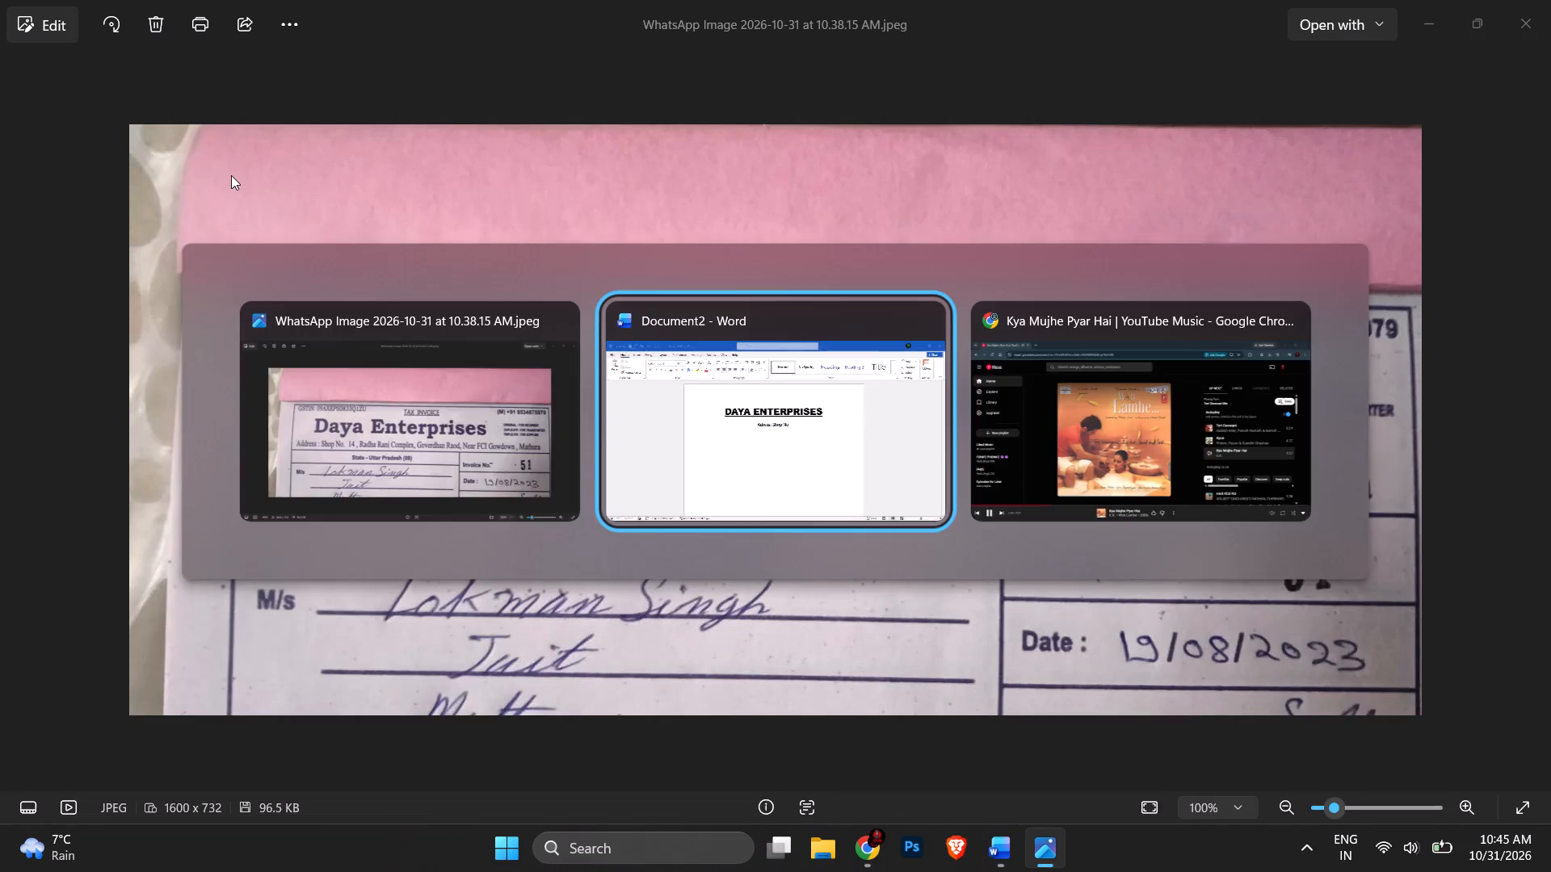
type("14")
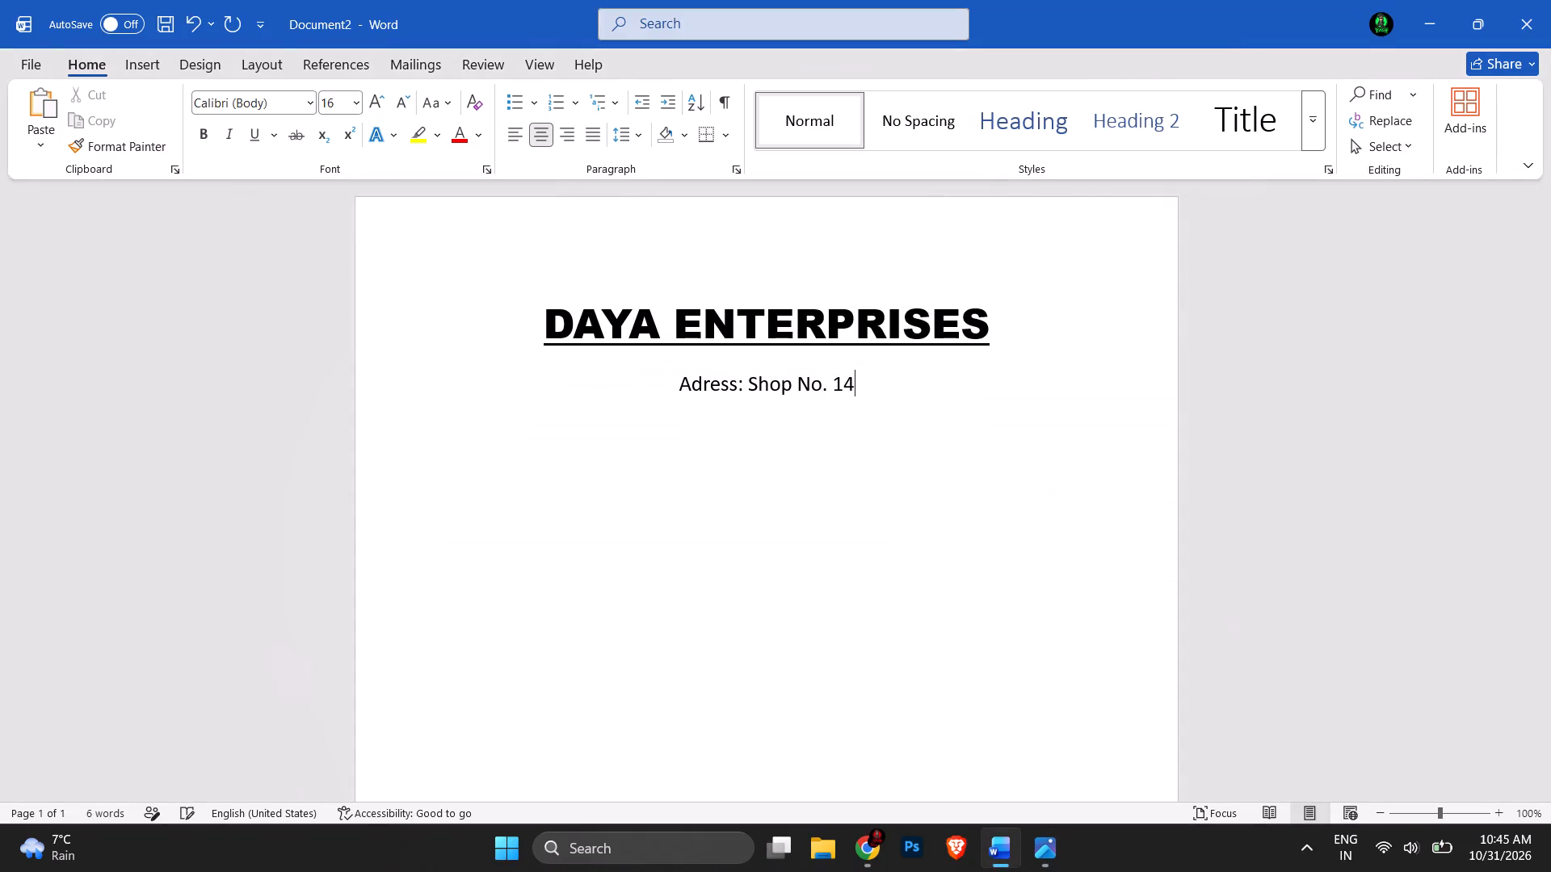
Continue the address line with the complex name from the invoice photo, capitalising each word and separating the parts with commas.
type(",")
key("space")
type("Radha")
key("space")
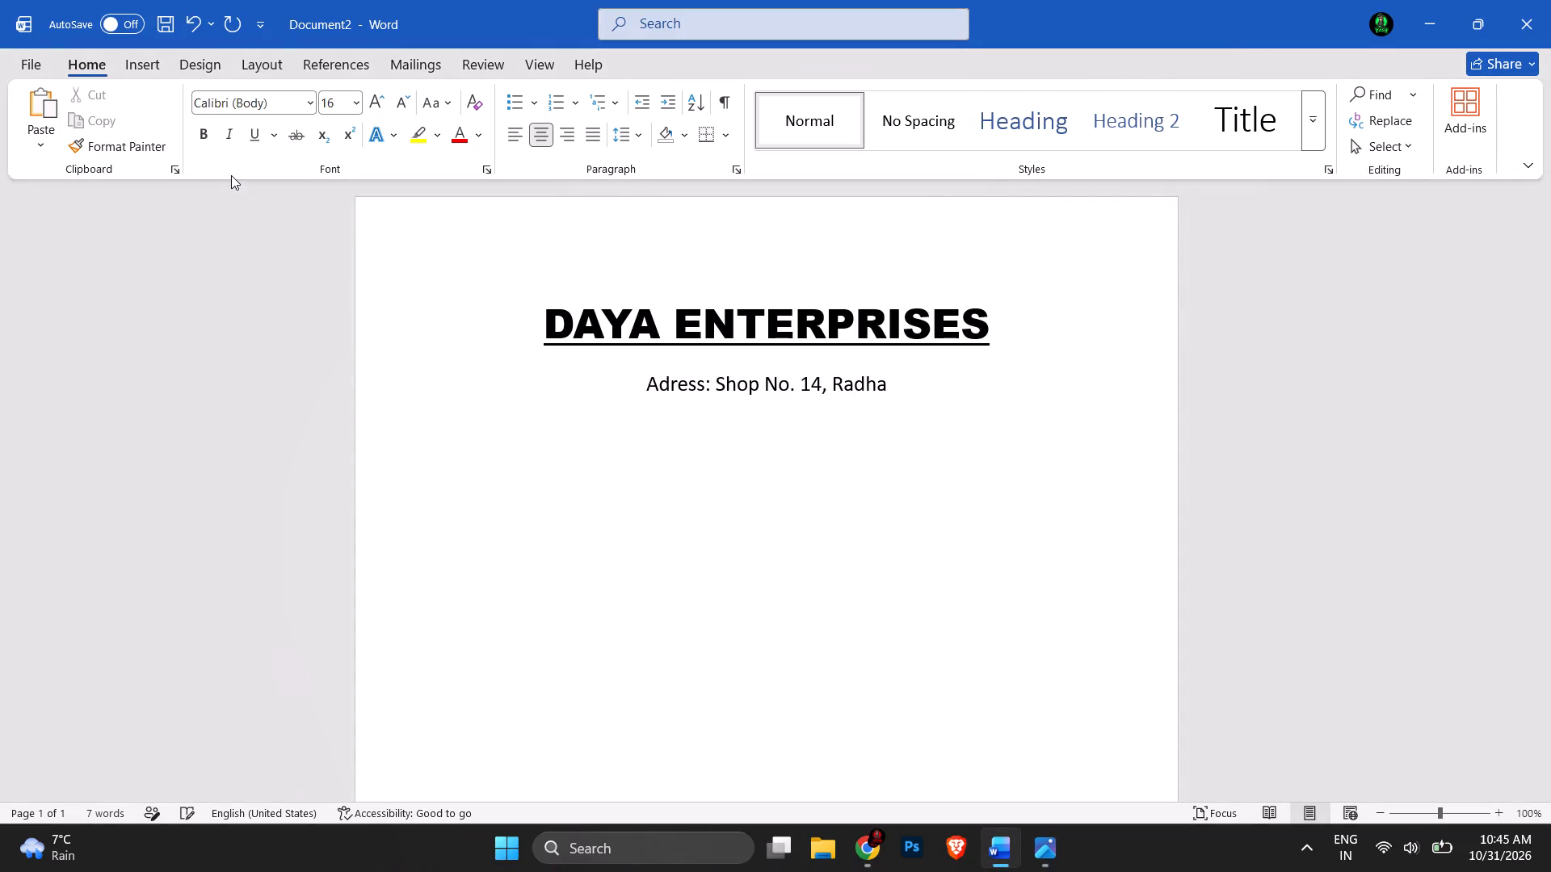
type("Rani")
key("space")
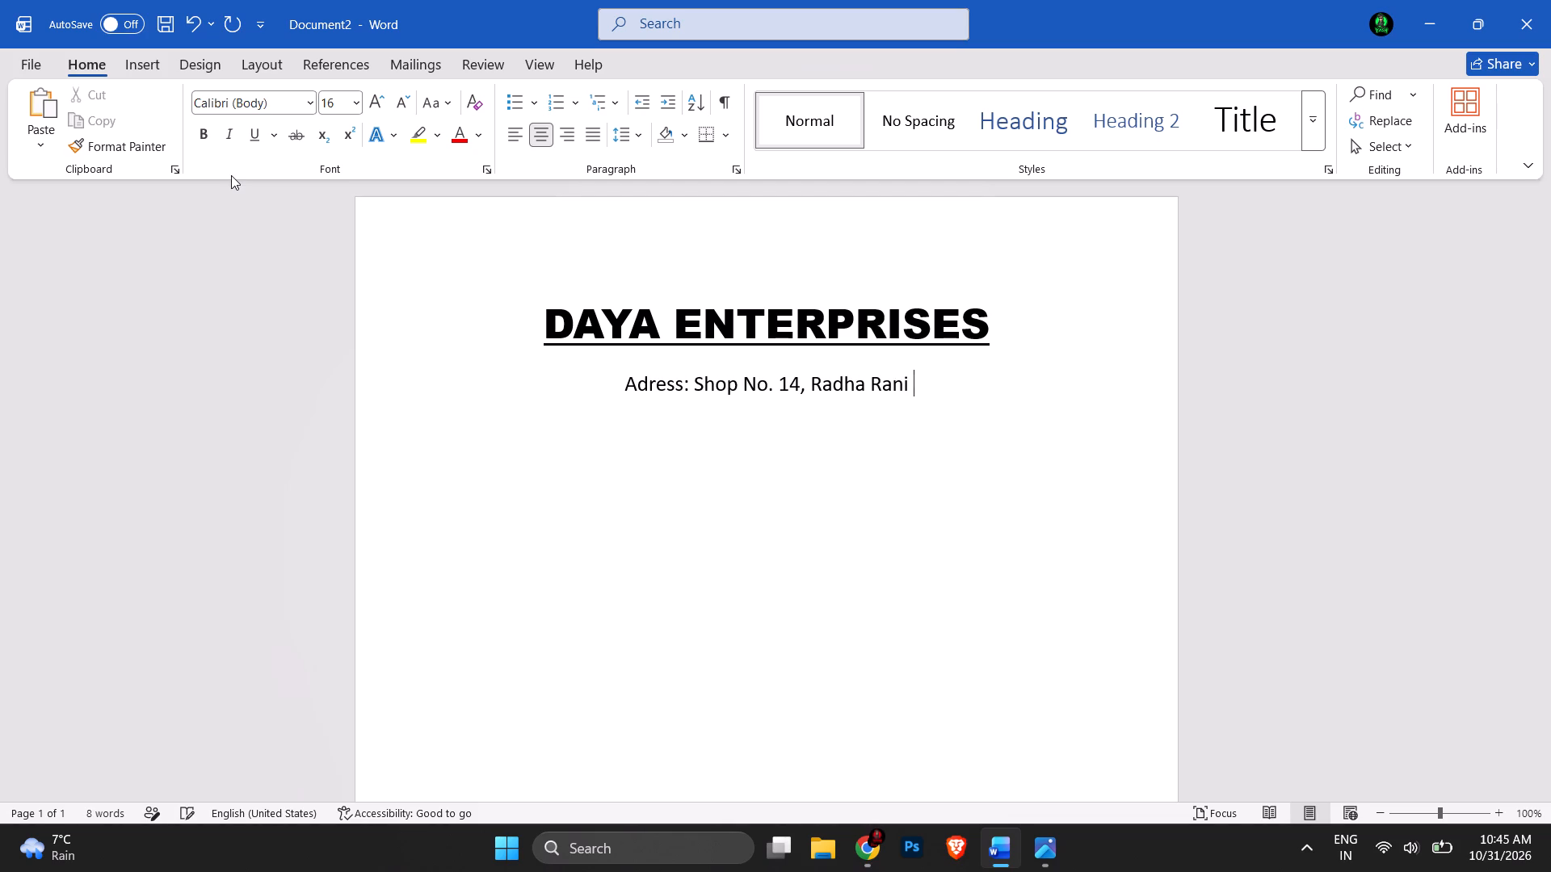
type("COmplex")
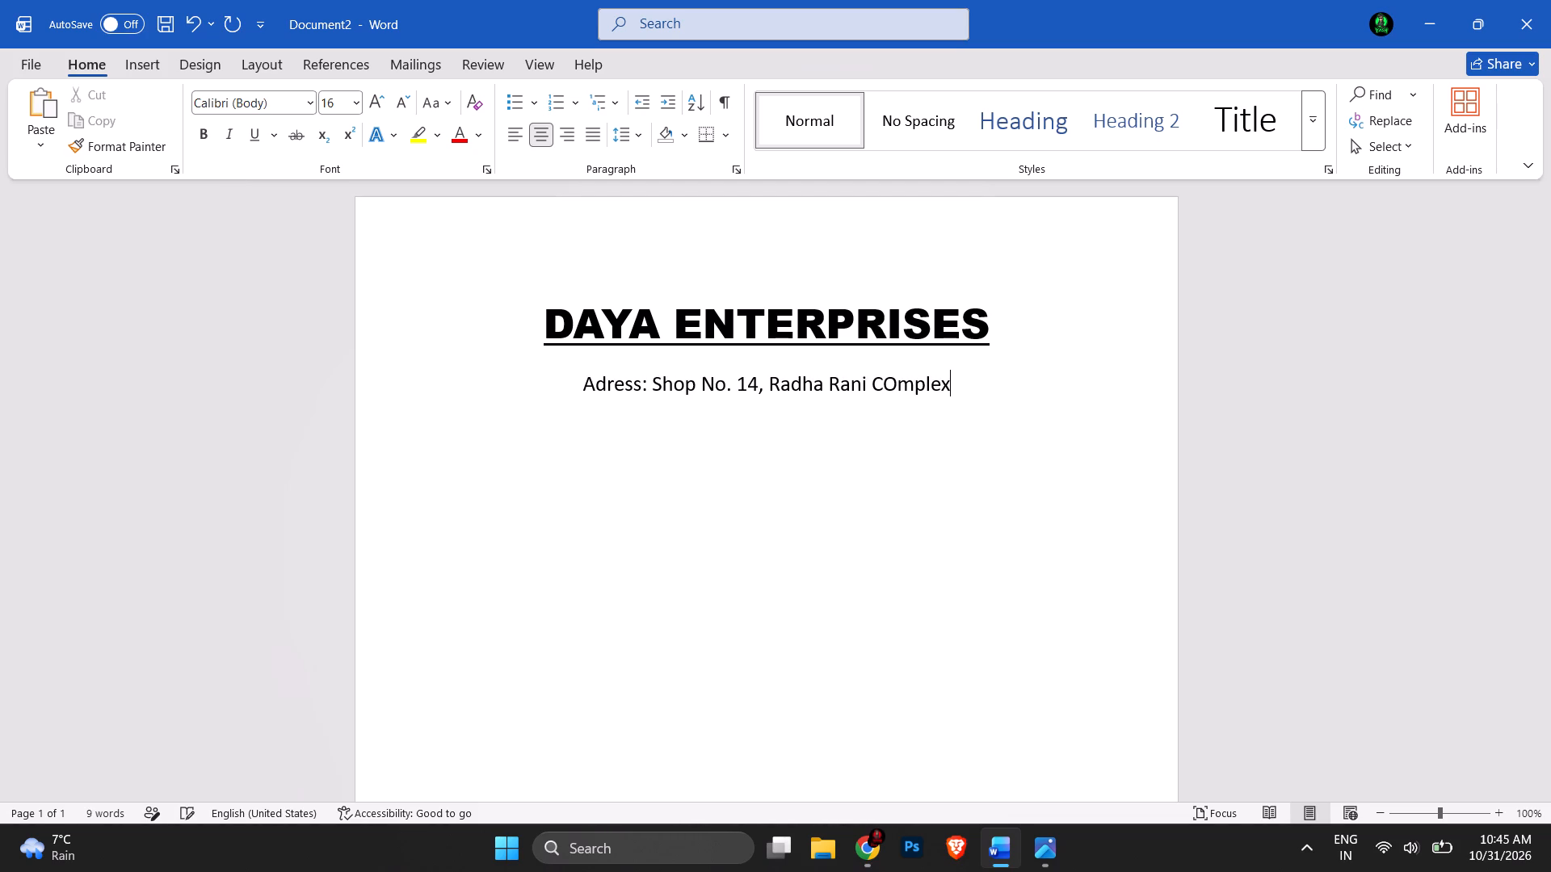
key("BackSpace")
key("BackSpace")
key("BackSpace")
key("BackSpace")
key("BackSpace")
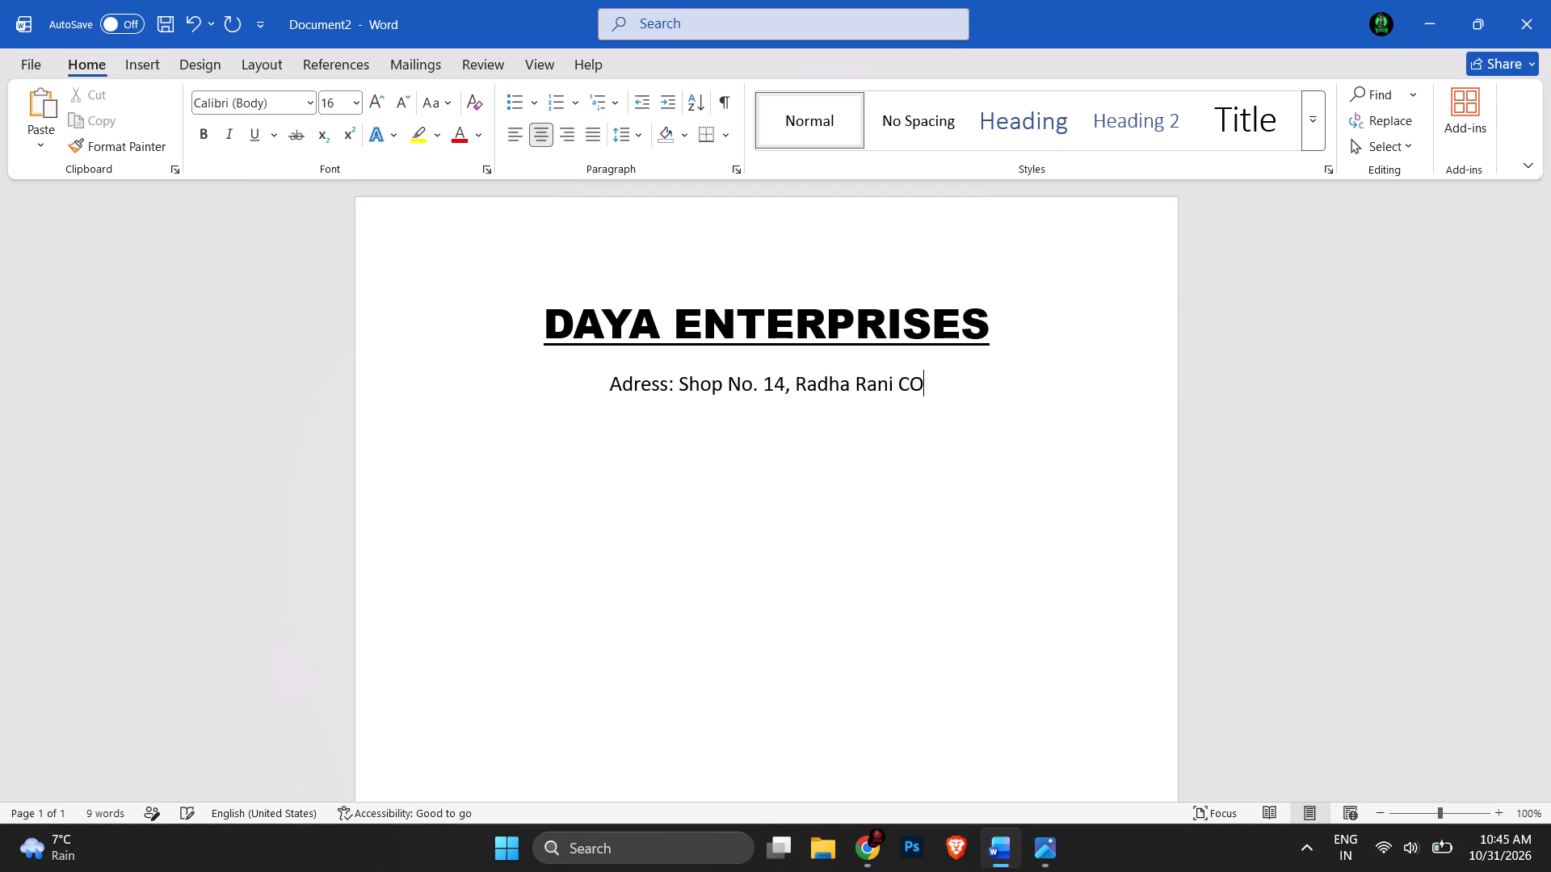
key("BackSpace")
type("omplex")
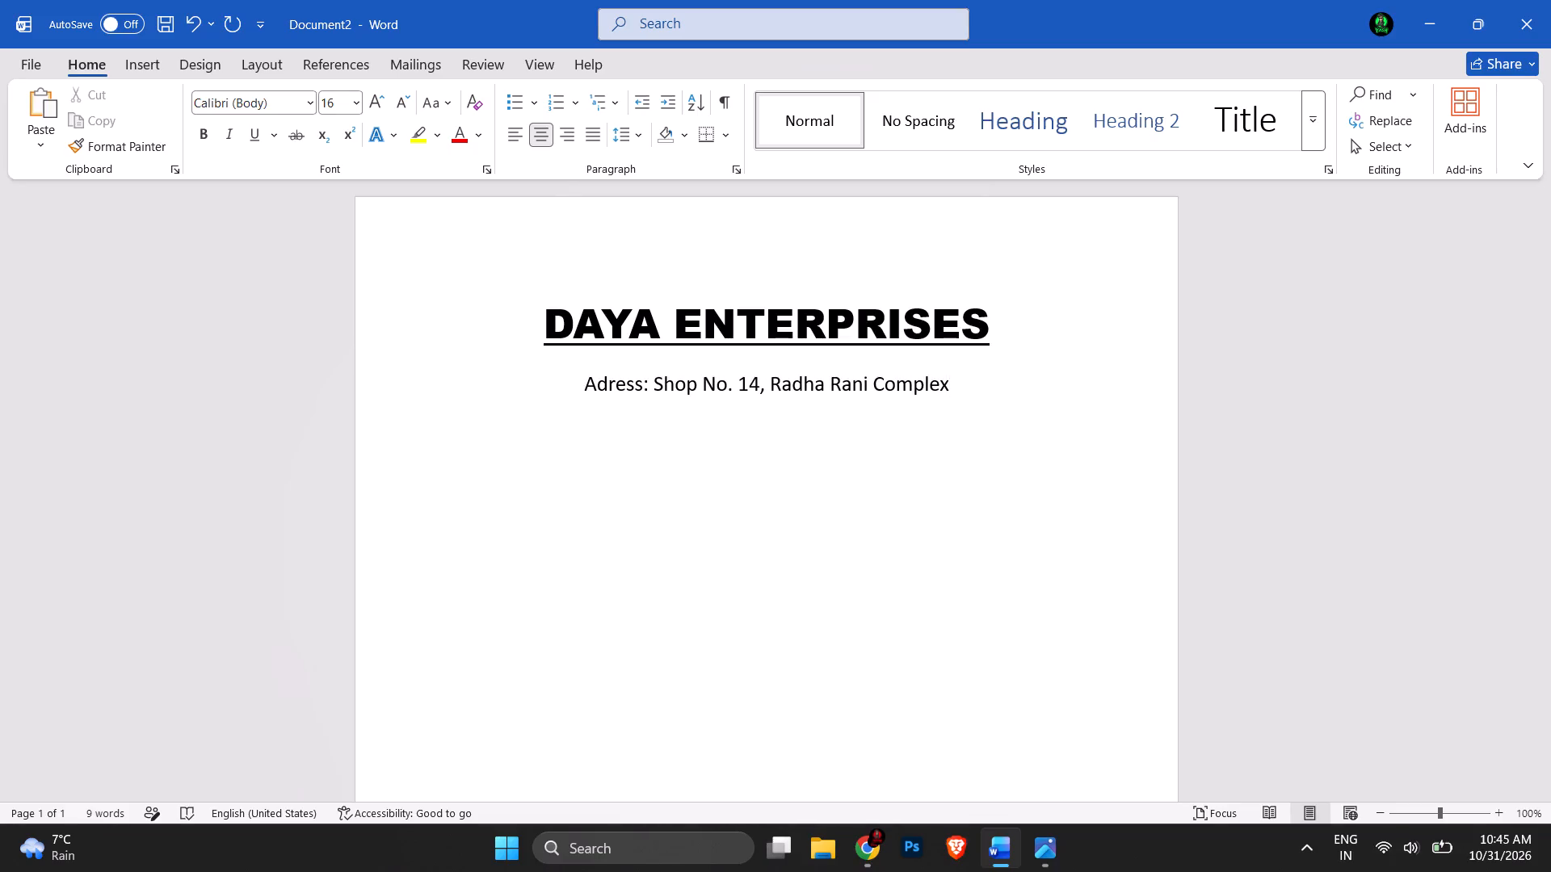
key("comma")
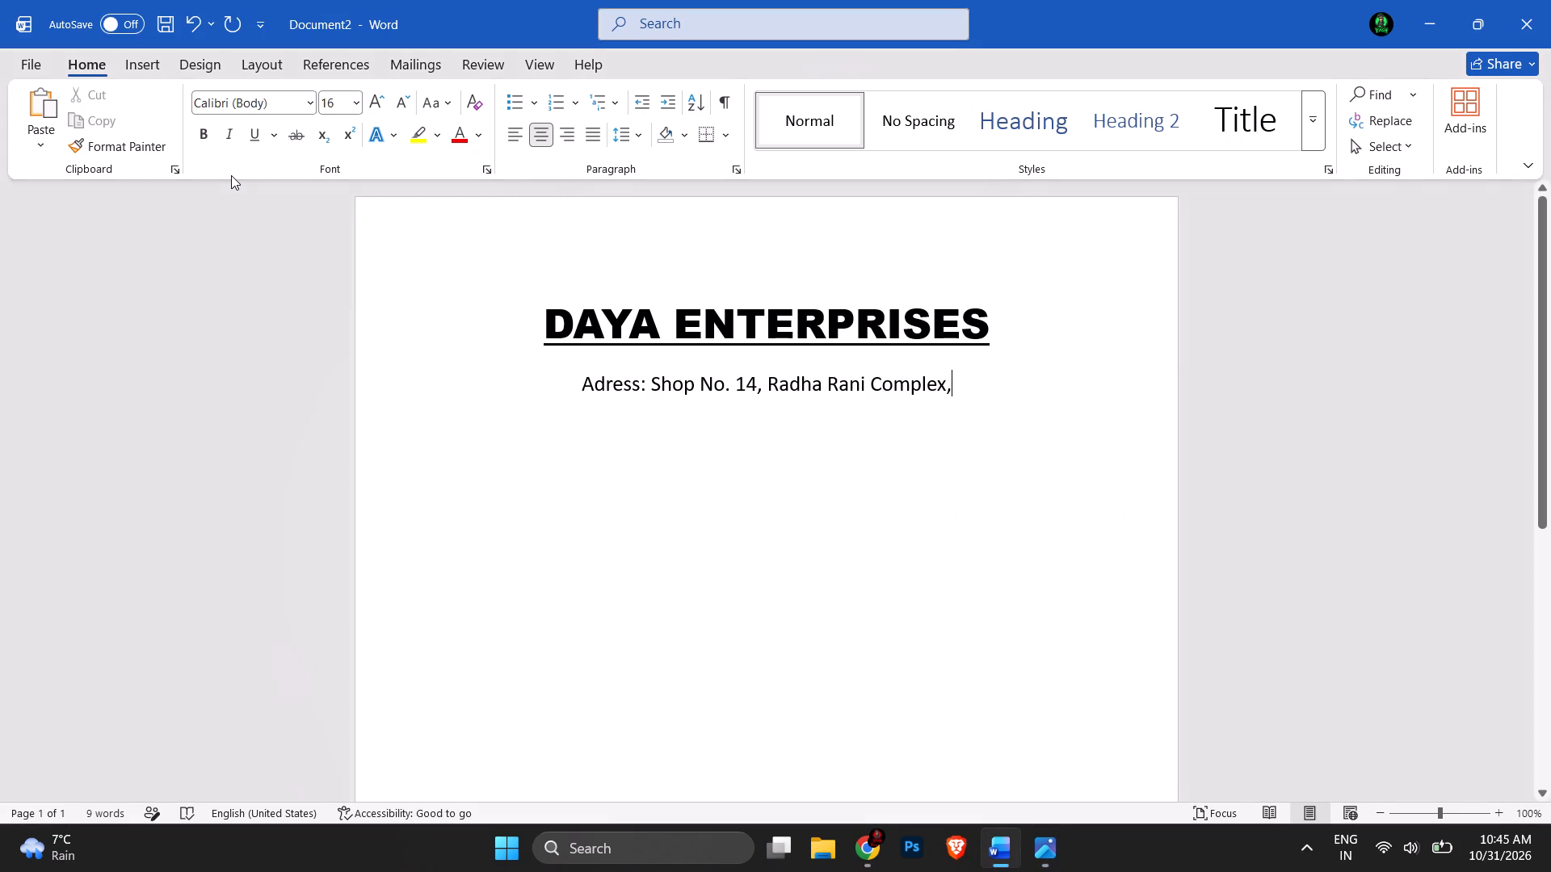
Add the road name from the invoice photo to the address line, followed by a comma.
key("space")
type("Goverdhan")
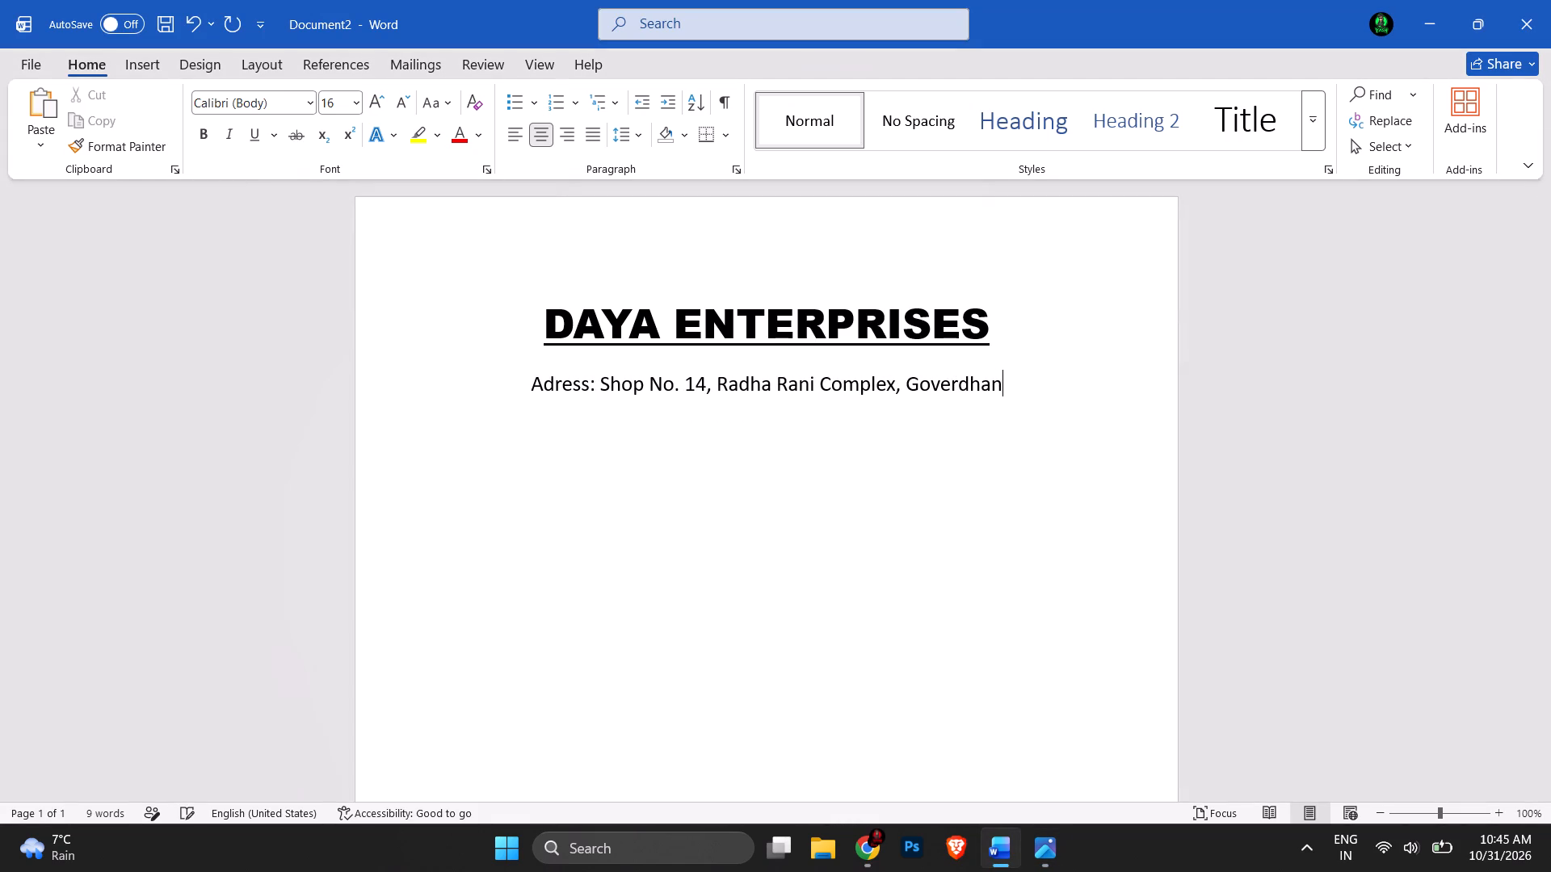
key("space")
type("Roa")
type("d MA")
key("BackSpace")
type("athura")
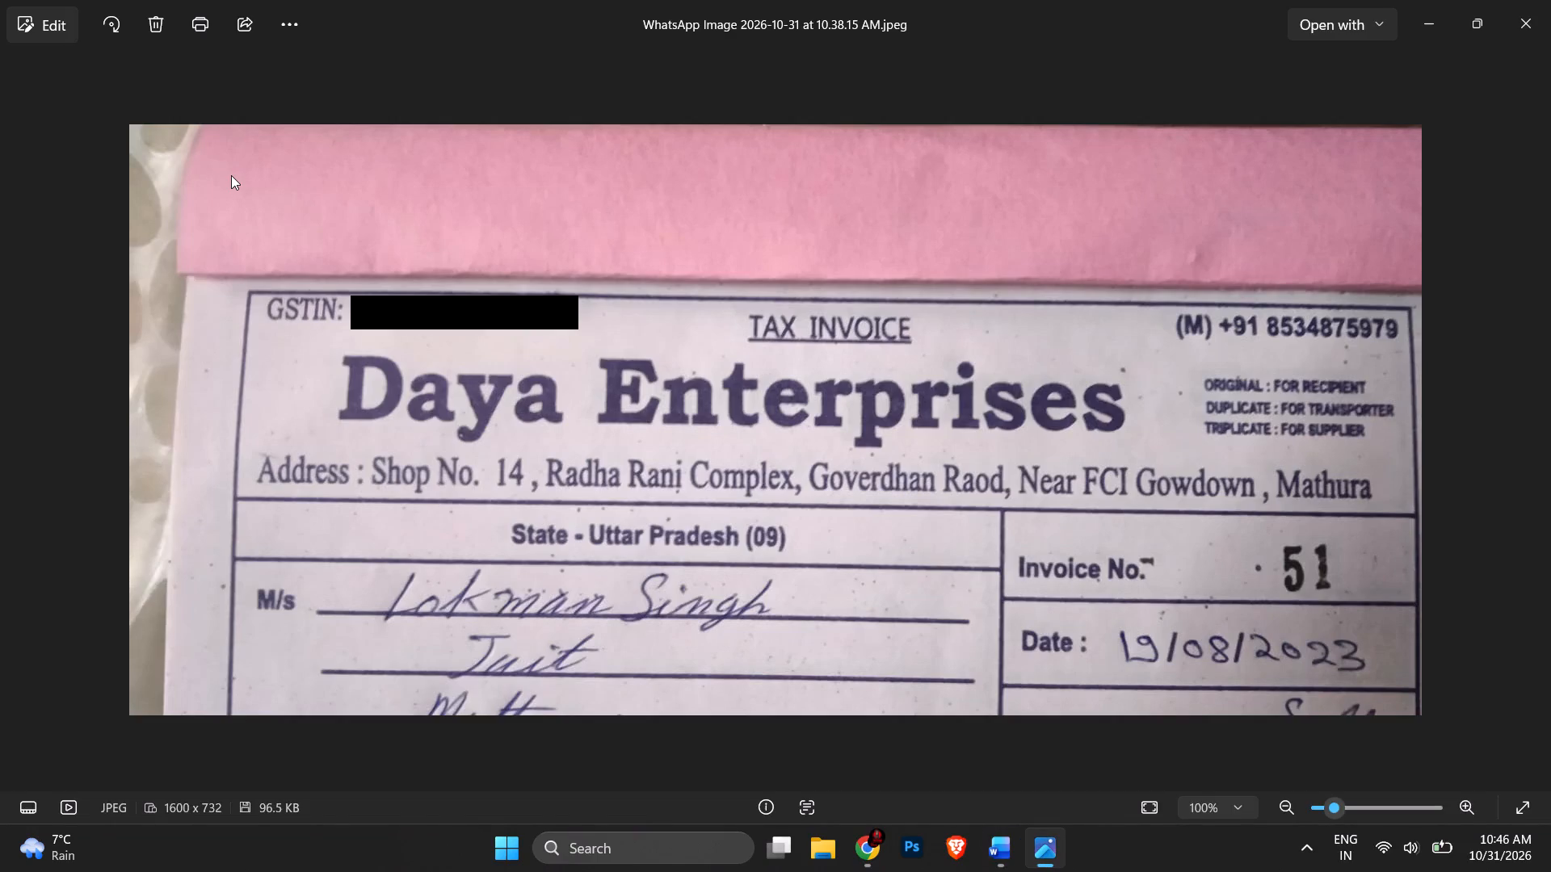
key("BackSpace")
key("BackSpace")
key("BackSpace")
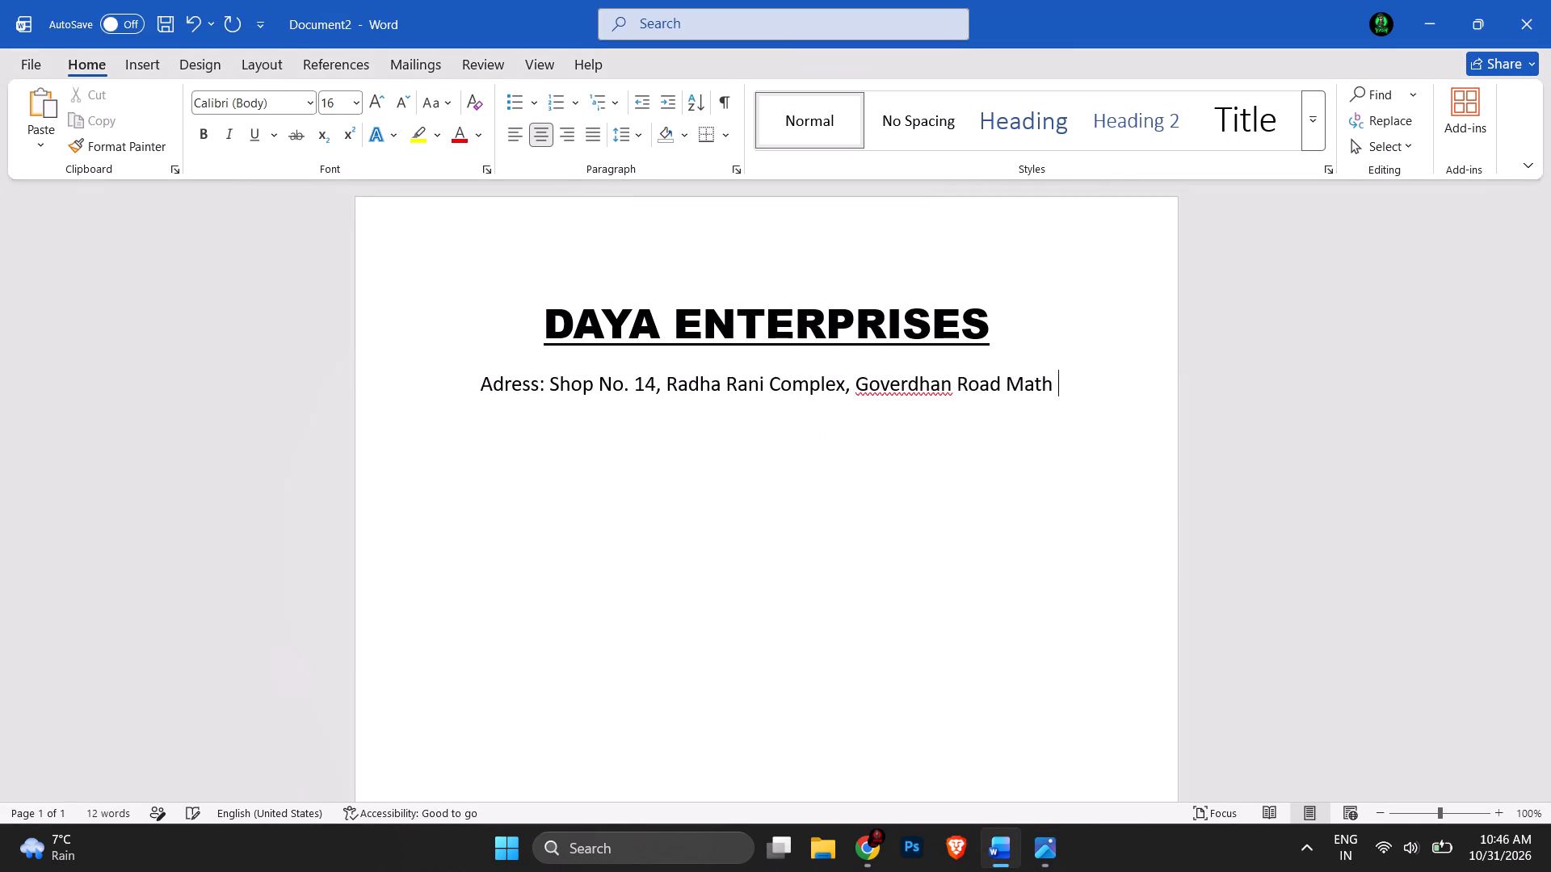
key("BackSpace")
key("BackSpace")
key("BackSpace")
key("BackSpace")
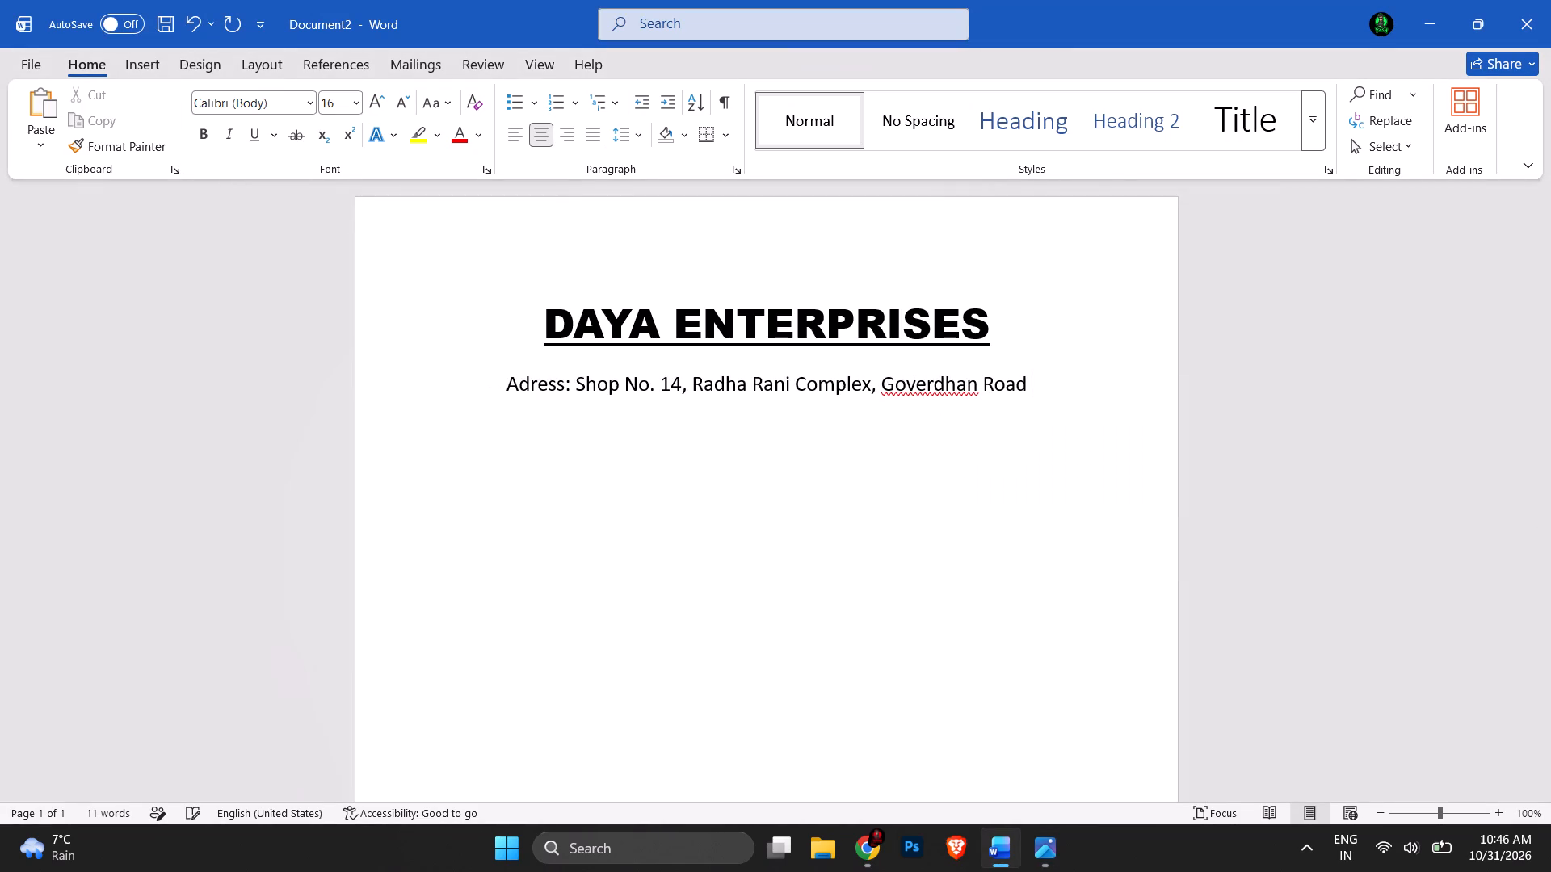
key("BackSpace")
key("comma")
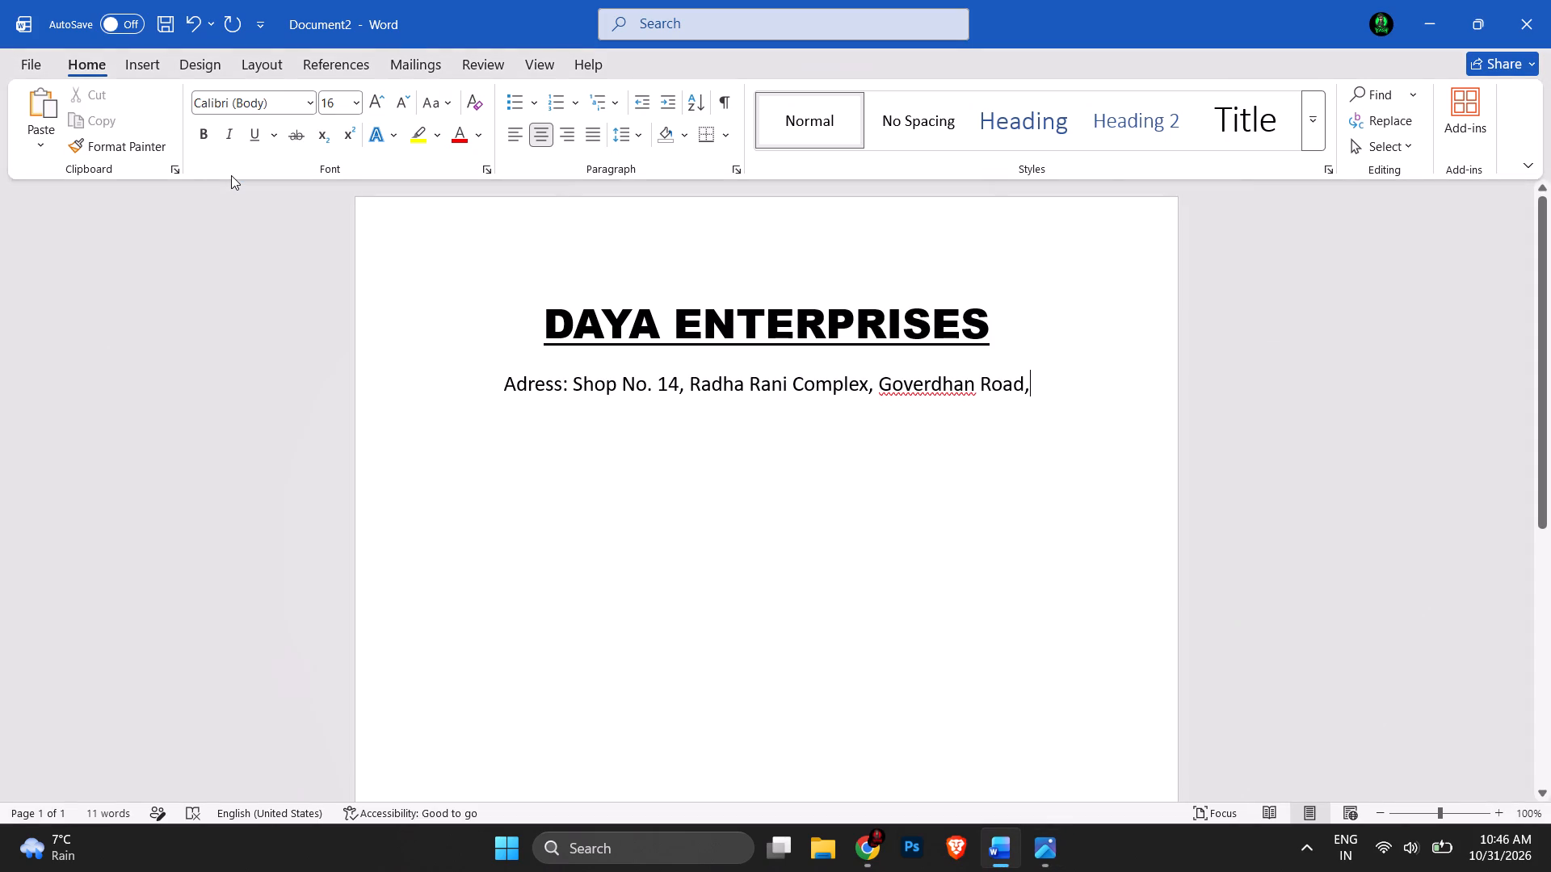
Add the nearby landmark given in the invoice photo to the company's address line.
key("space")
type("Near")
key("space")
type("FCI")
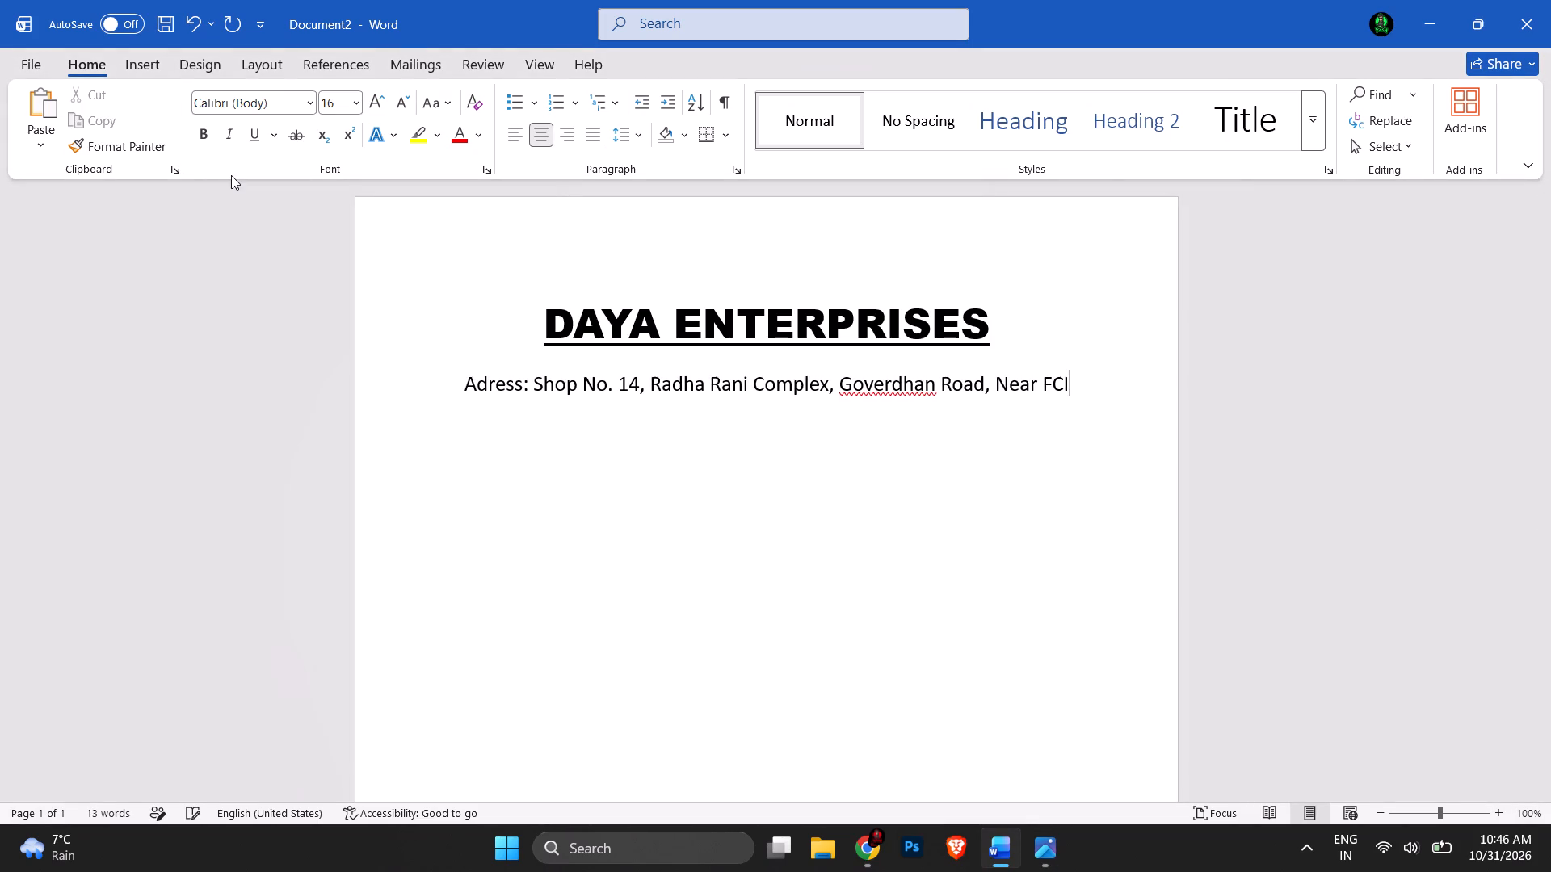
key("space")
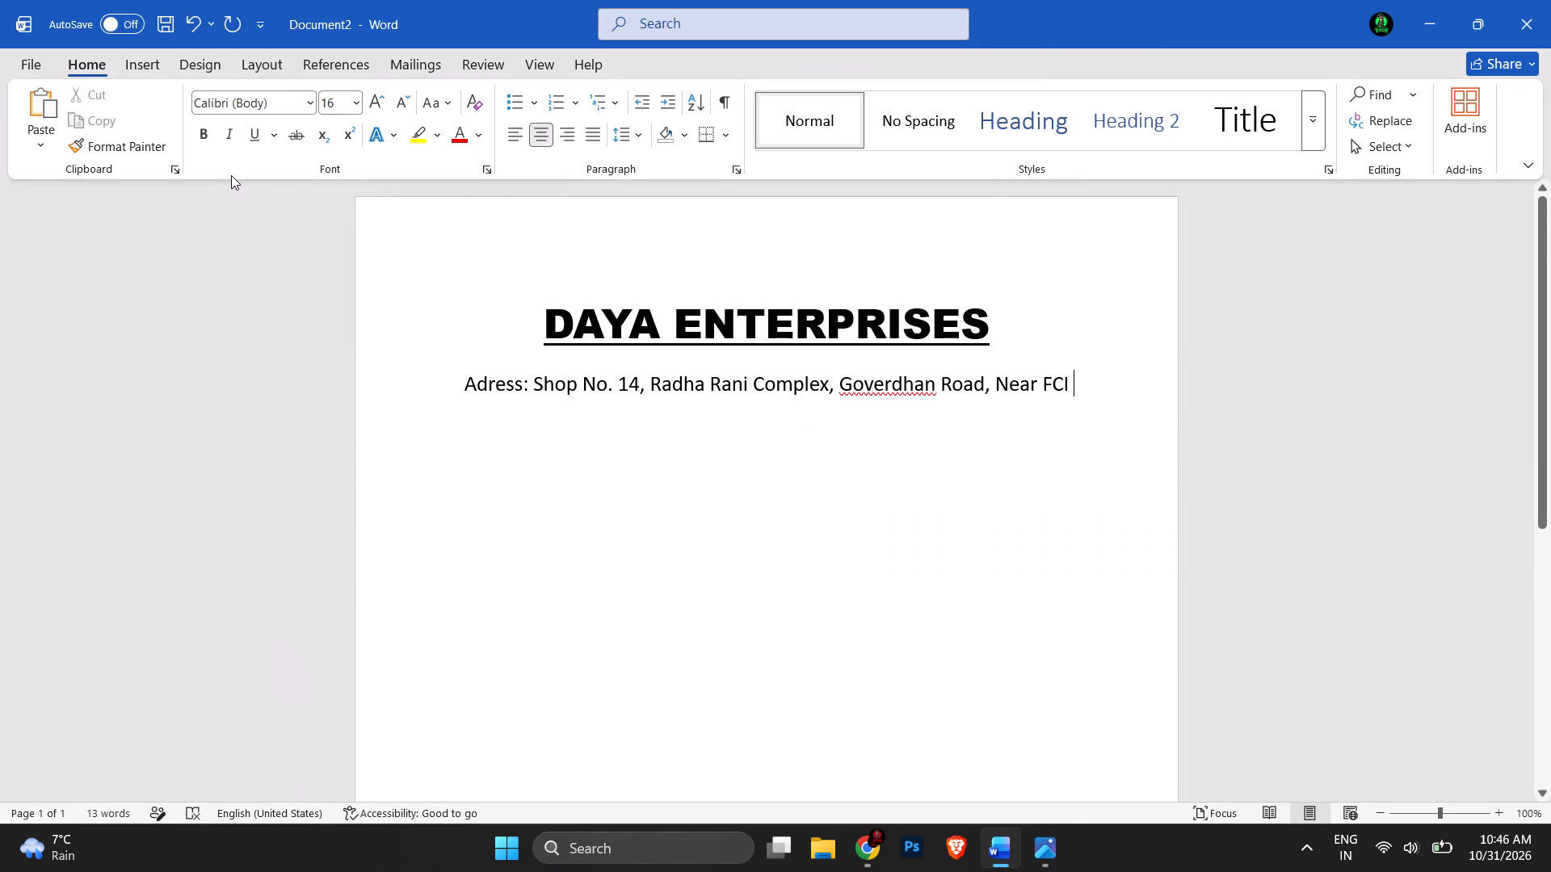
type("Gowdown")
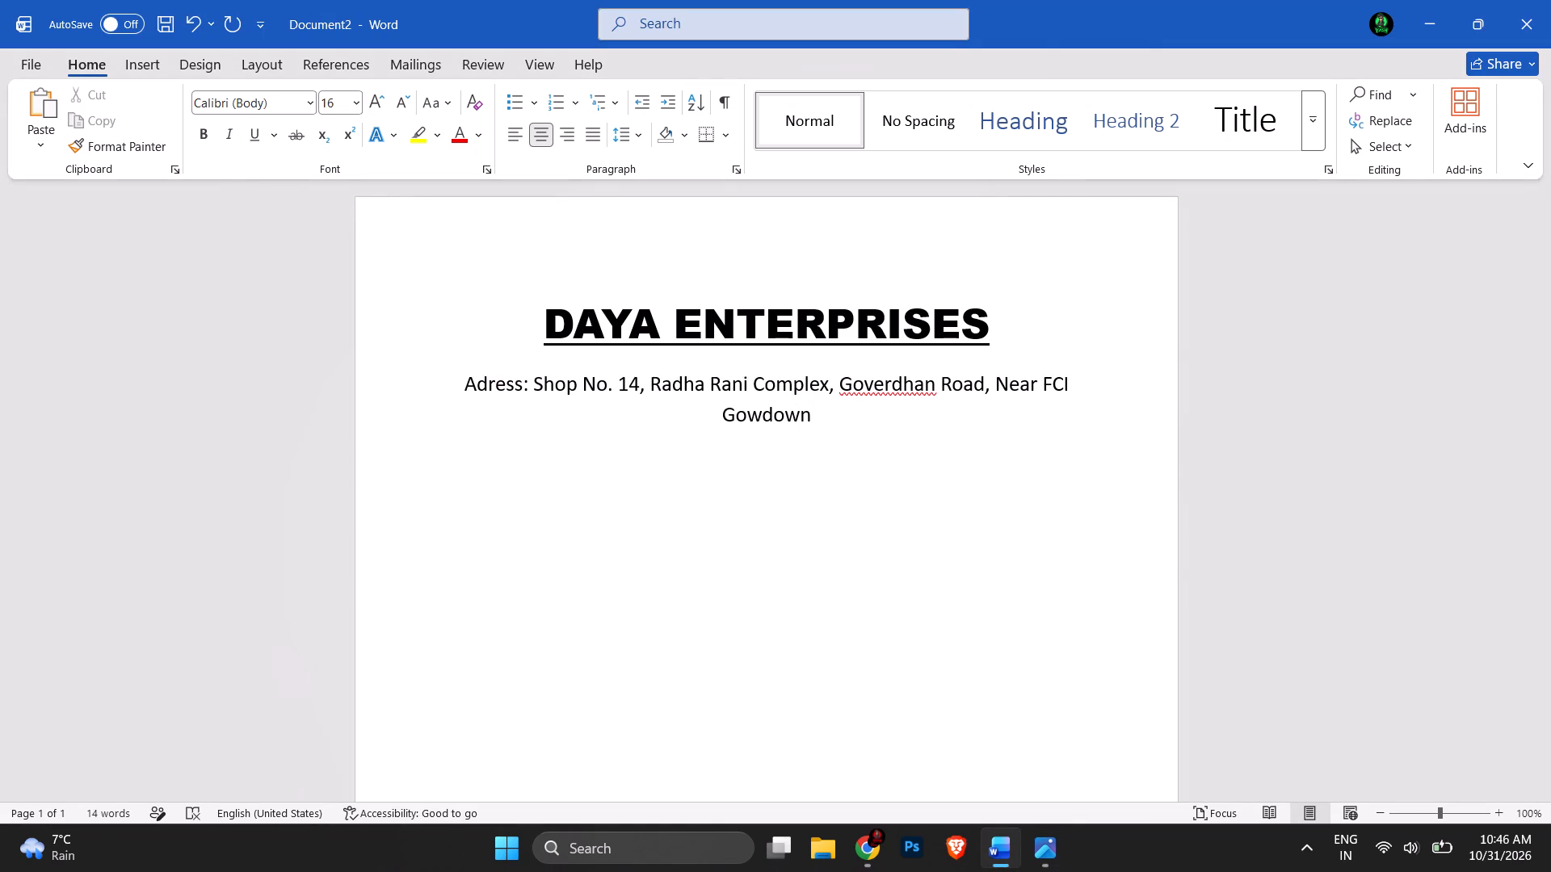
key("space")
Finish the address line with a comma after "Gowdown" followed by the city name Mathura.
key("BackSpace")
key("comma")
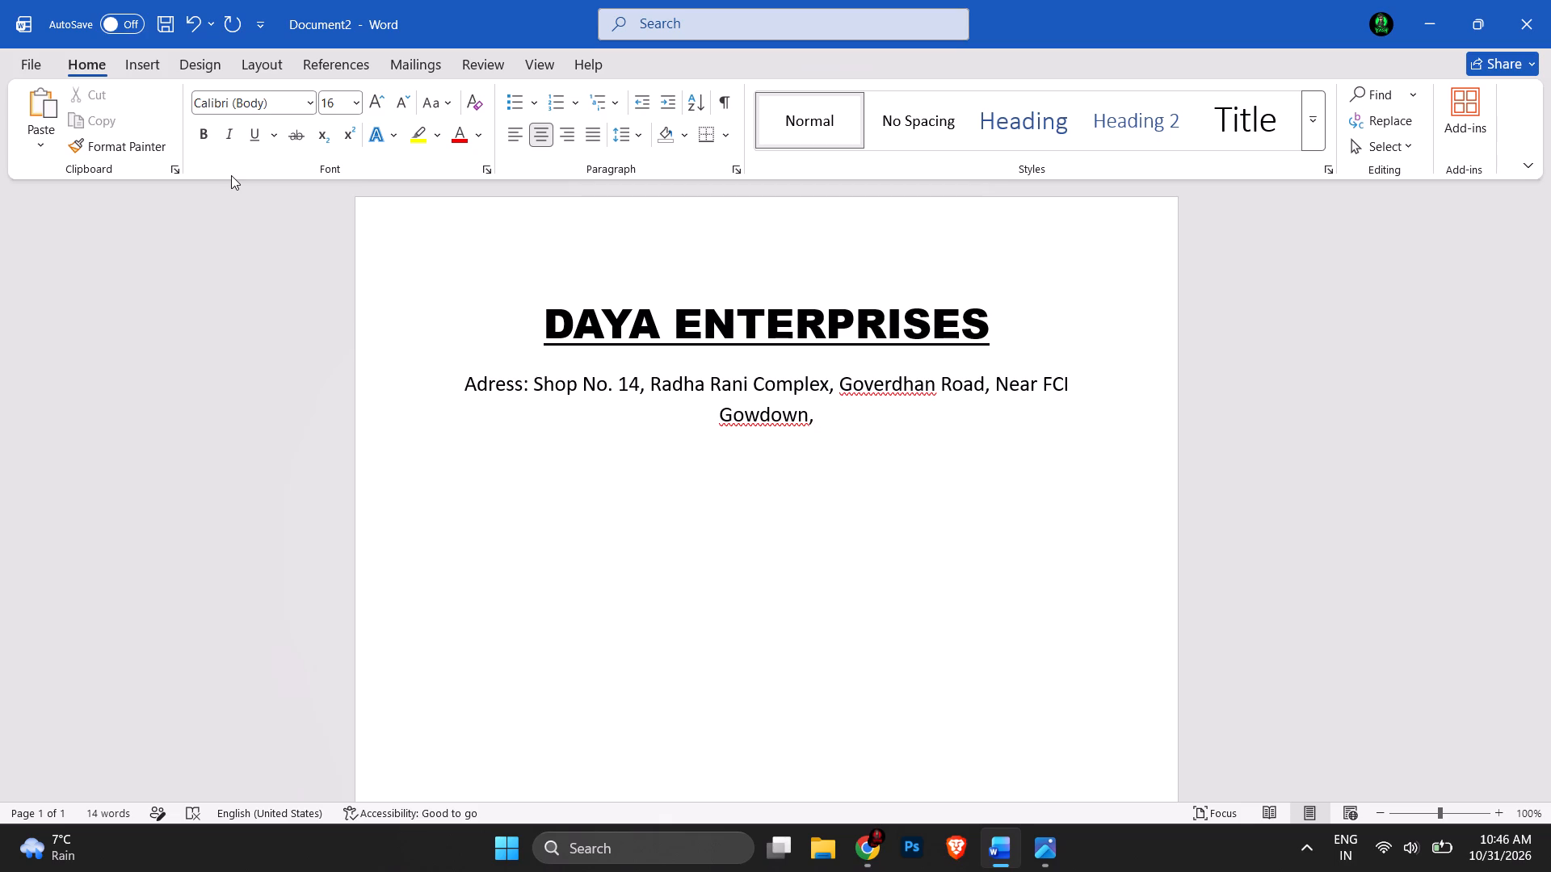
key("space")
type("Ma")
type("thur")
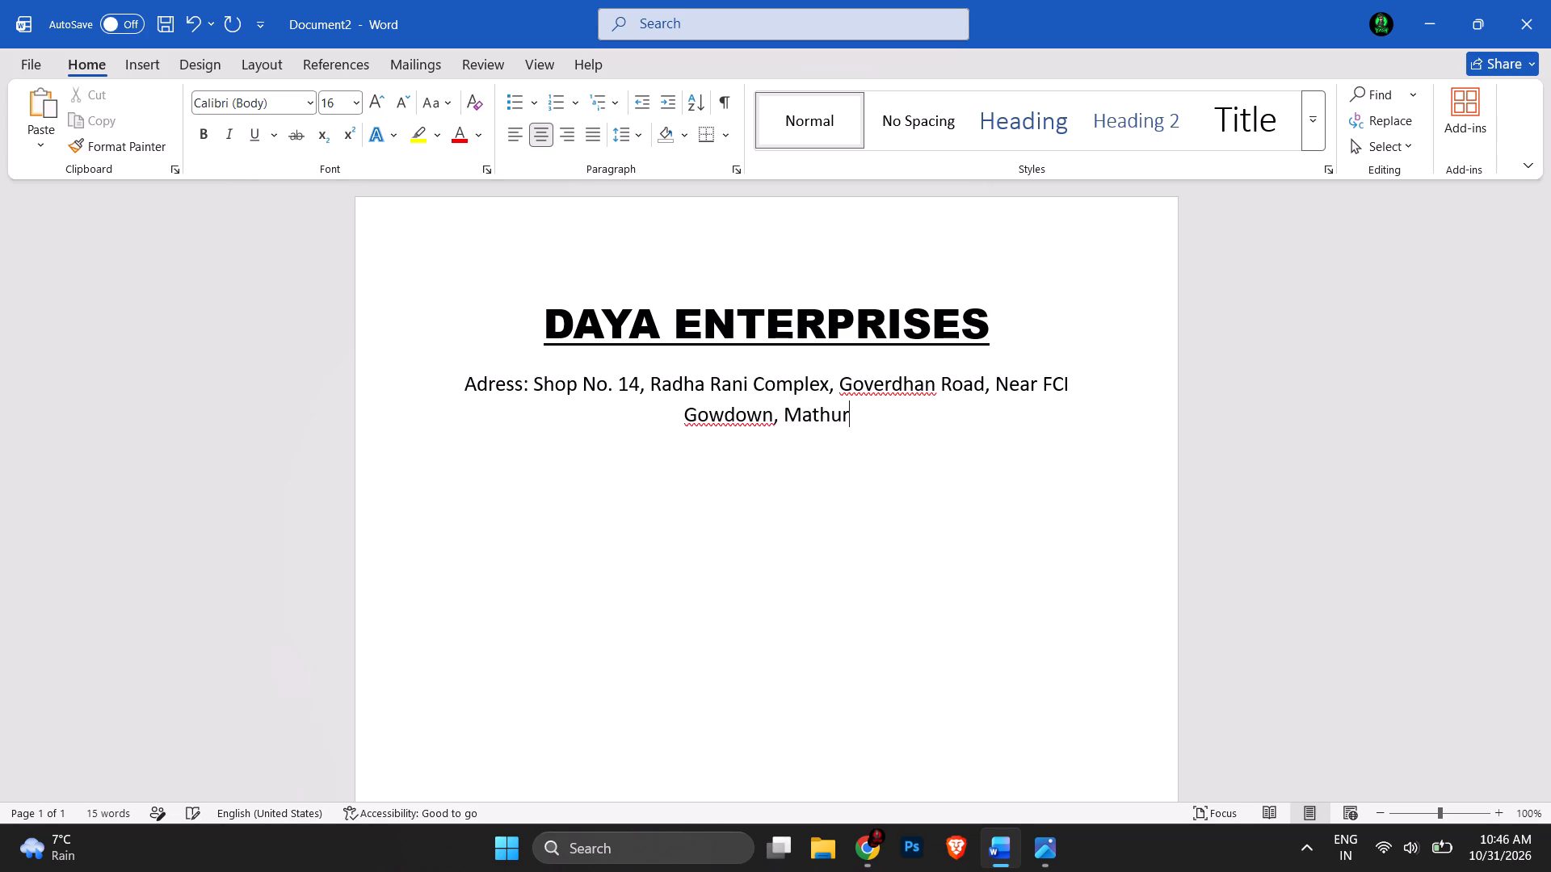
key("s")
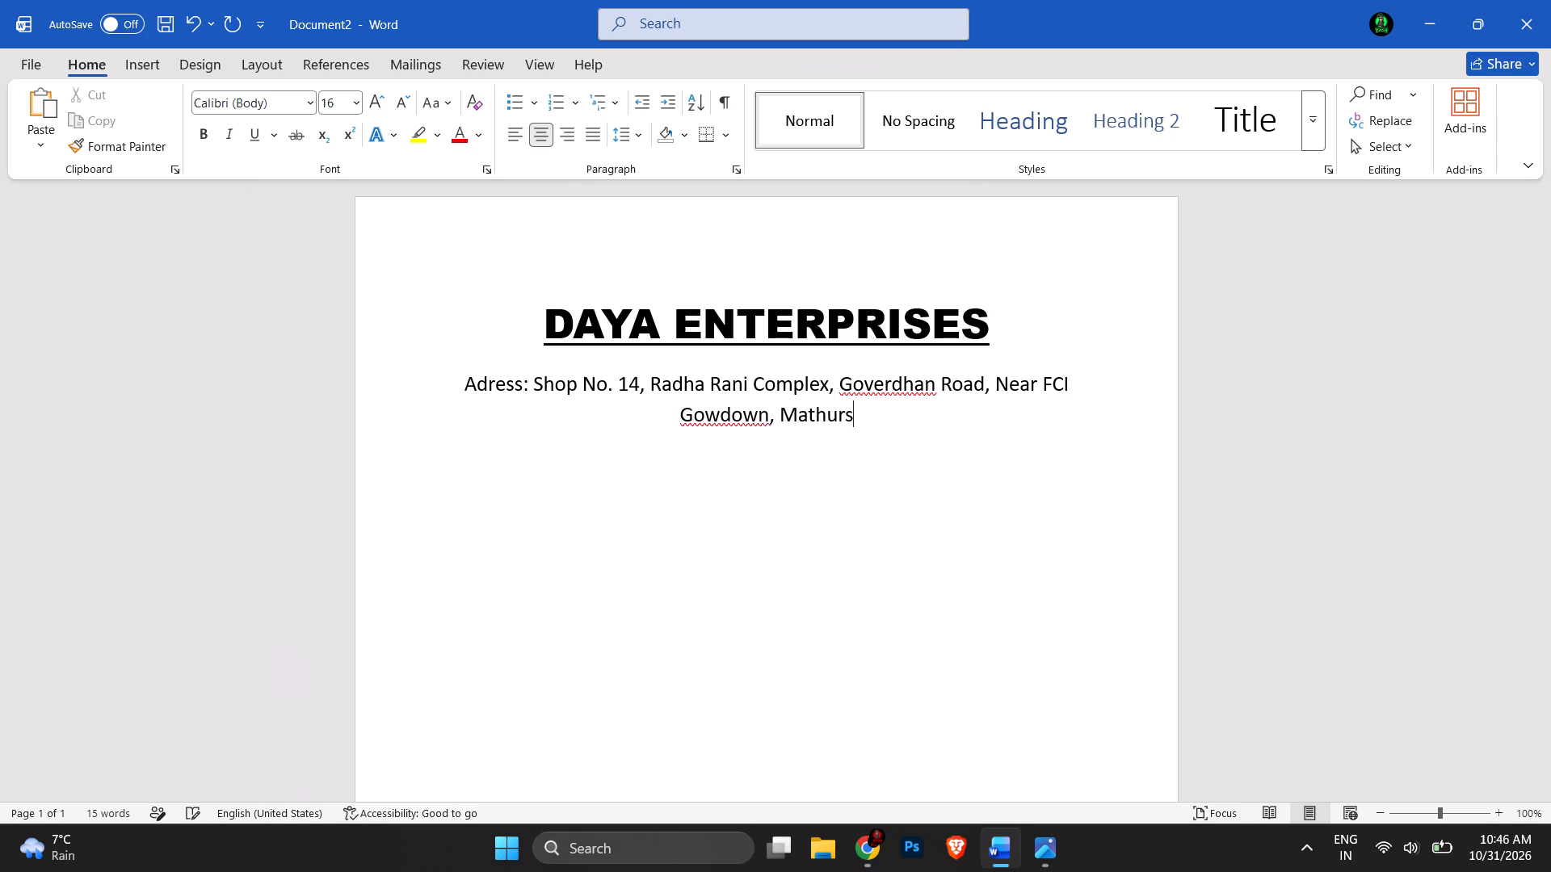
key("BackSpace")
key("a")
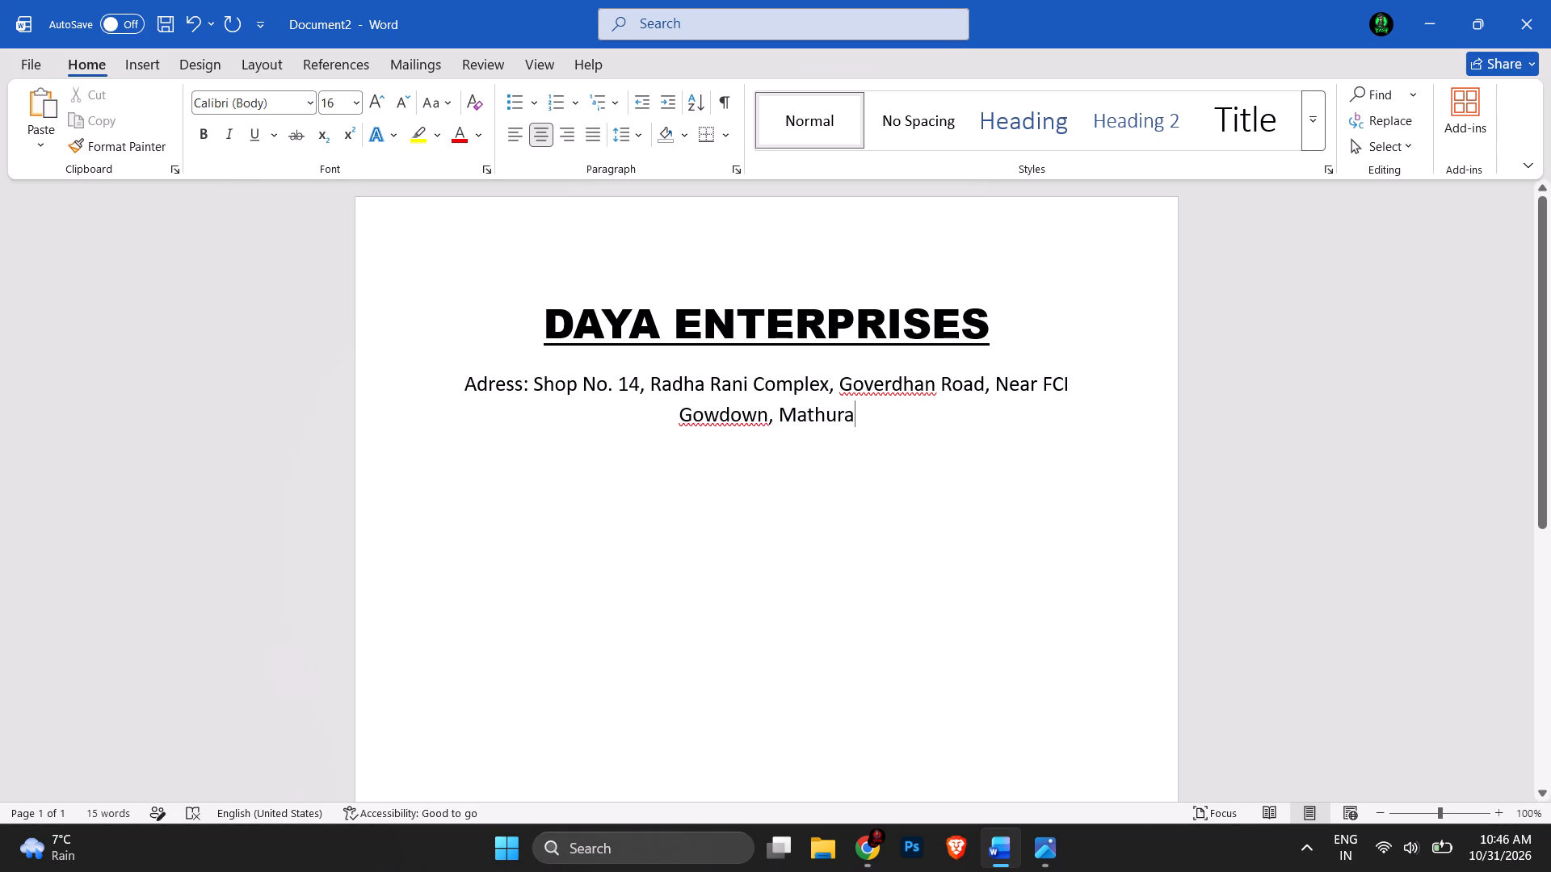
Correct the spelling of the address label from "Adress" to "Address".
left_click(484, 383)
key("d")
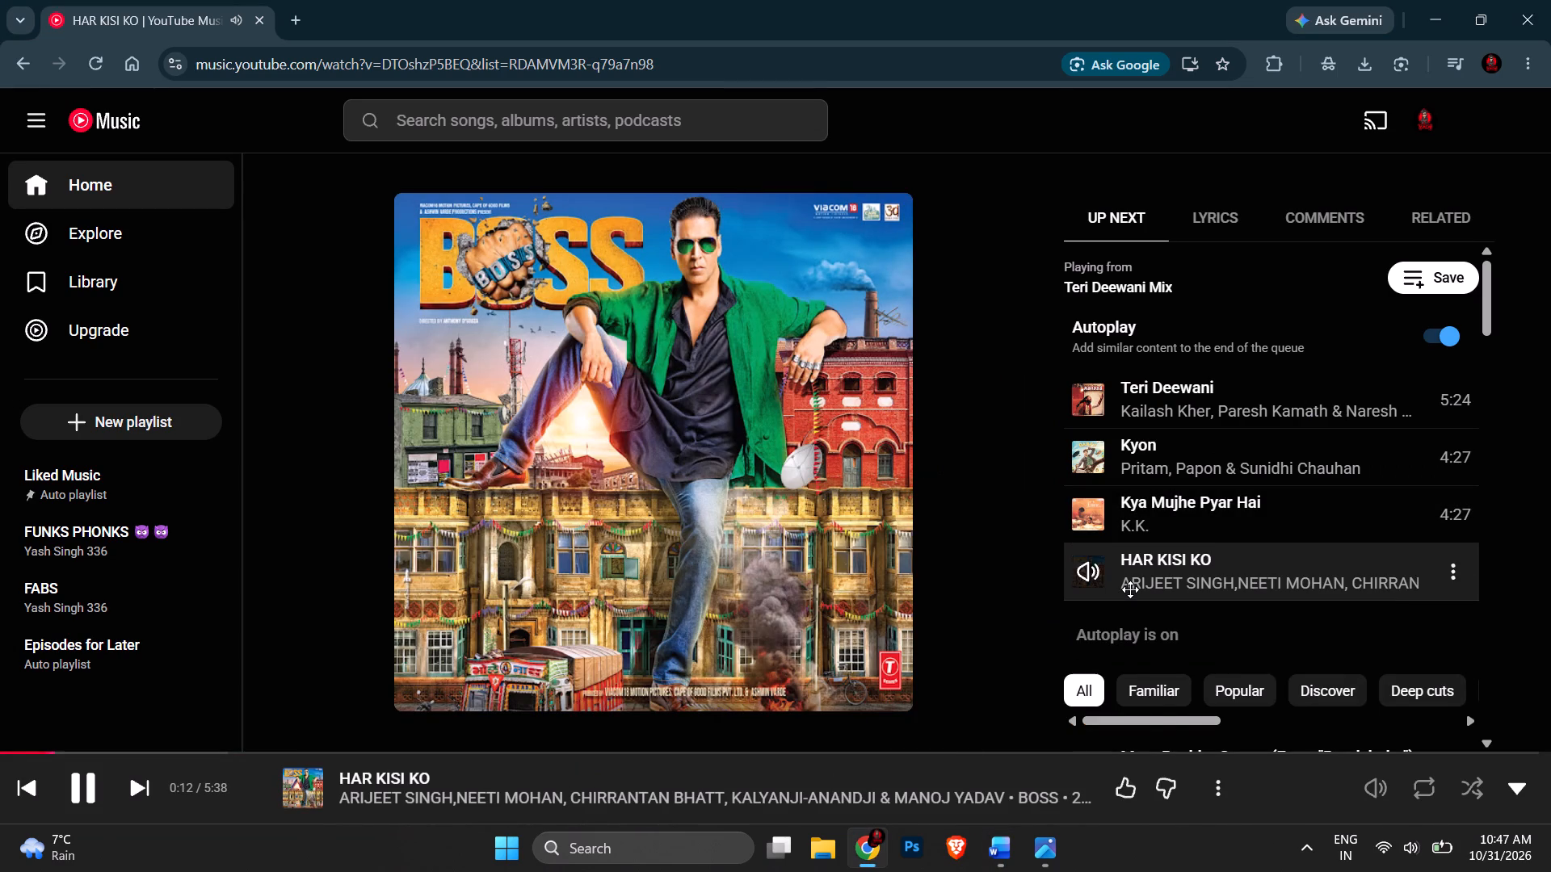
Switch to YouTube Music in the browser and play Naam Chale (Lo-Fi) from the quick picks.
scroll(1130, 589, "down", 3)
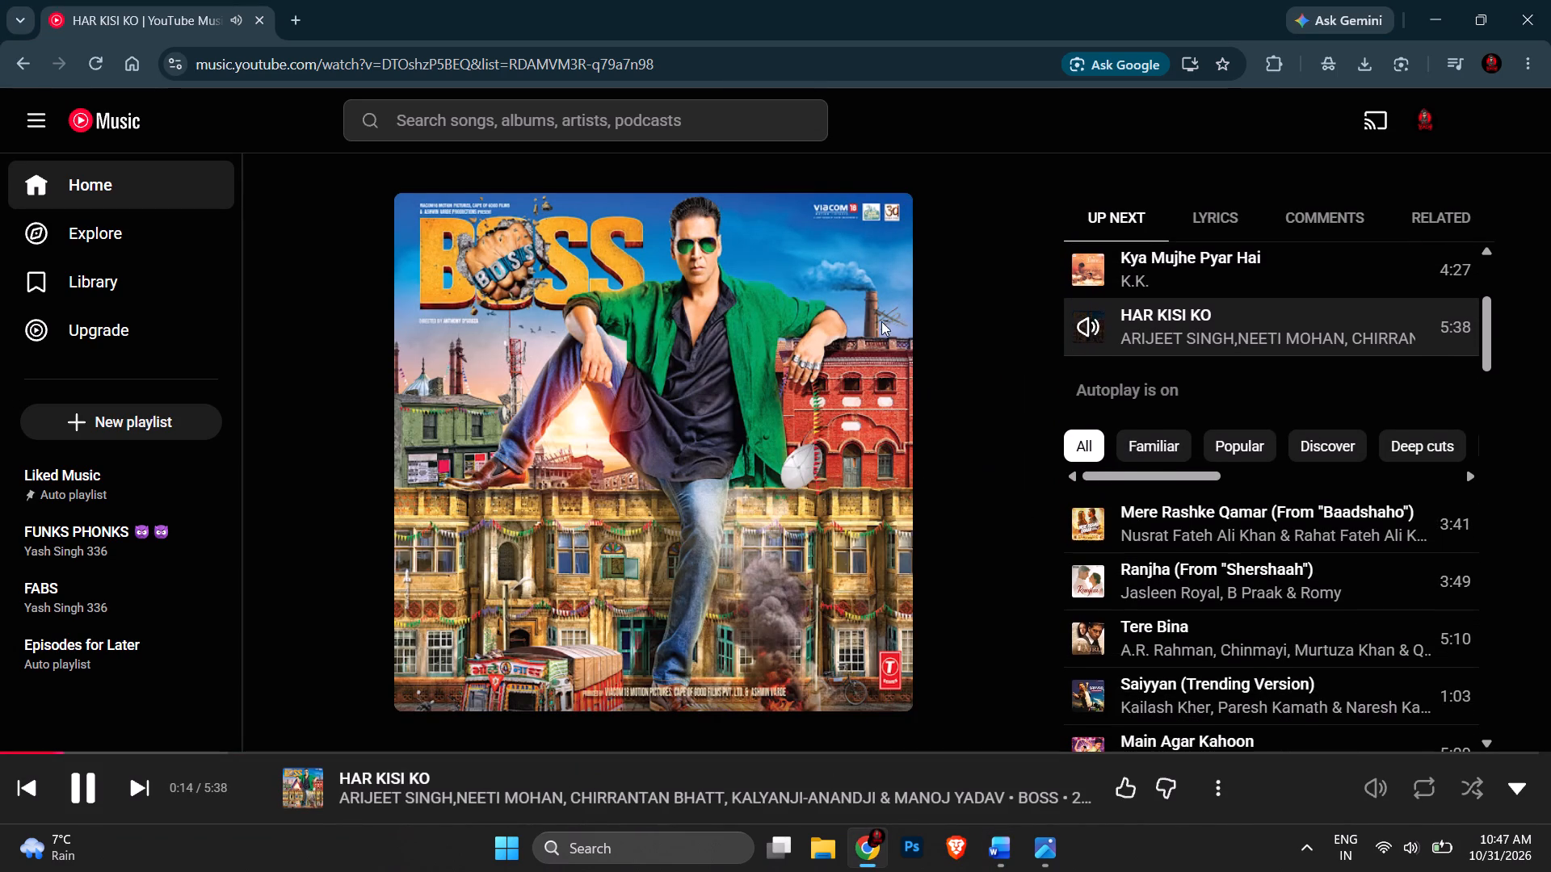
left_click(835, 230)
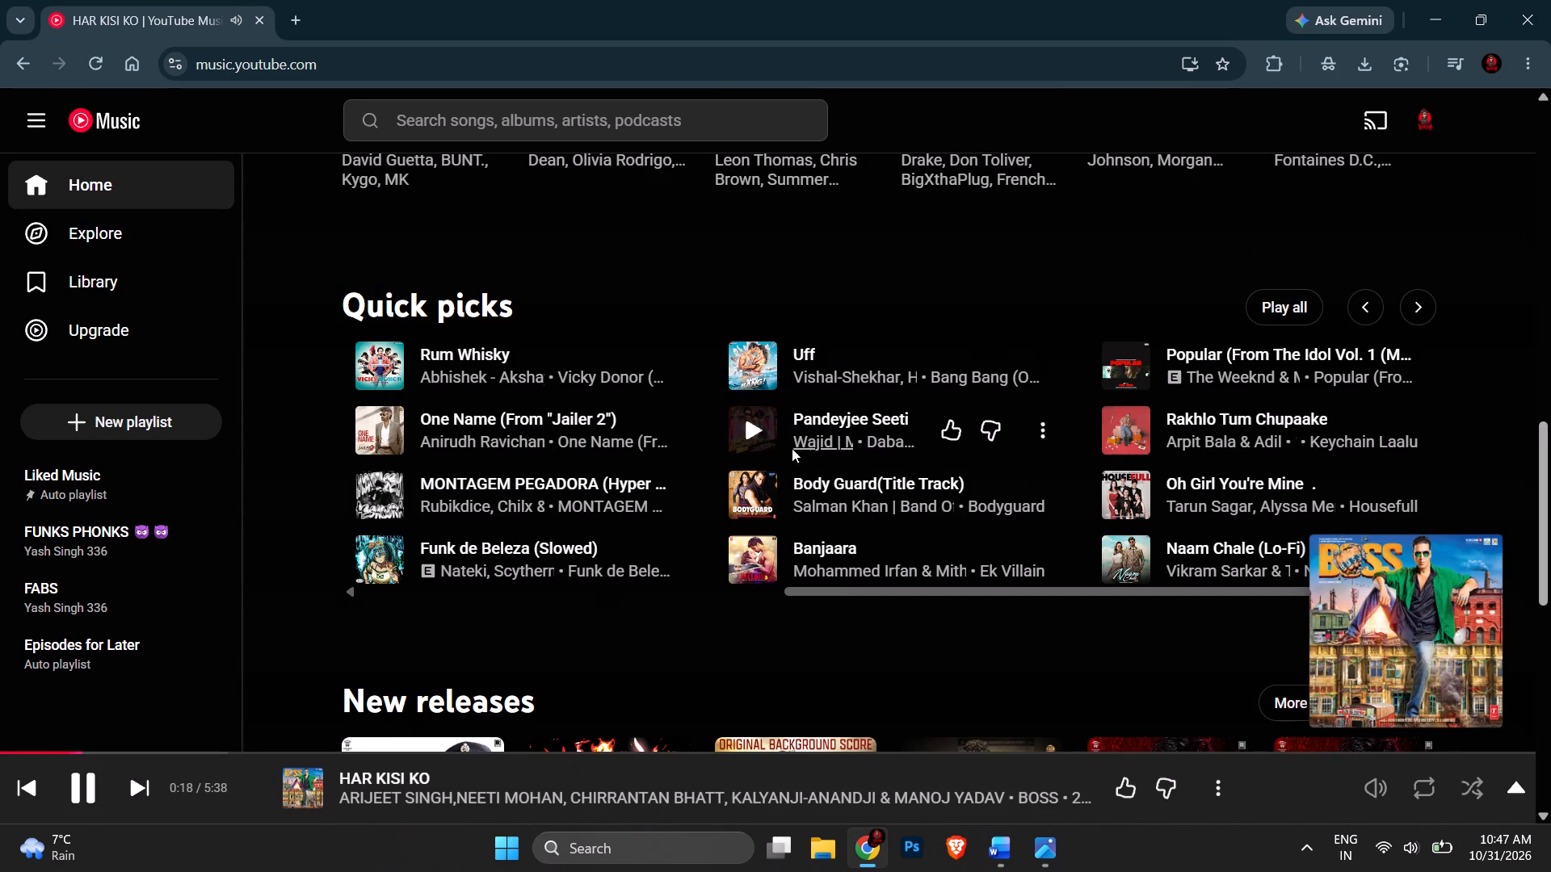
scroll(765, 479, "left", 3)
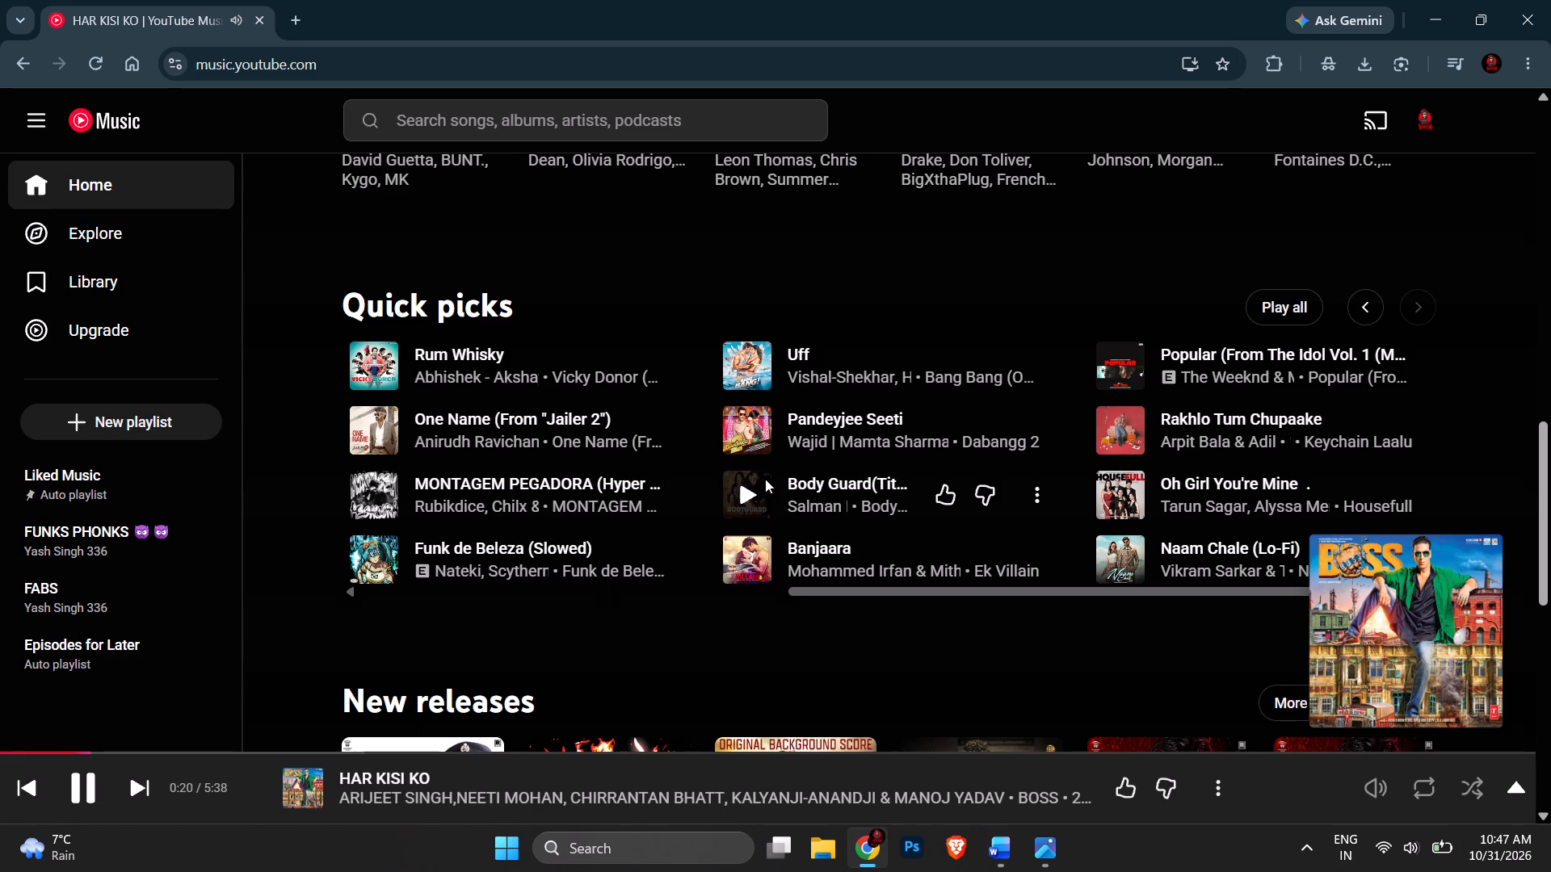
left_click(1124, 570)
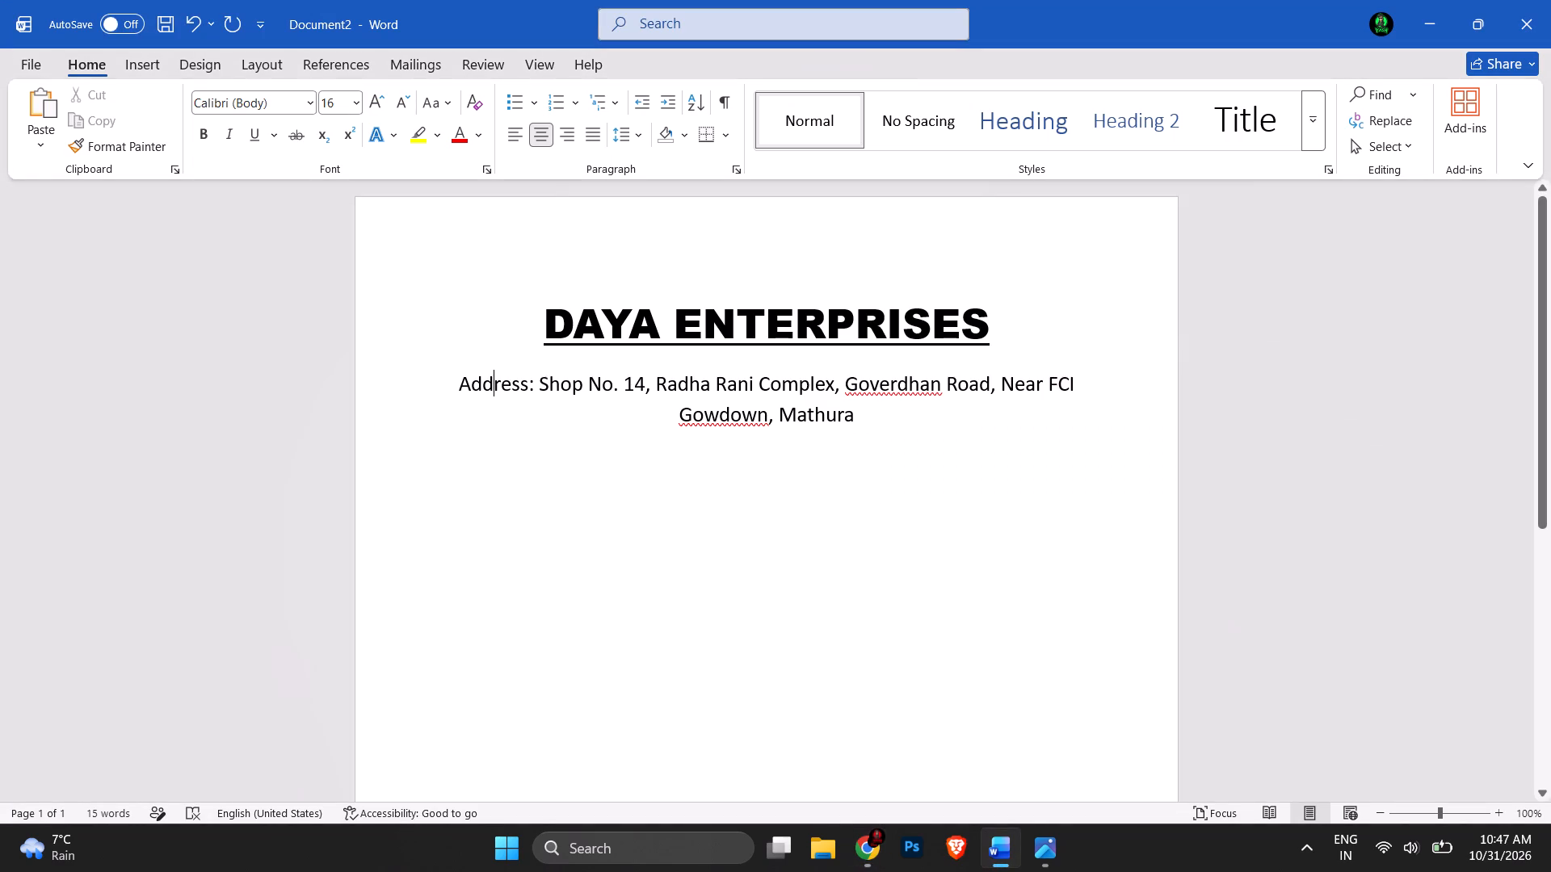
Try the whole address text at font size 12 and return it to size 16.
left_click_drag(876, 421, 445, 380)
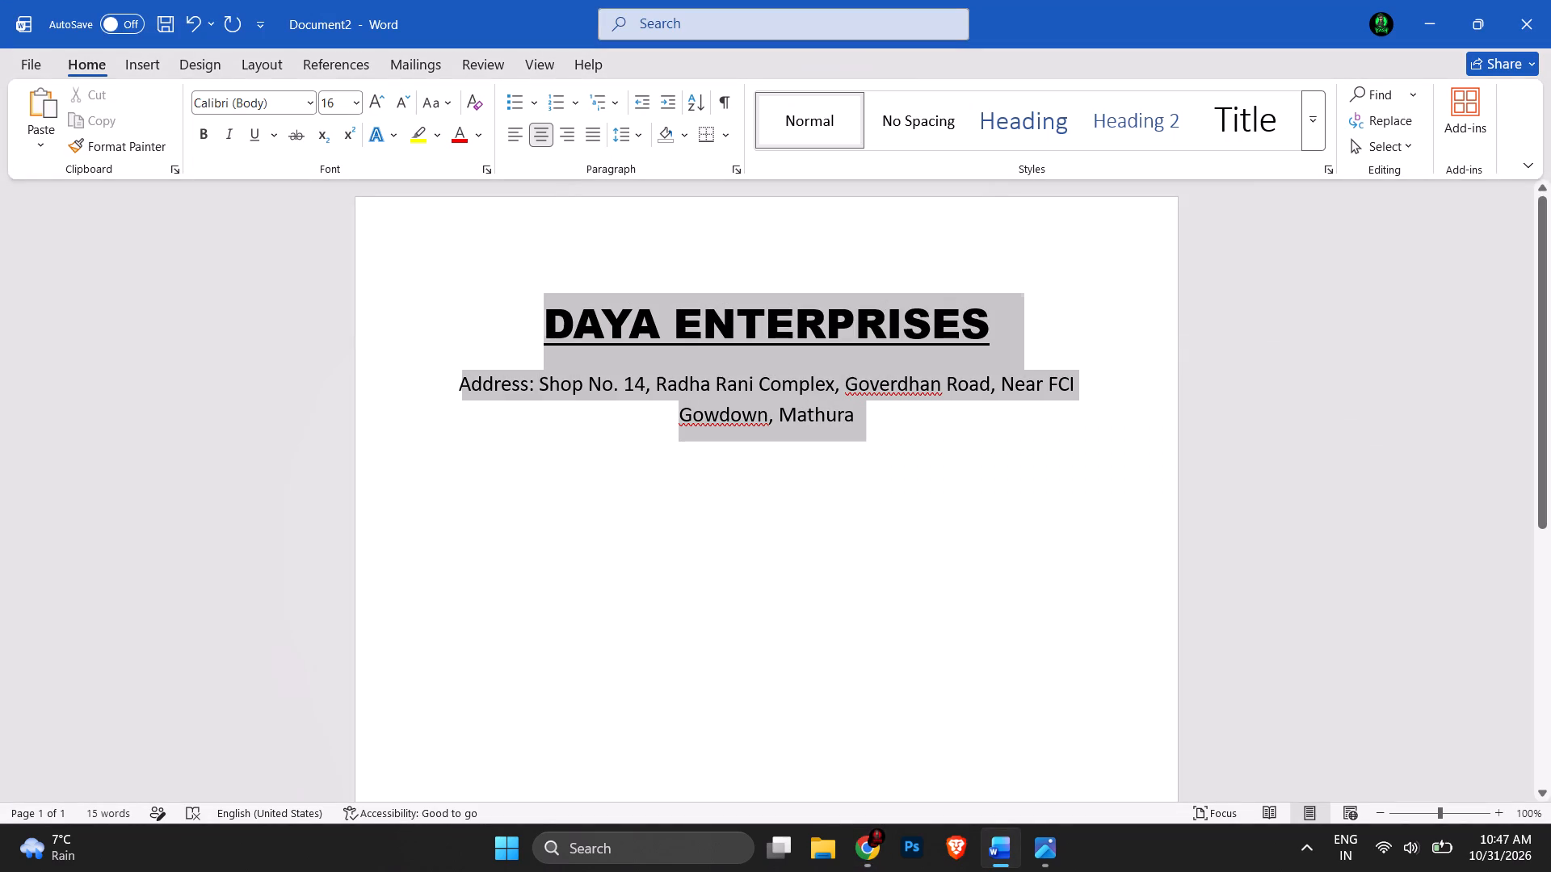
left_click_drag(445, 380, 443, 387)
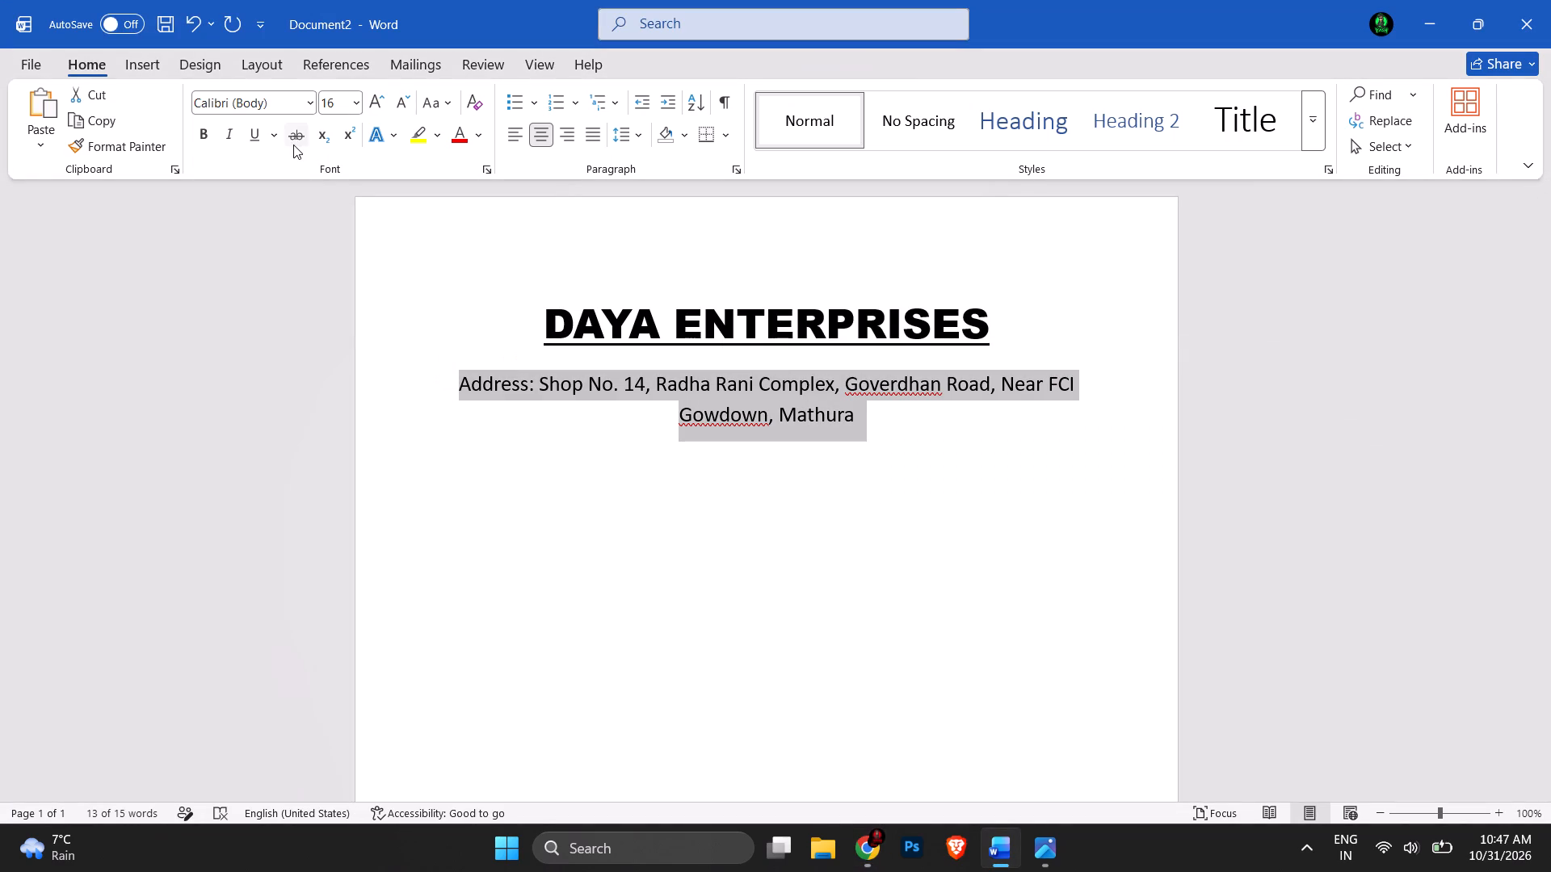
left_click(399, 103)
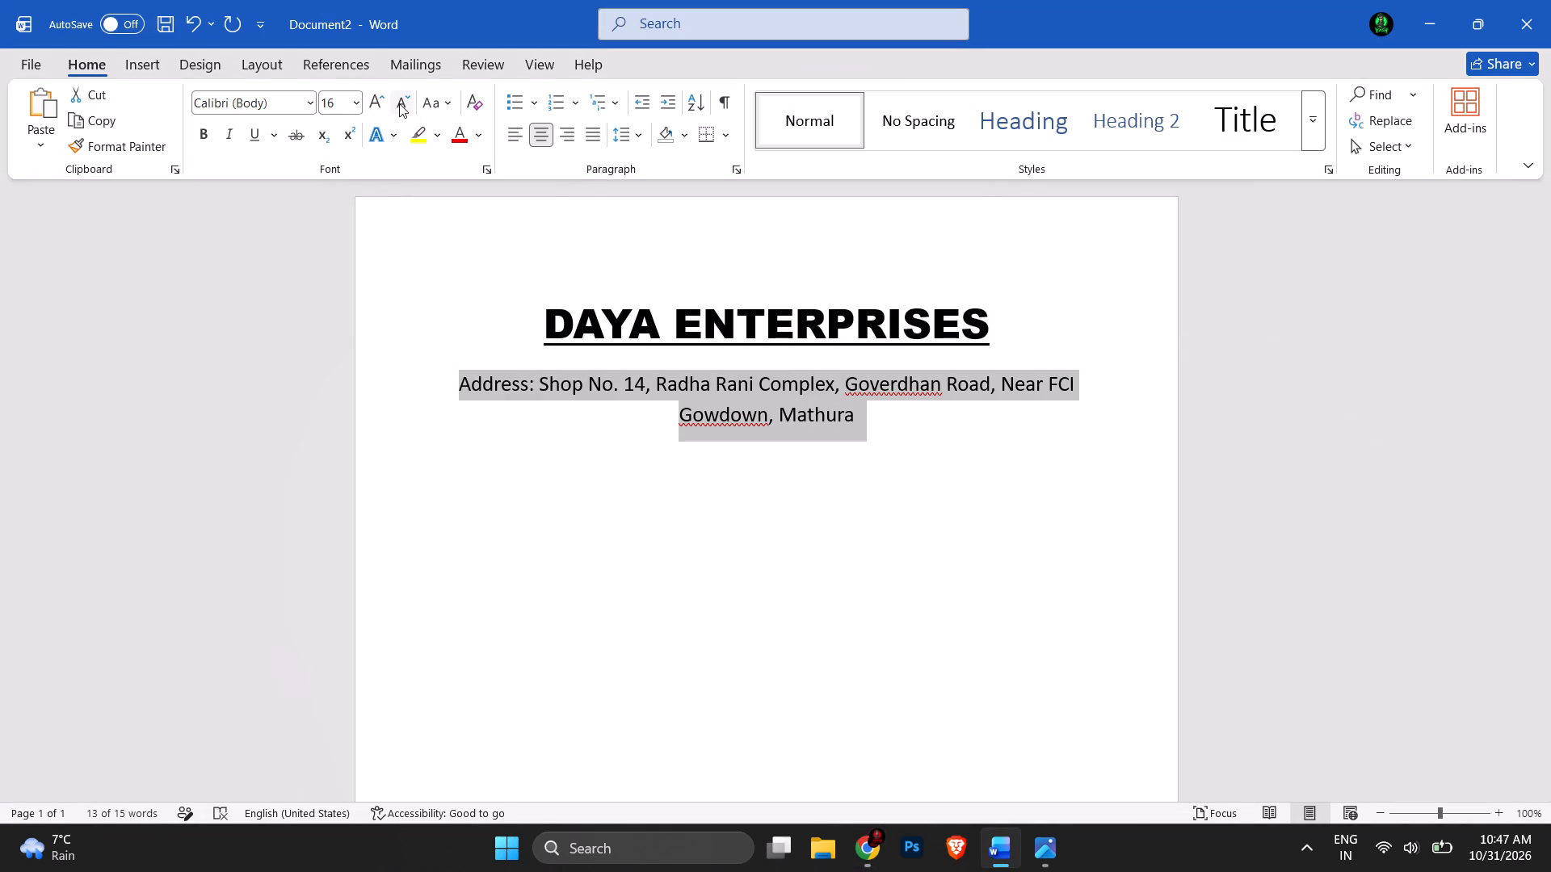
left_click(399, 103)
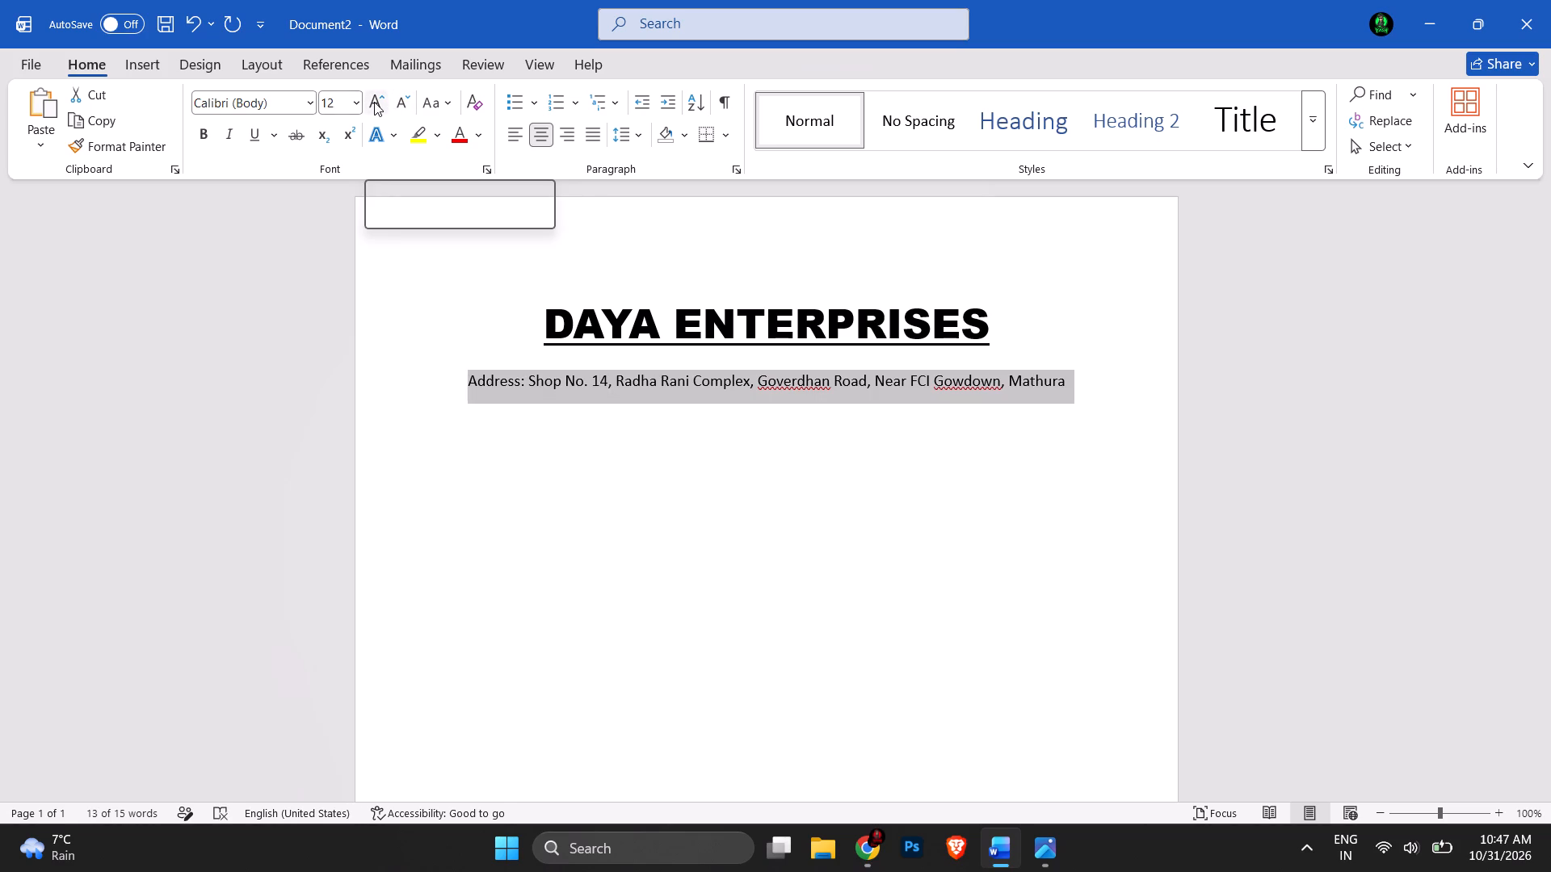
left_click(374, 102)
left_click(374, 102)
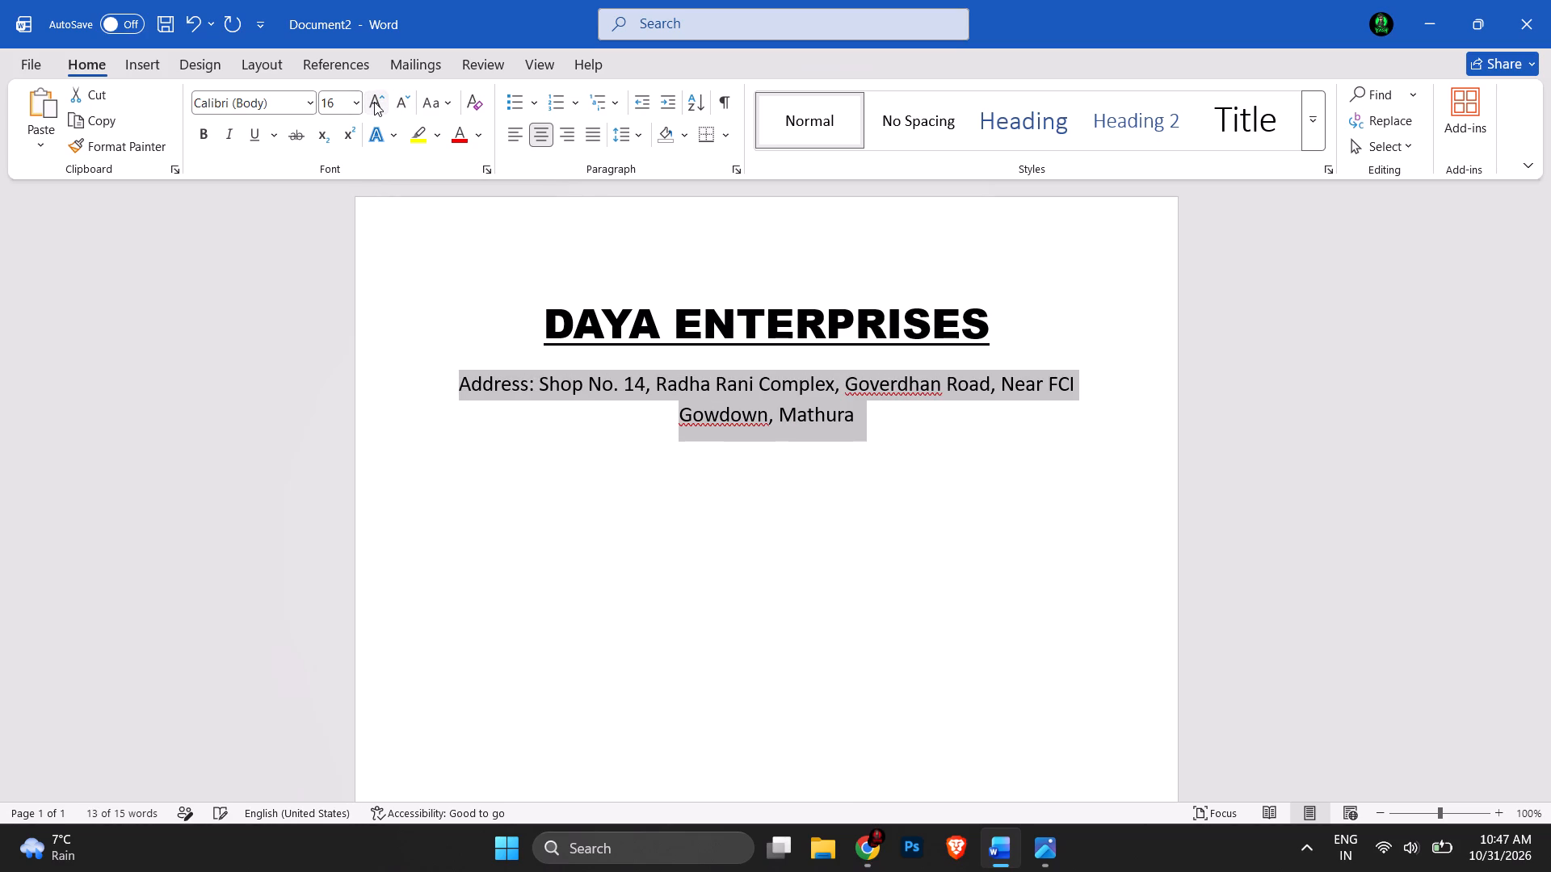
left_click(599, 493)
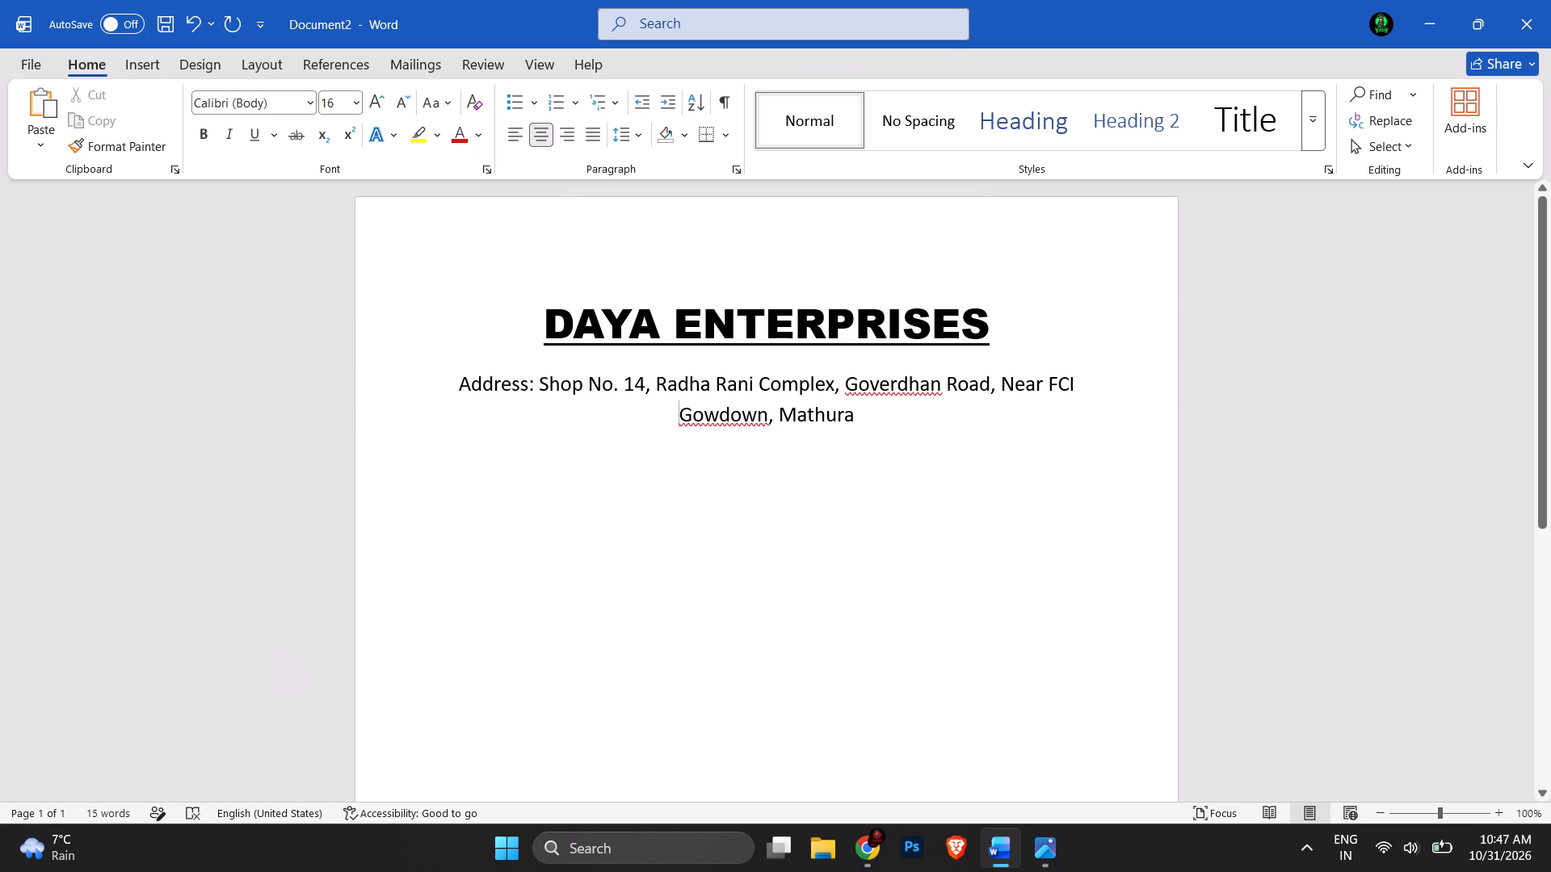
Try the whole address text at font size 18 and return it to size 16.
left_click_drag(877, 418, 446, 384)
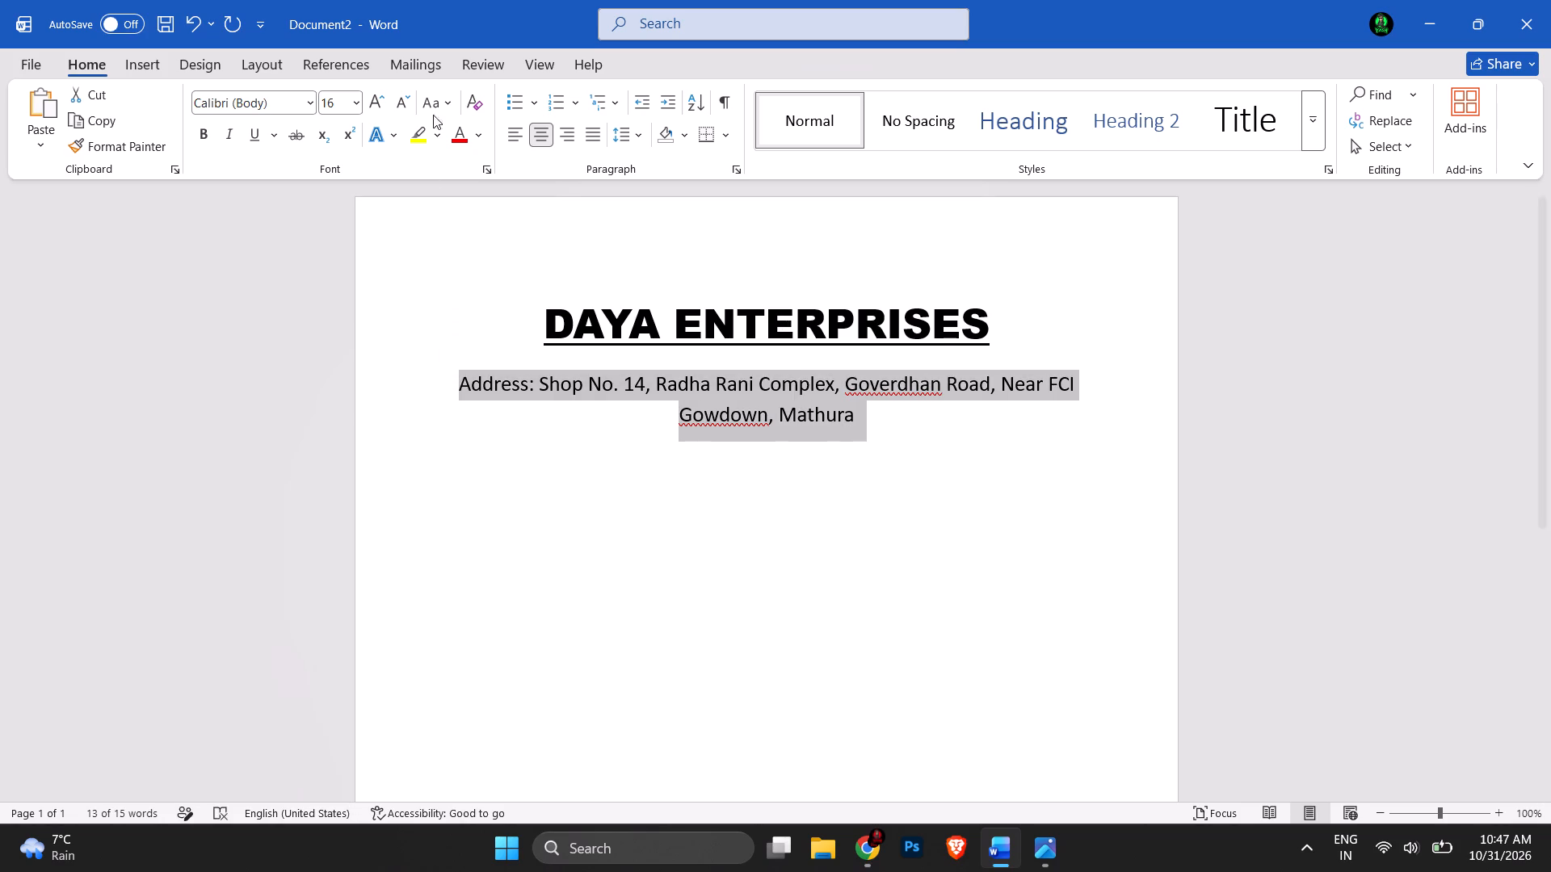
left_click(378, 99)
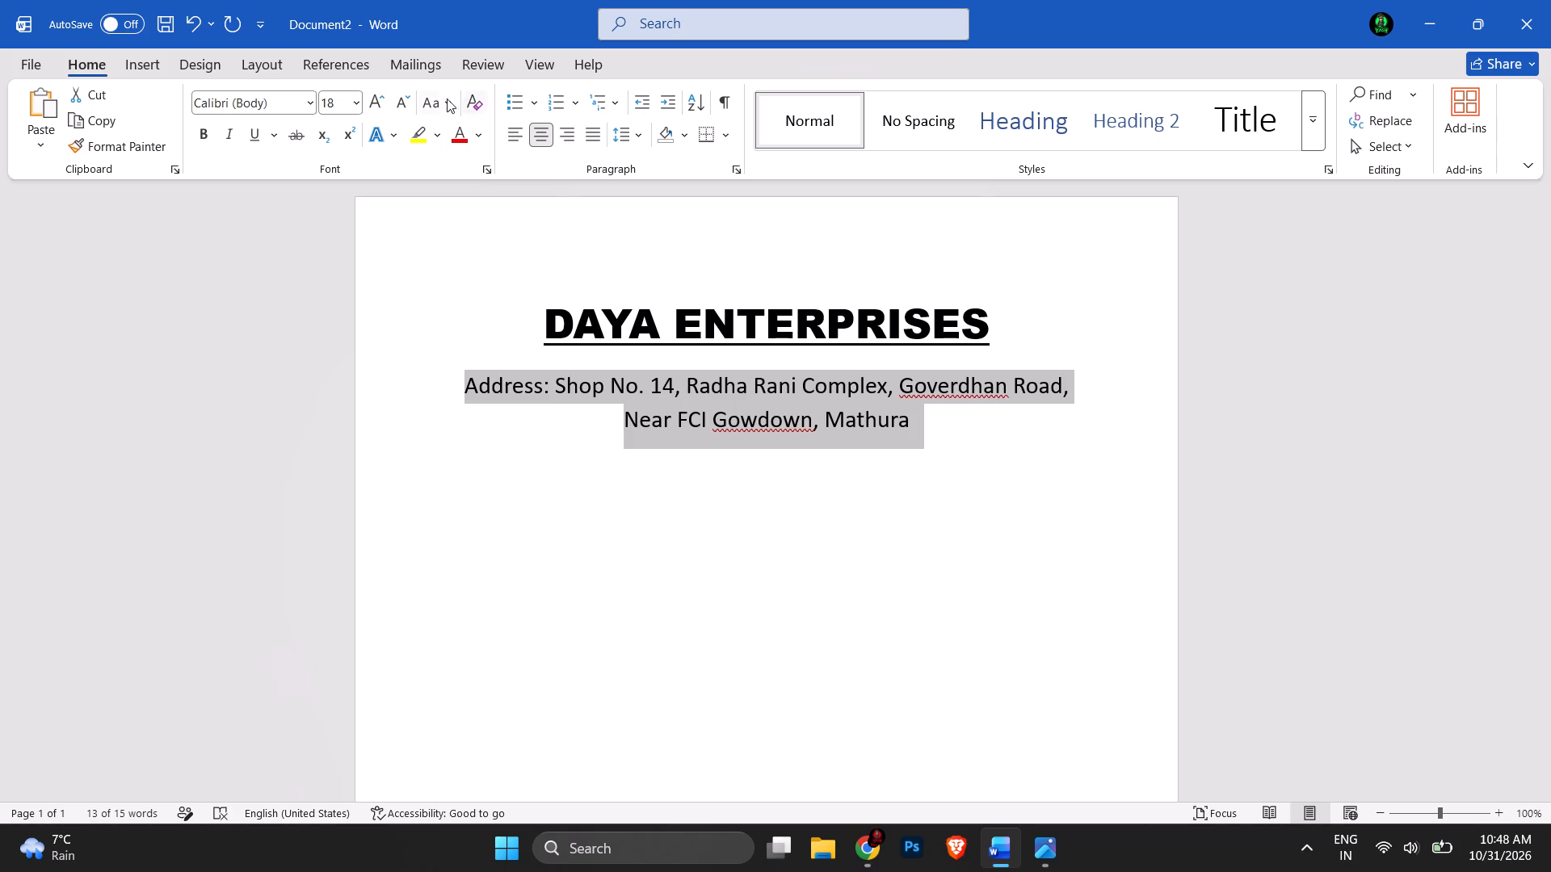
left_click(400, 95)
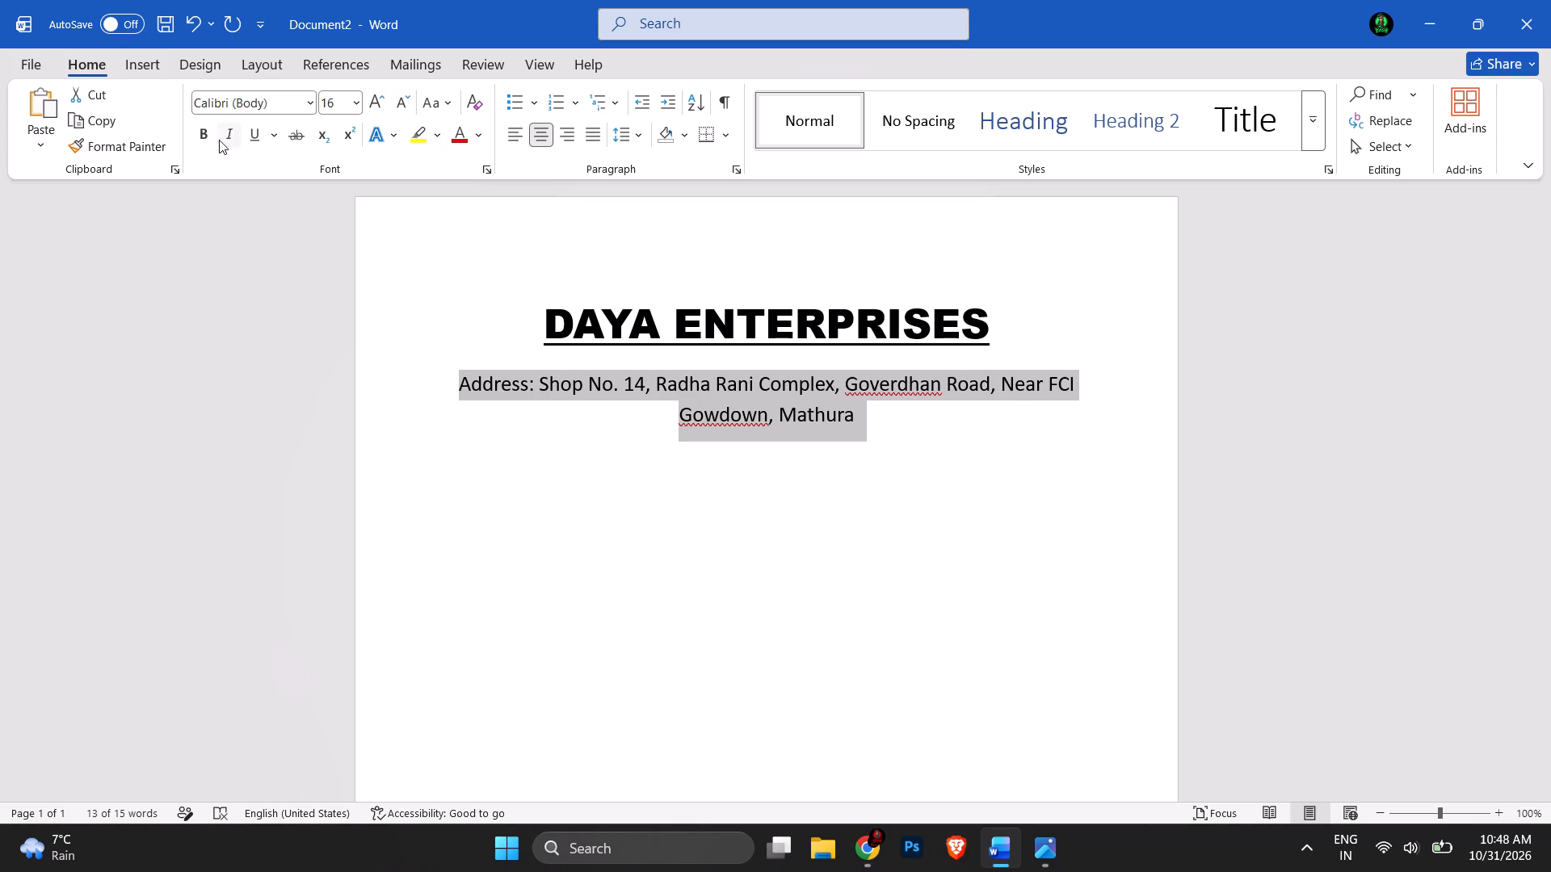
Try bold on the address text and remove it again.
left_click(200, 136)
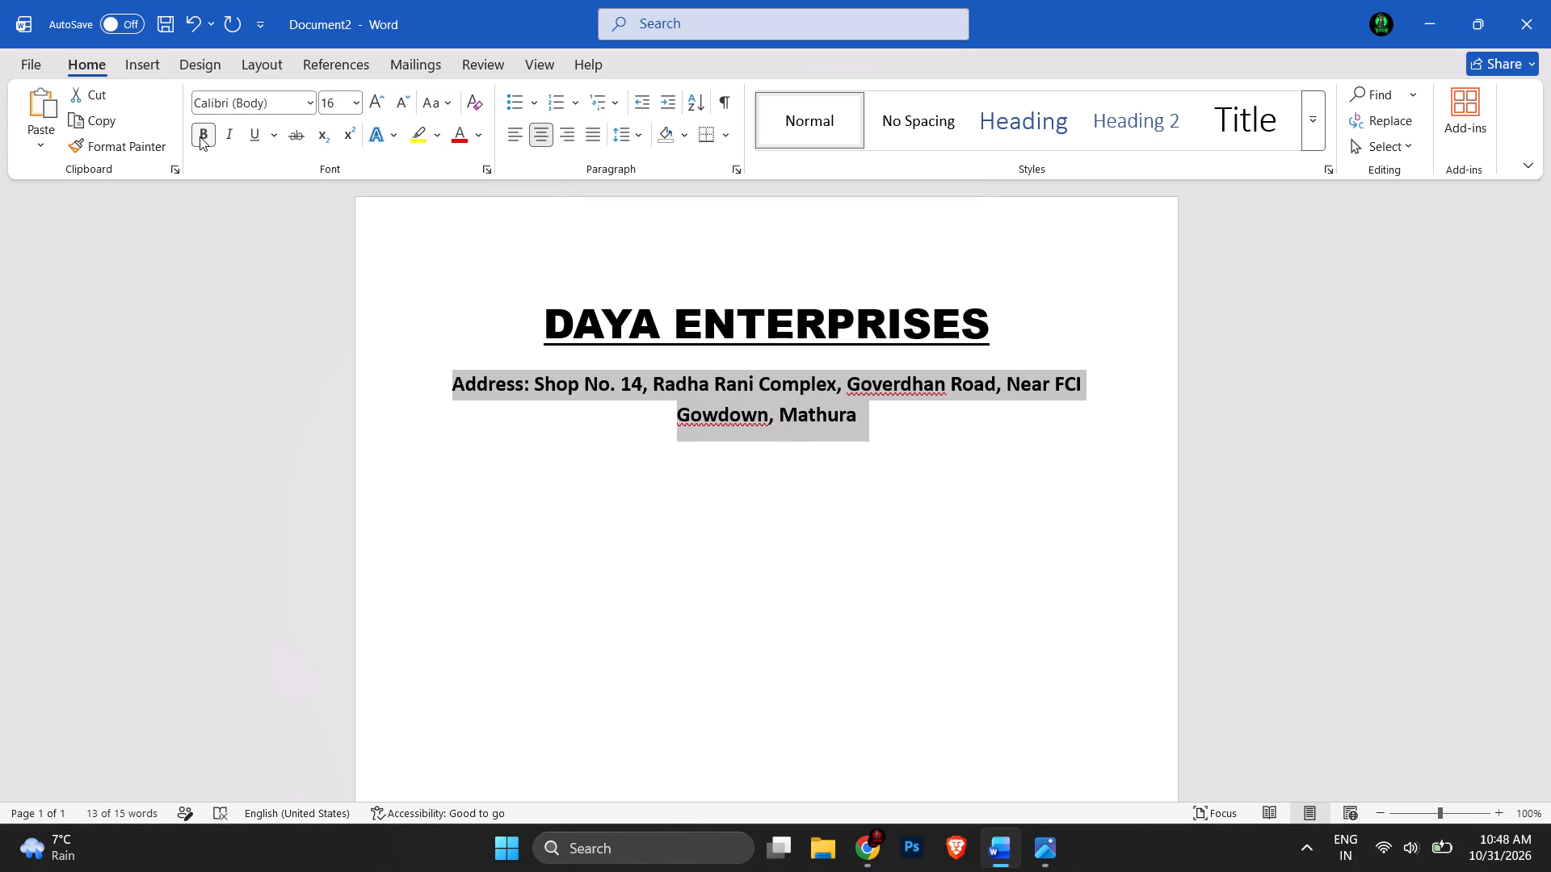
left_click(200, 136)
Left-align the address paragraph below the company heading.
left_click(464, 387)
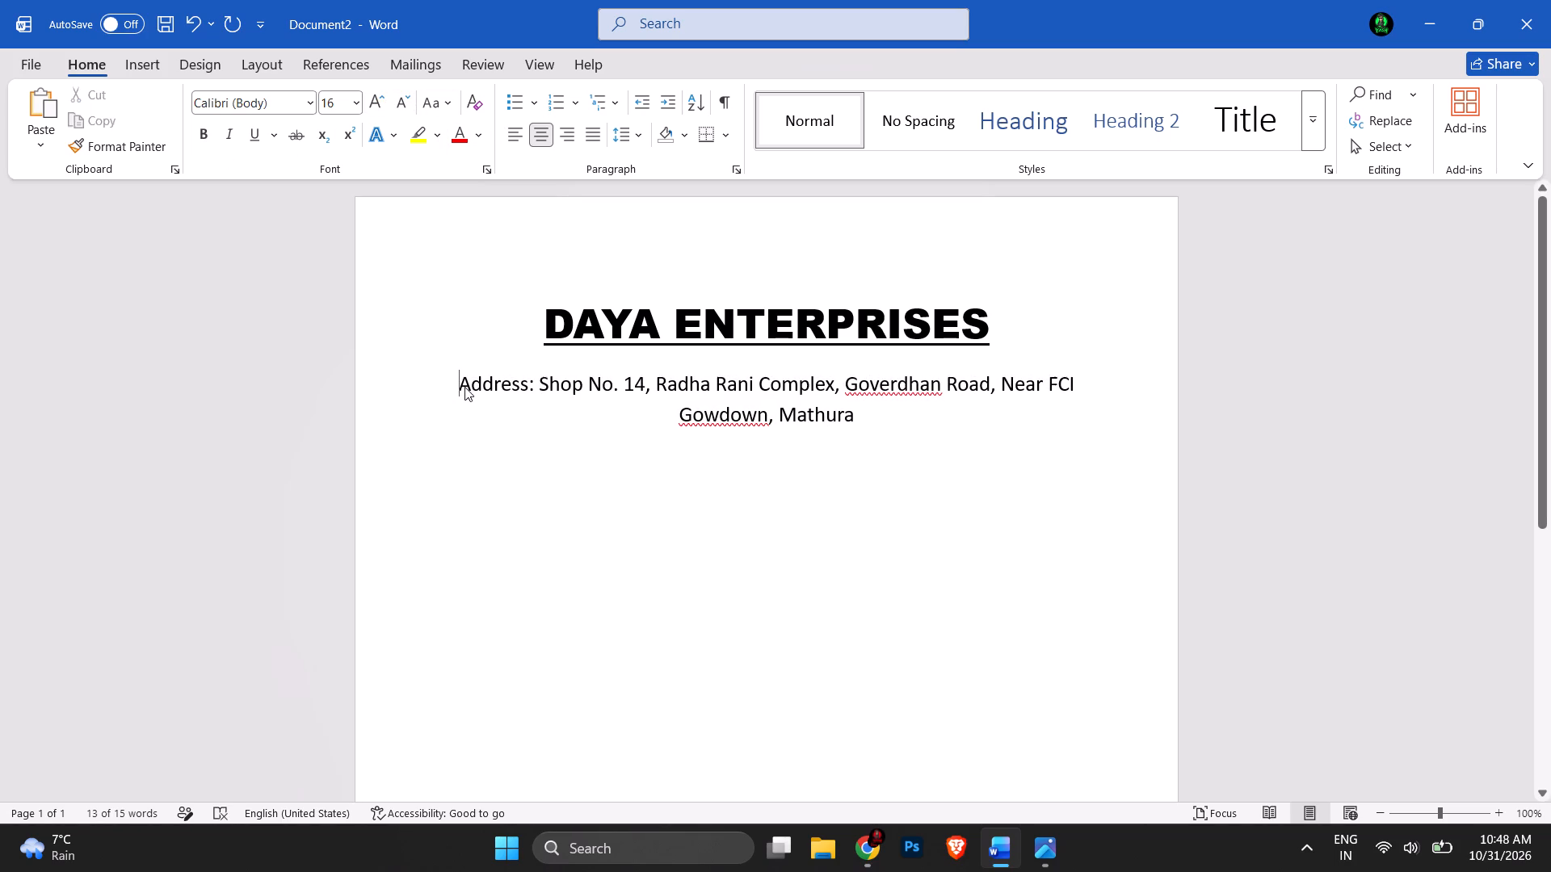
left_click(514, 126)
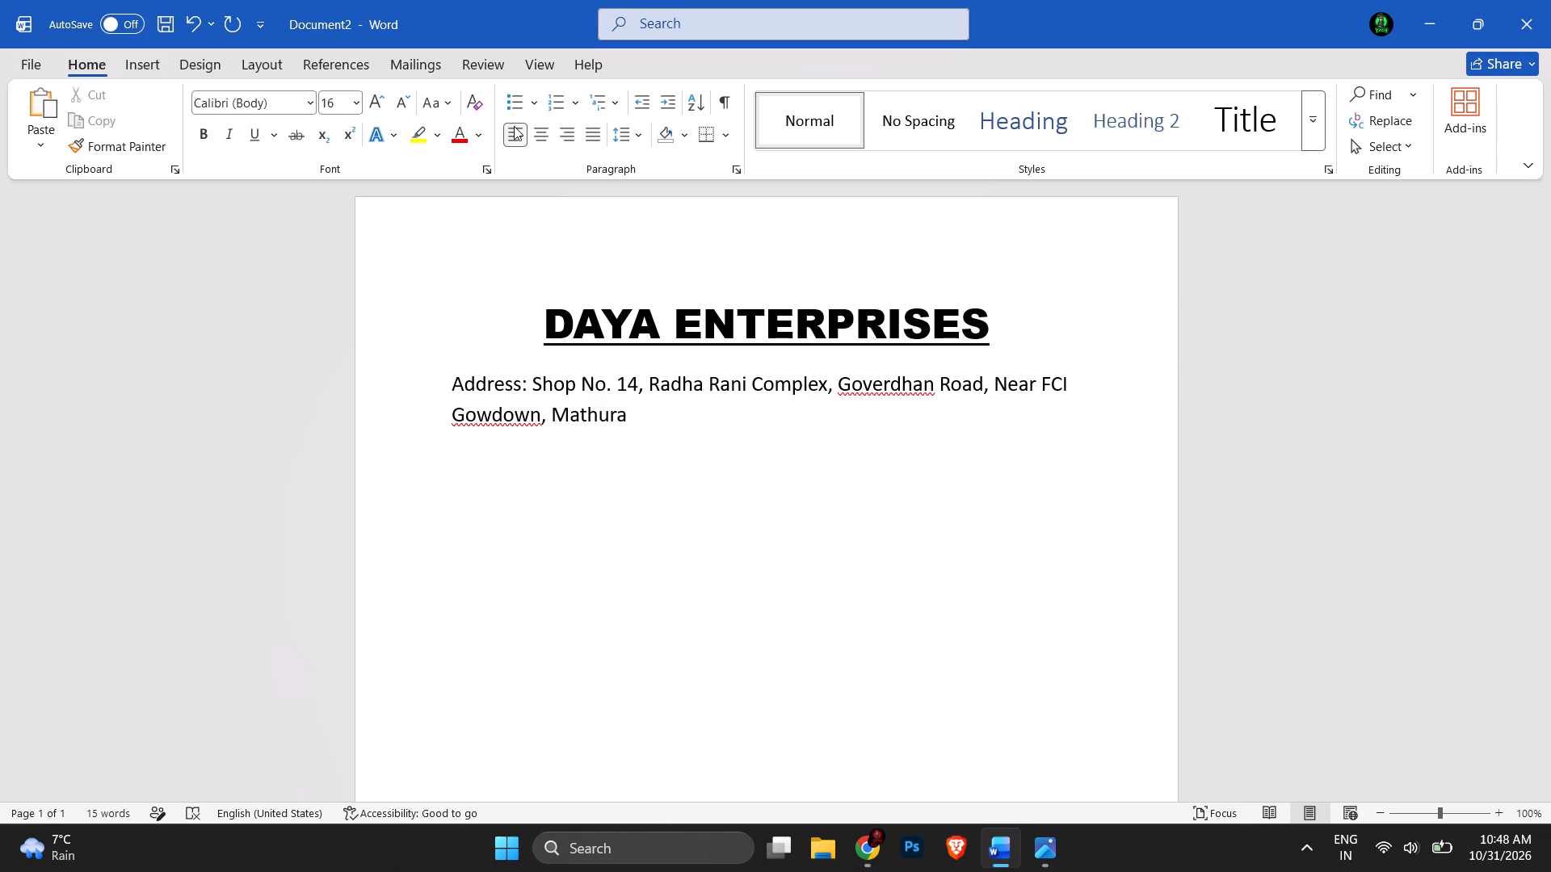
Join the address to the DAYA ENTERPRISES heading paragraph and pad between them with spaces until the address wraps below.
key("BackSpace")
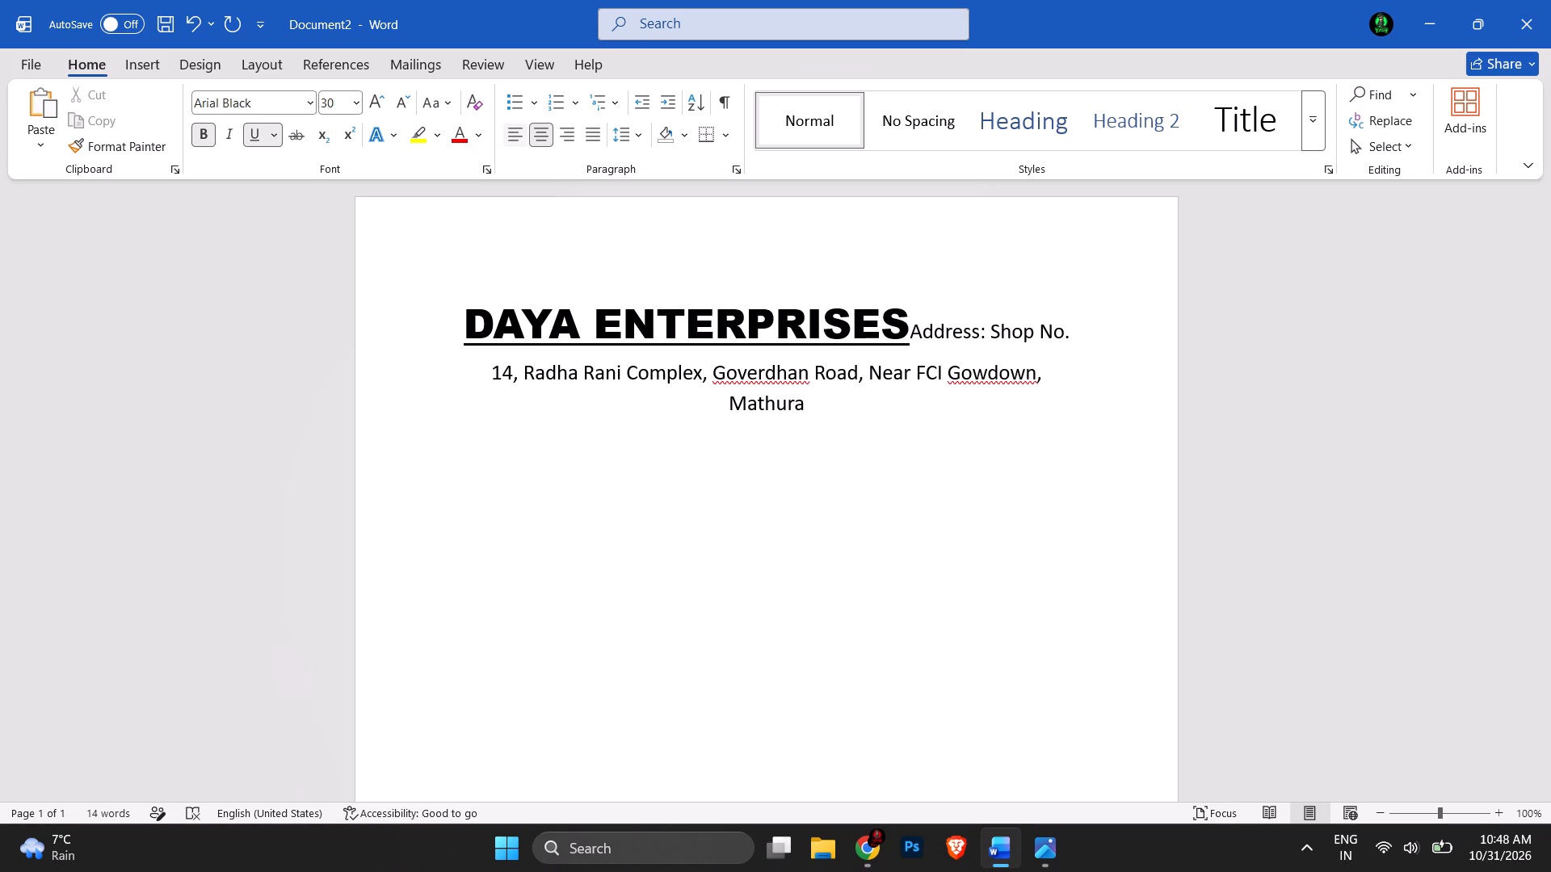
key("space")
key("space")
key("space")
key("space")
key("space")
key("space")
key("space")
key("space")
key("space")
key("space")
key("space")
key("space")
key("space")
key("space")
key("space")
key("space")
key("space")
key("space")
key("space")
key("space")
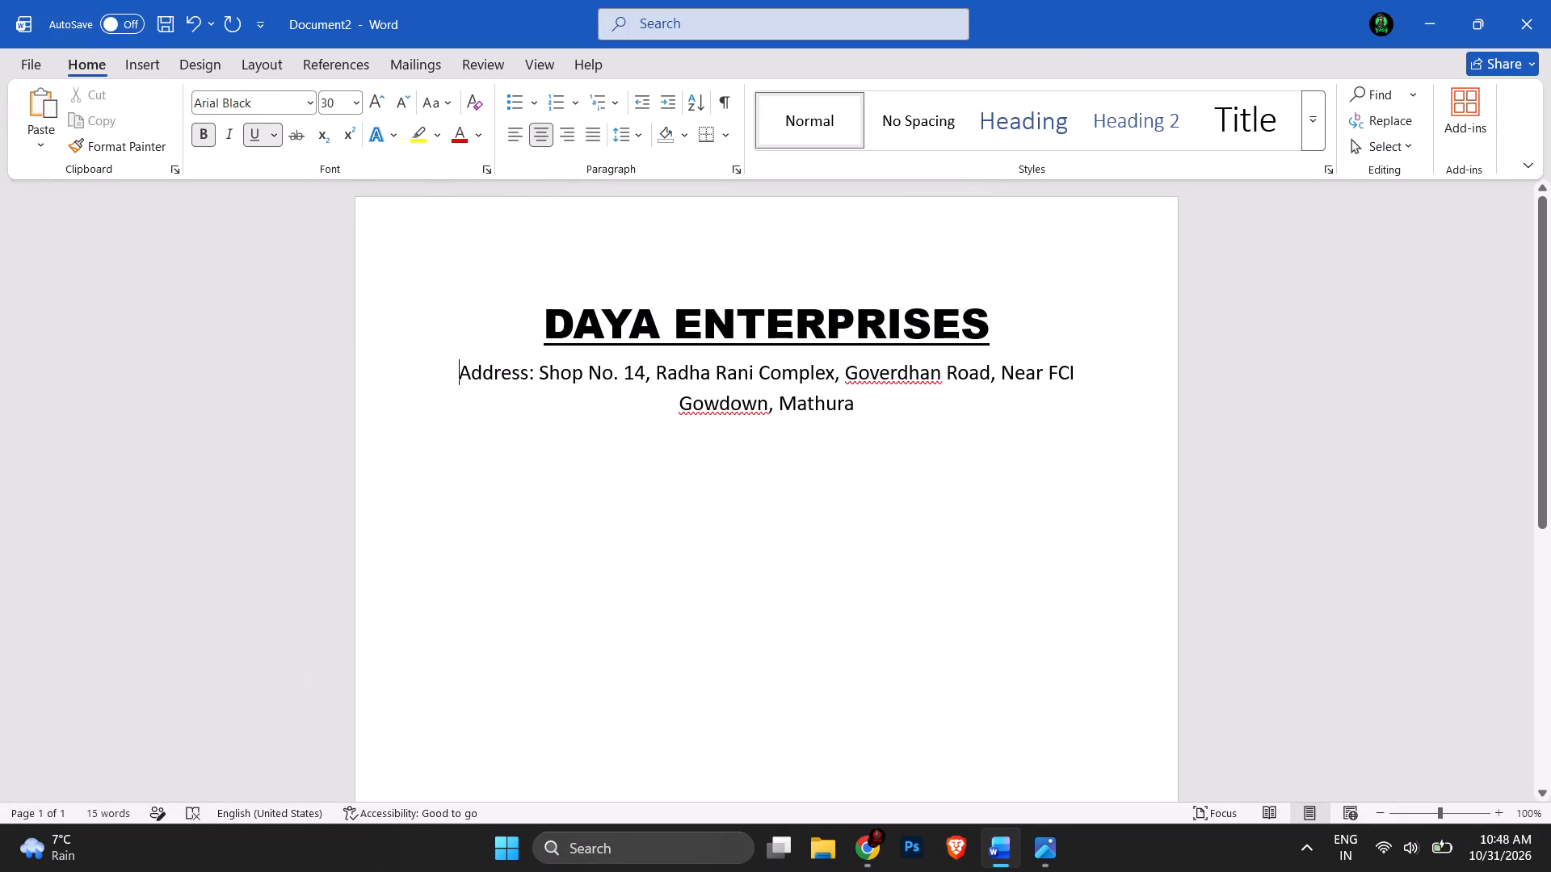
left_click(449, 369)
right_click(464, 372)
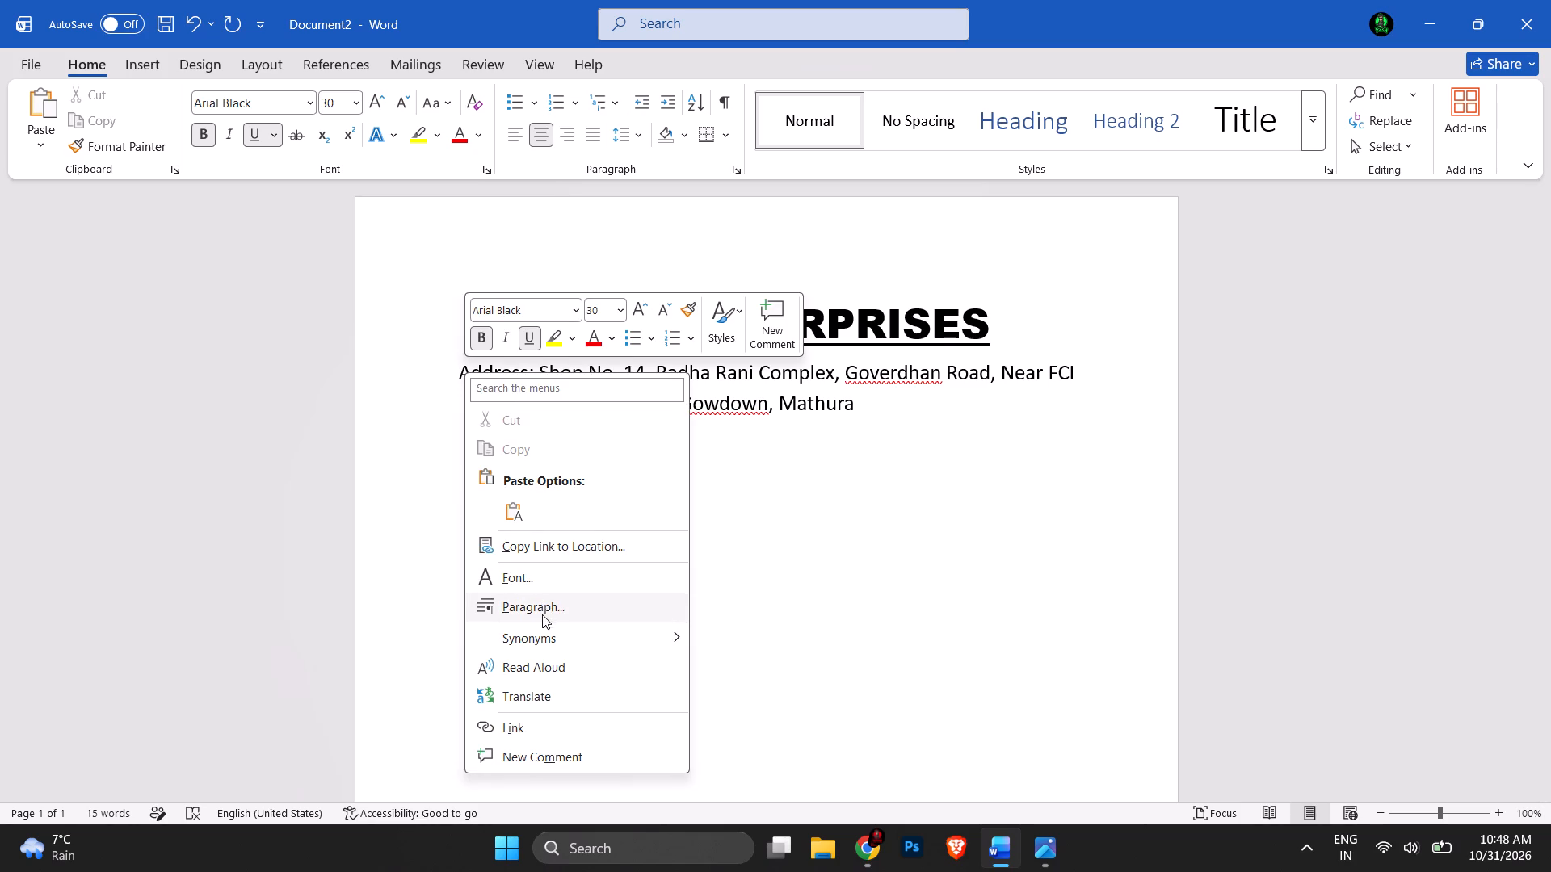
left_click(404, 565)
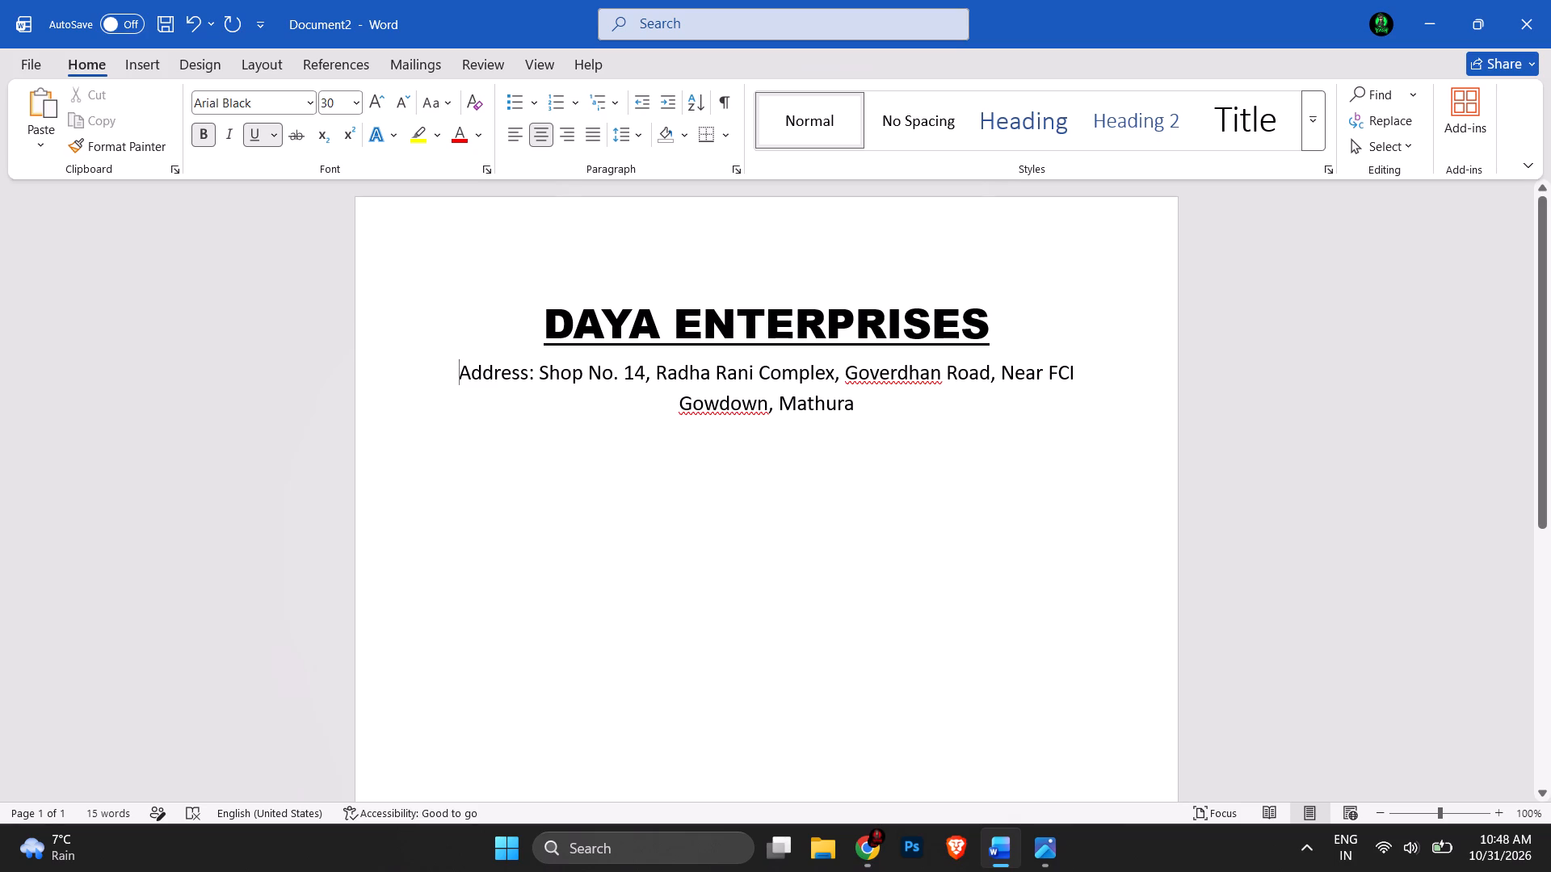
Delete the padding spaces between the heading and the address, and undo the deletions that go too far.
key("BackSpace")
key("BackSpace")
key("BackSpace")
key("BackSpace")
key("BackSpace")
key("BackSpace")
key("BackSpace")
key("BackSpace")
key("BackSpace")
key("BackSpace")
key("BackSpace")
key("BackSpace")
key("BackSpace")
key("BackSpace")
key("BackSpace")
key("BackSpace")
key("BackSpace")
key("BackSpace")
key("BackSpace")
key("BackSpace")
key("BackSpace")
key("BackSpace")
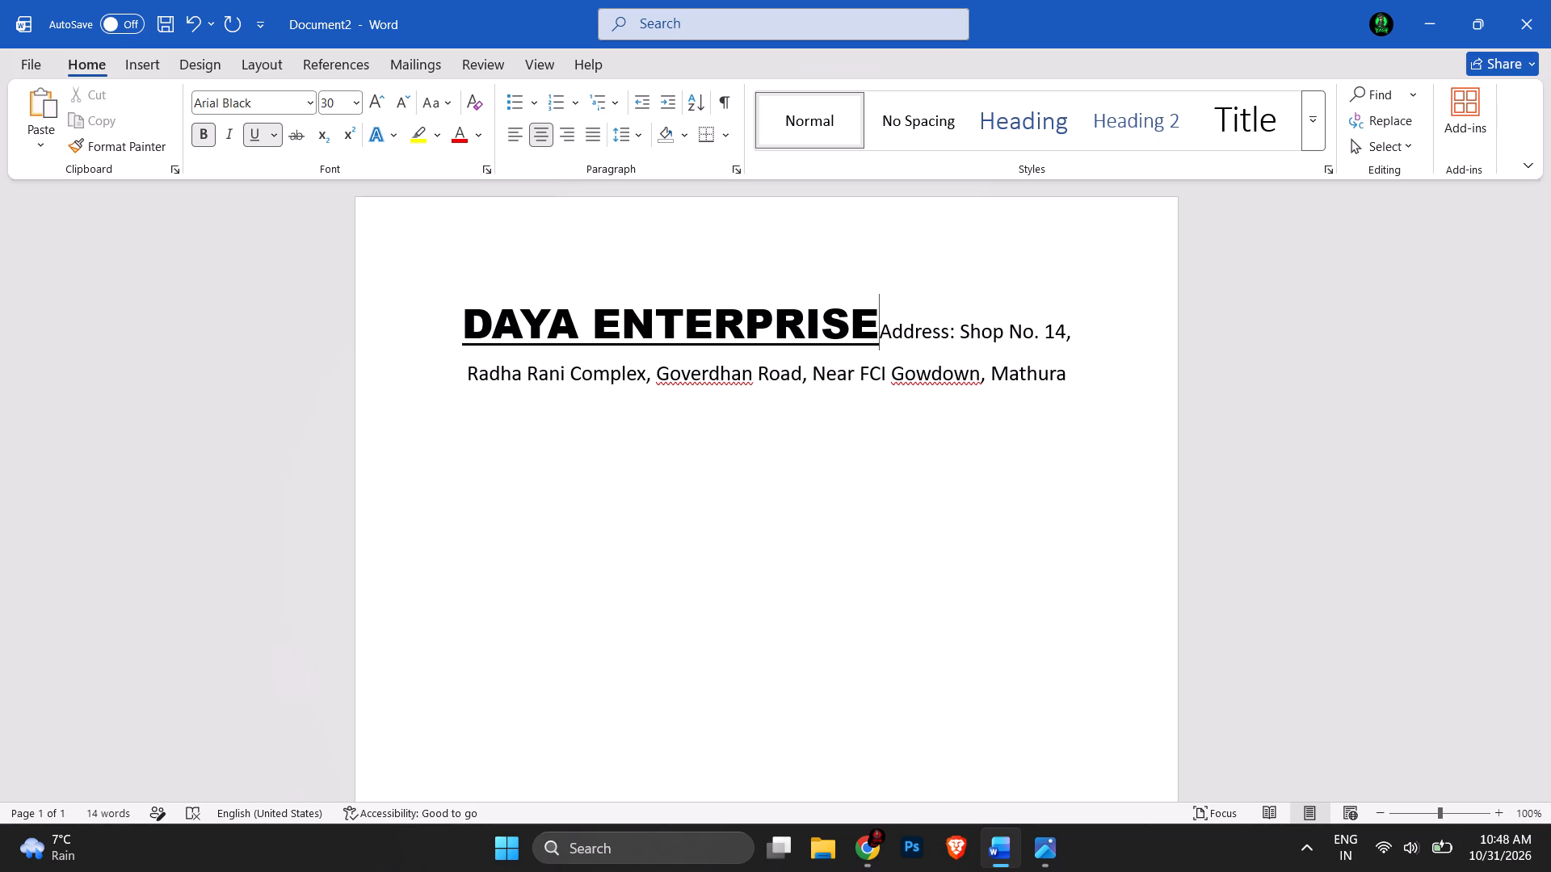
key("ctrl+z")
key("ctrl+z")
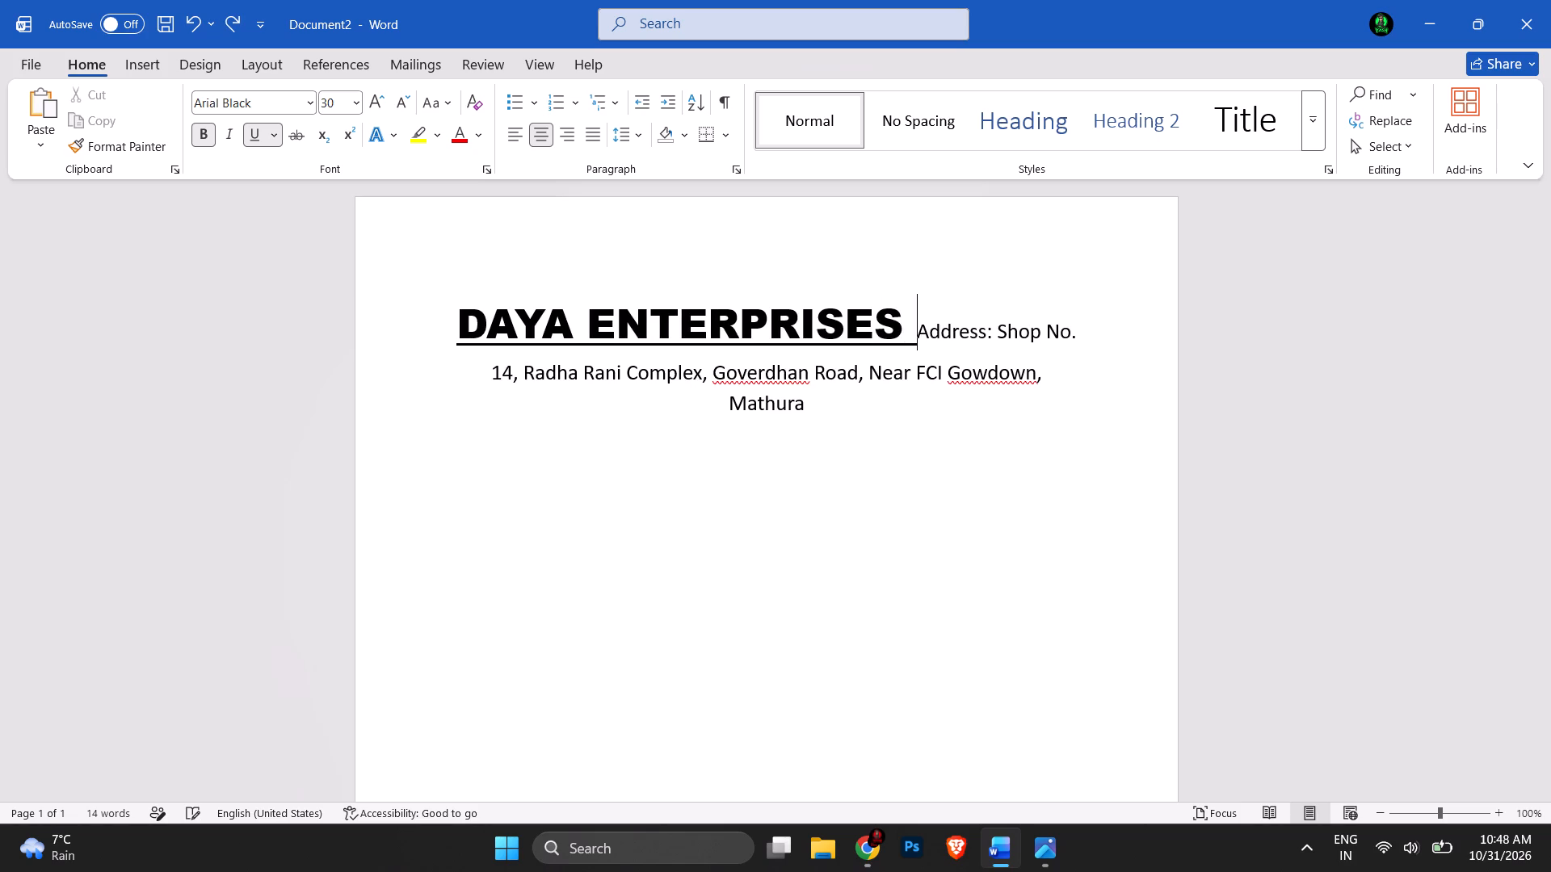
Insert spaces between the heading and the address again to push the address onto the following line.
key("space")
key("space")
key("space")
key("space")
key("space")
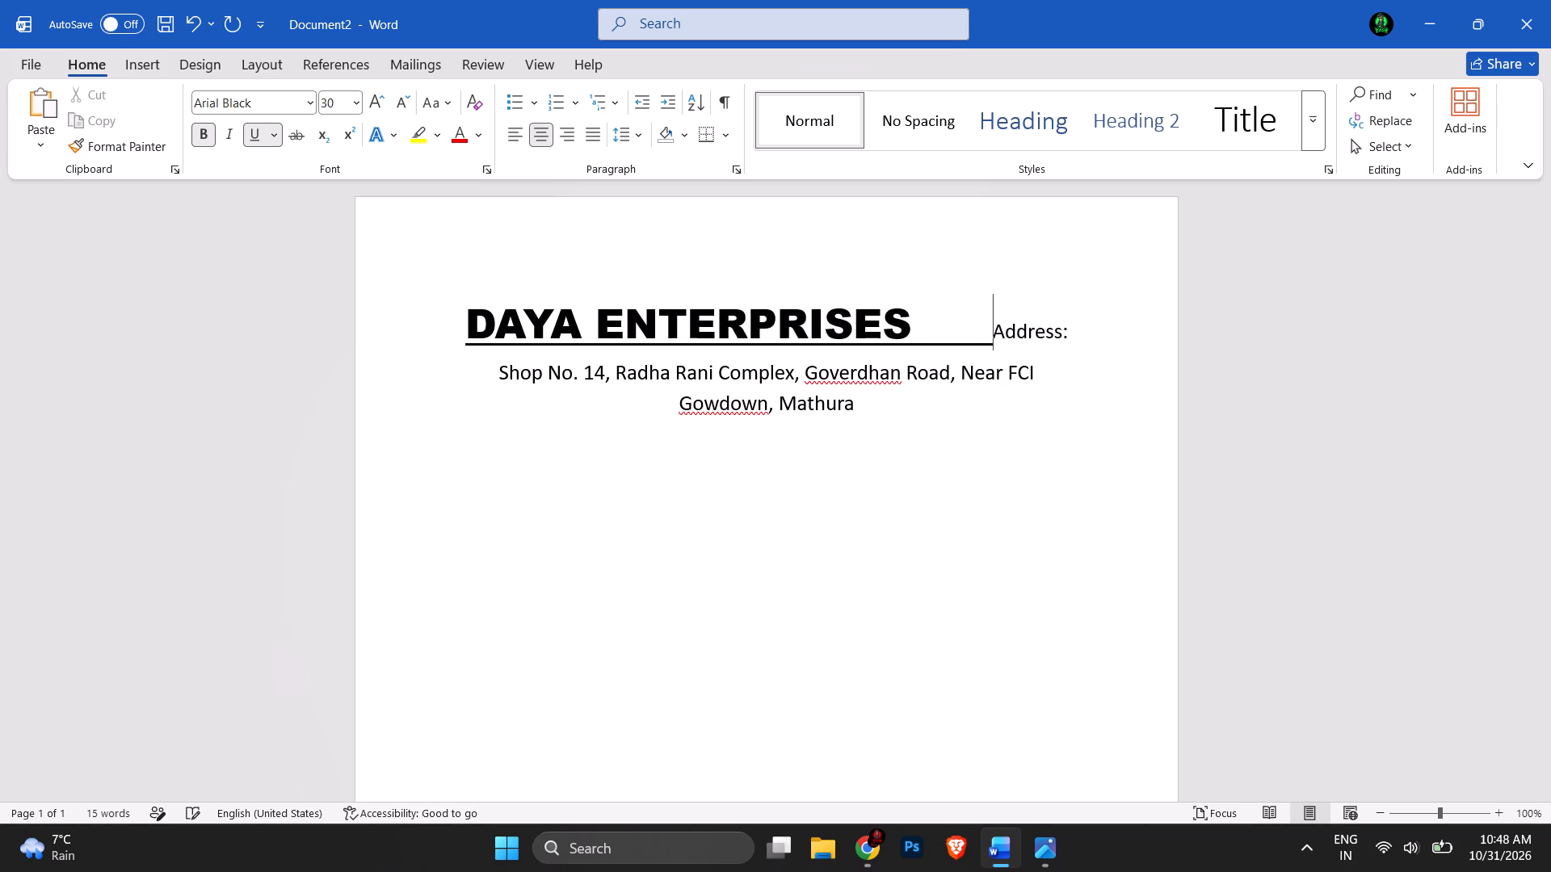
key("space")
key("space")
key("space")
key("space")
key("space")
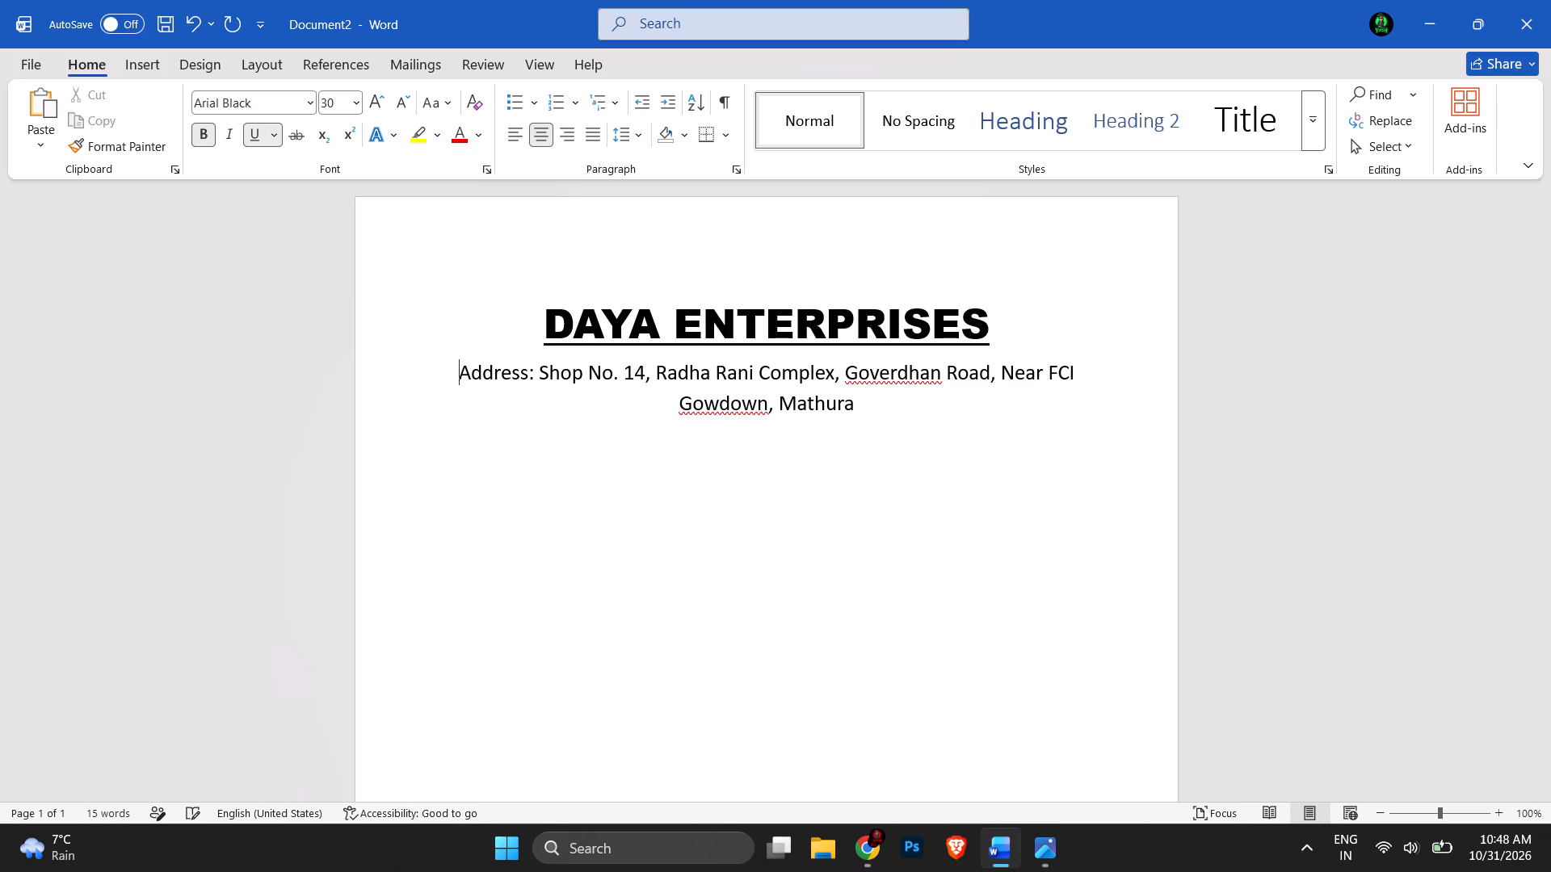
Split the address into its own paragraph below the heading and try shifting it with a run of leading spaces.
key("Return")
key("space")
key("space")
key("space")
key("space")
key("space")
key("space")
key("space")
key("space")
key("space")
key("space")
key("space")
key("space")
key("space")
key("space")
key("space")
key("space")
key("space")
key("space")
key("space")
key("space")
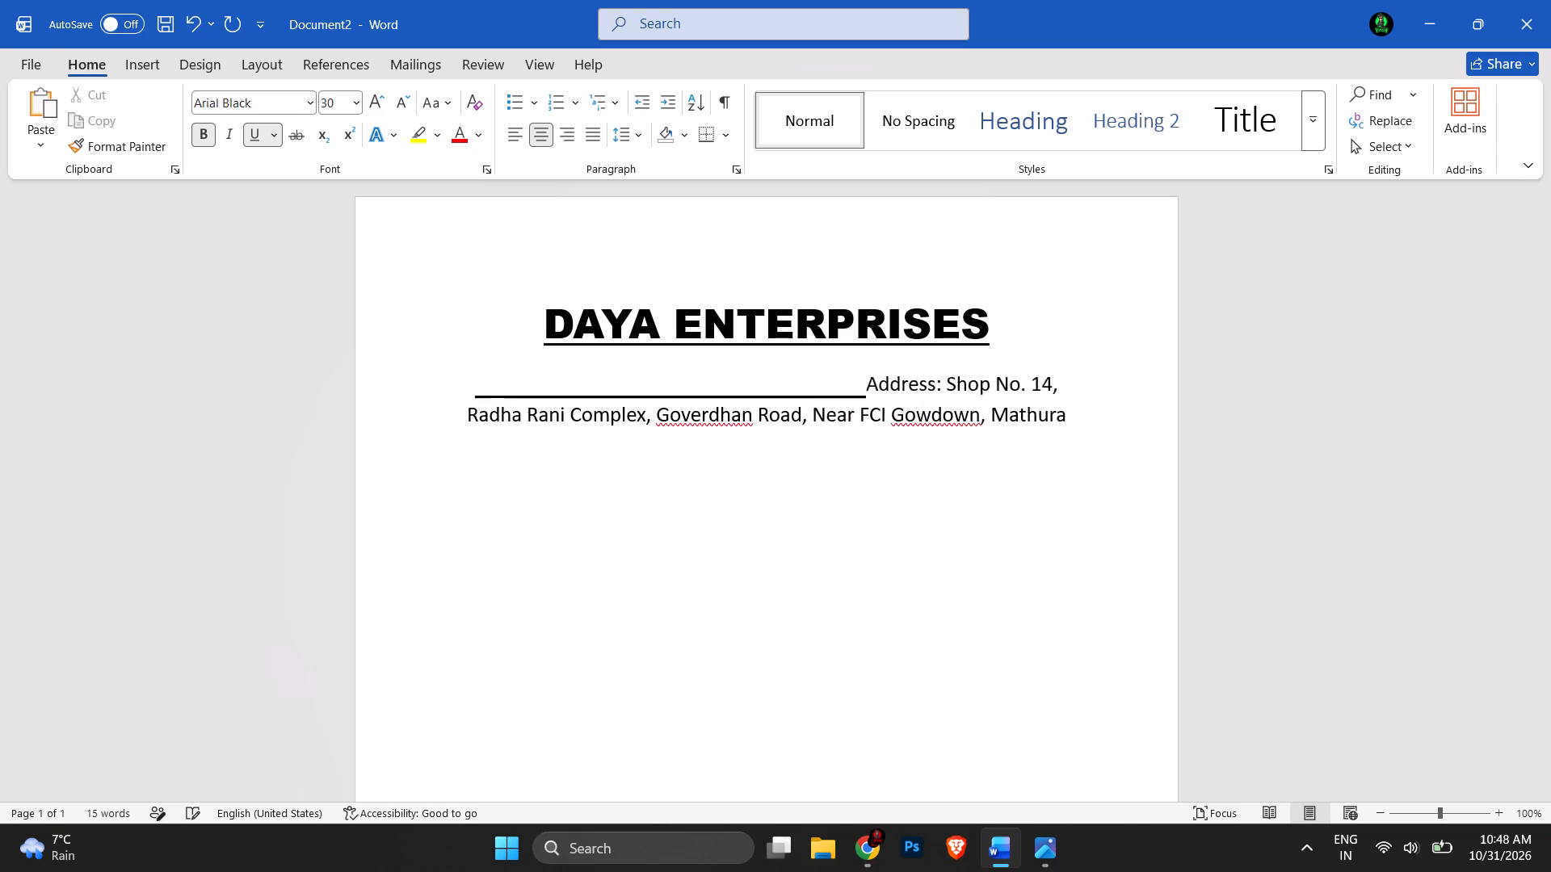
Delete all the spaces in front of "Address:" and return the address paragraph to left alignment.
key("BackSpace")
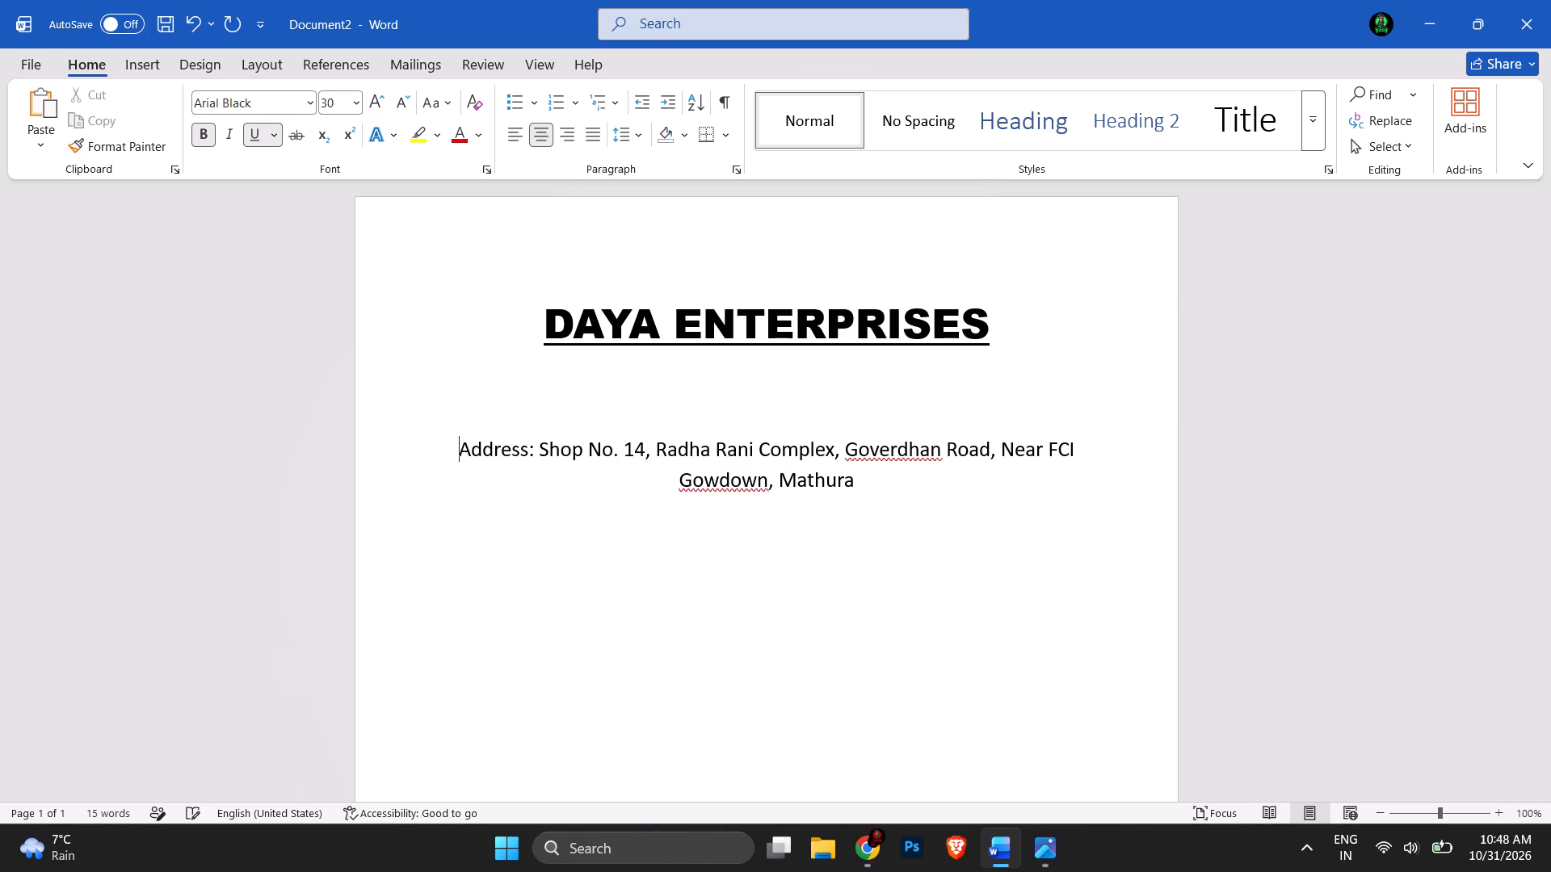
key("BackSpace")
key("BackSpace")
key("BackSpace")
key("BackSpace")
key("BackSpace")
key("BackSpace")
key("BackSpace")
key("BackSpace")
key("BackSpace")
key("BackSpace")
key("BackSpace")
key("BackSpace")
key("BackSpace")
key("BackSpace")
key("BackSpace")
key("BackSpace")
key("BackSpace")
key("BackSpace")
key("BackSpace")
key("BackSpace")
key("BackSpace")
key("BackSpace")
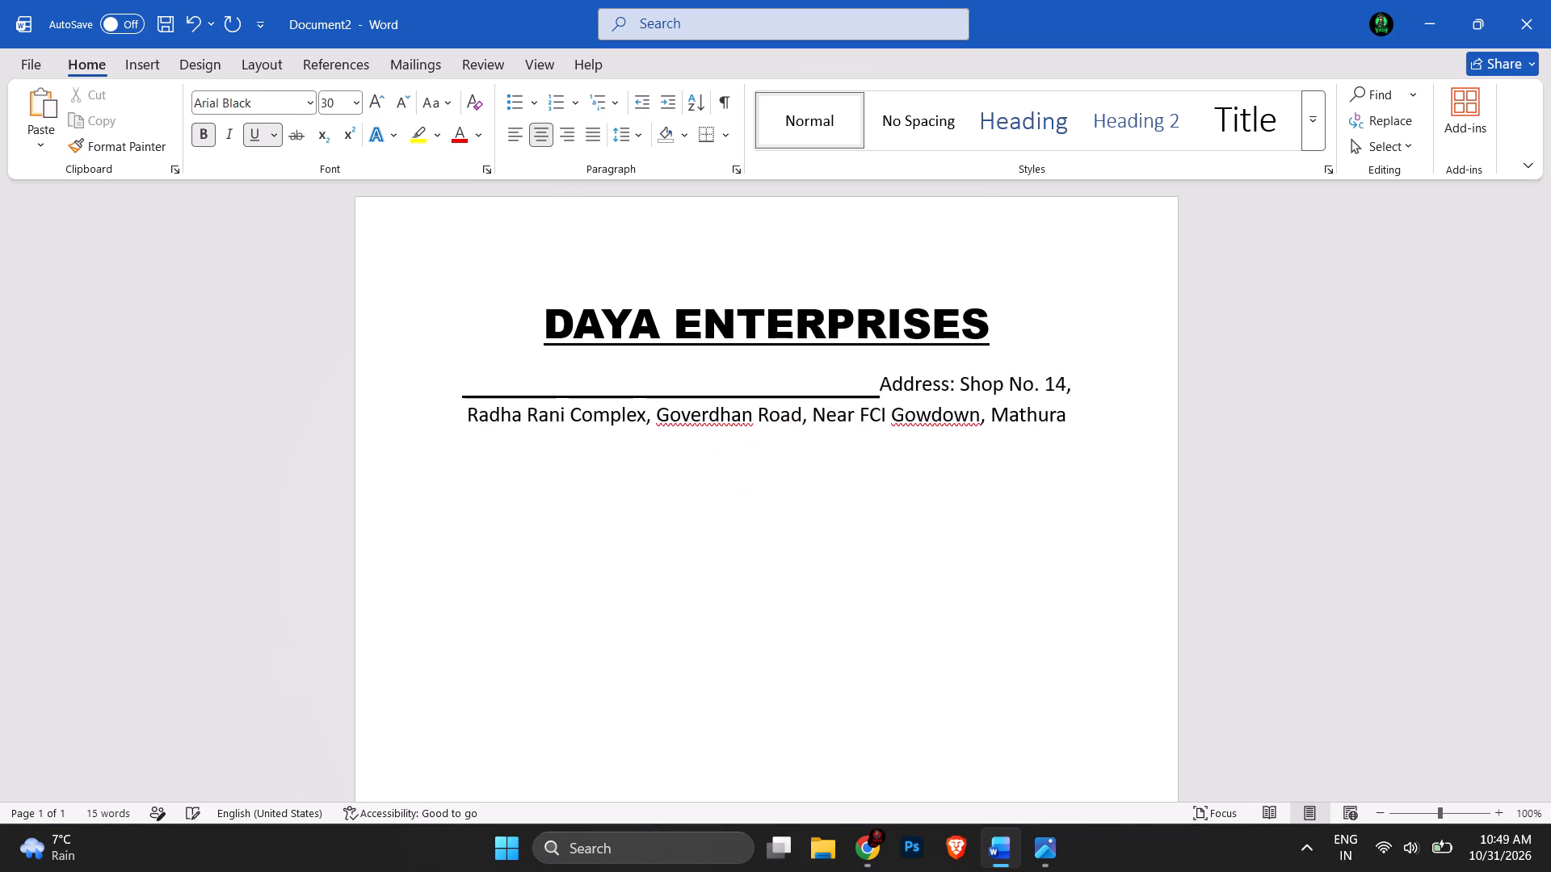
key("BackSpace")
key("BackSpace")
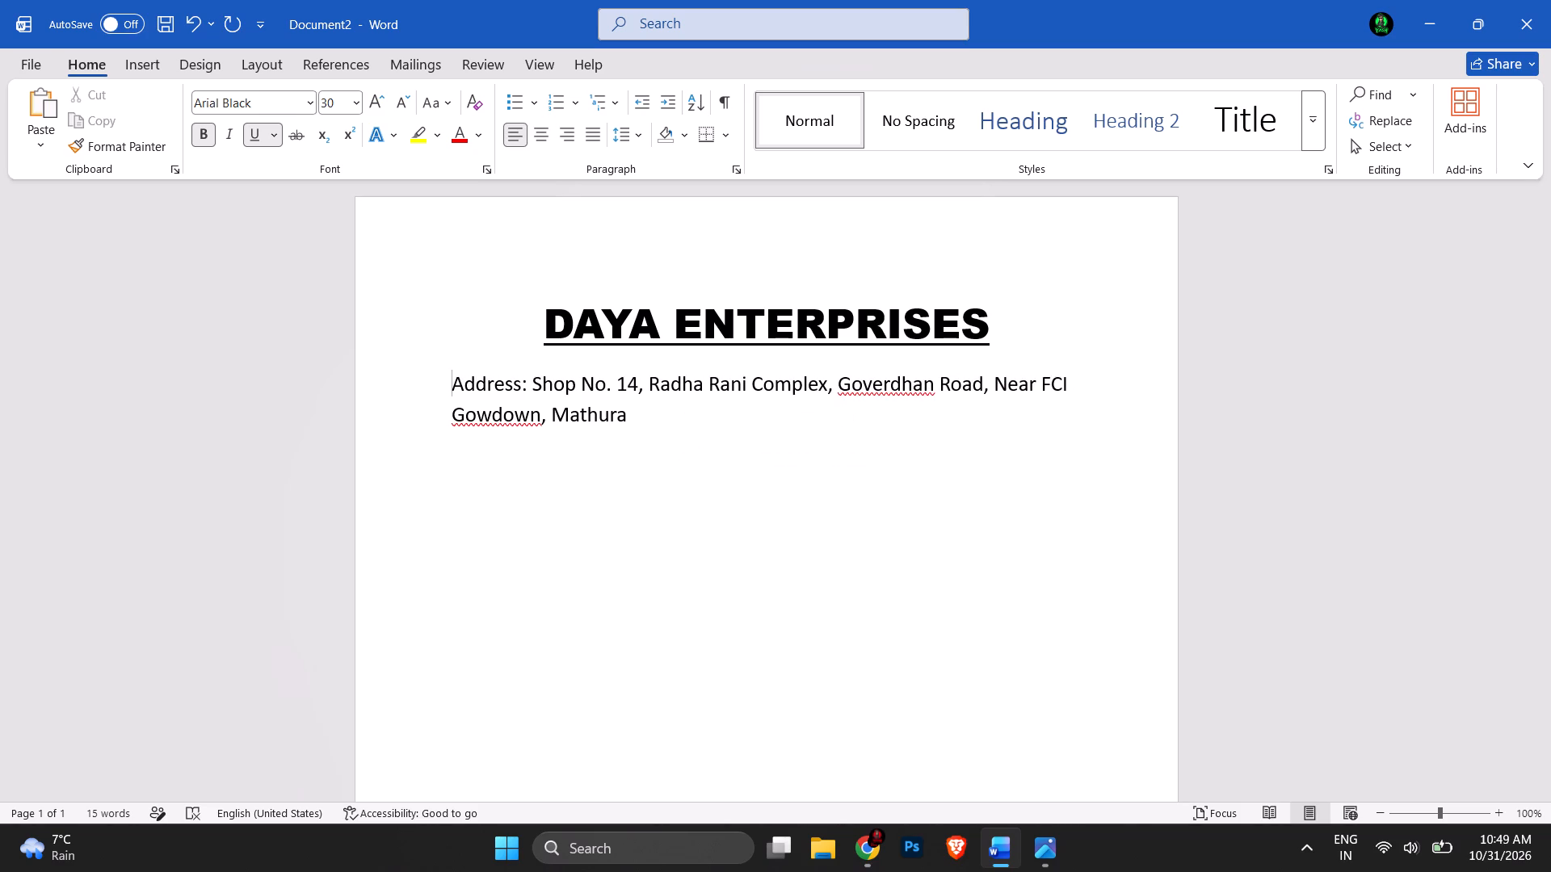
Center the address paragraph below the DAYA ENTERPRISES heading.
left_click(549, 130)
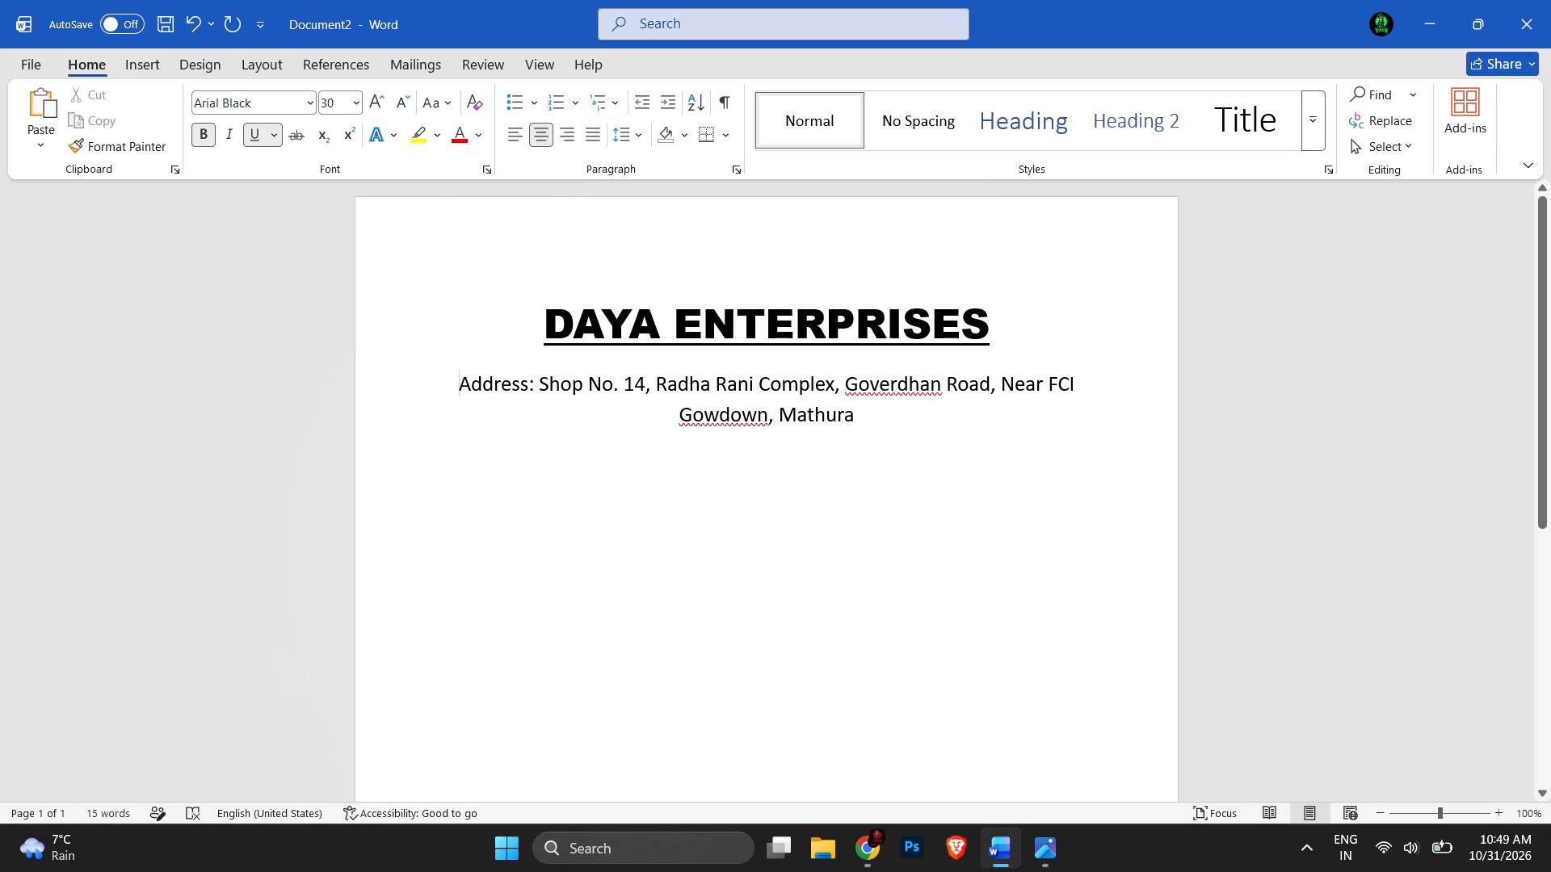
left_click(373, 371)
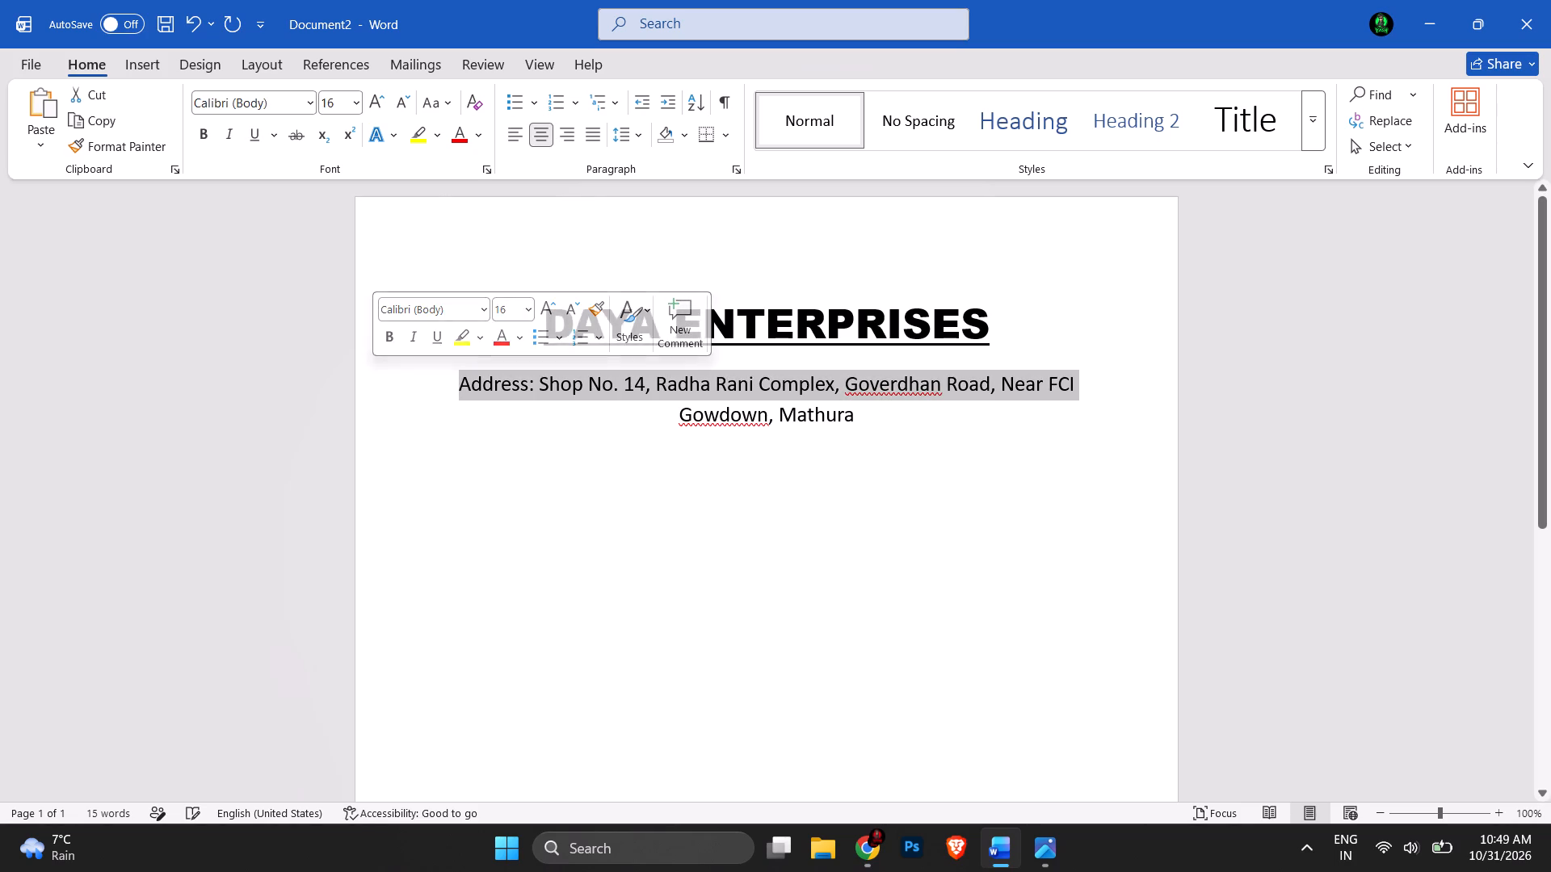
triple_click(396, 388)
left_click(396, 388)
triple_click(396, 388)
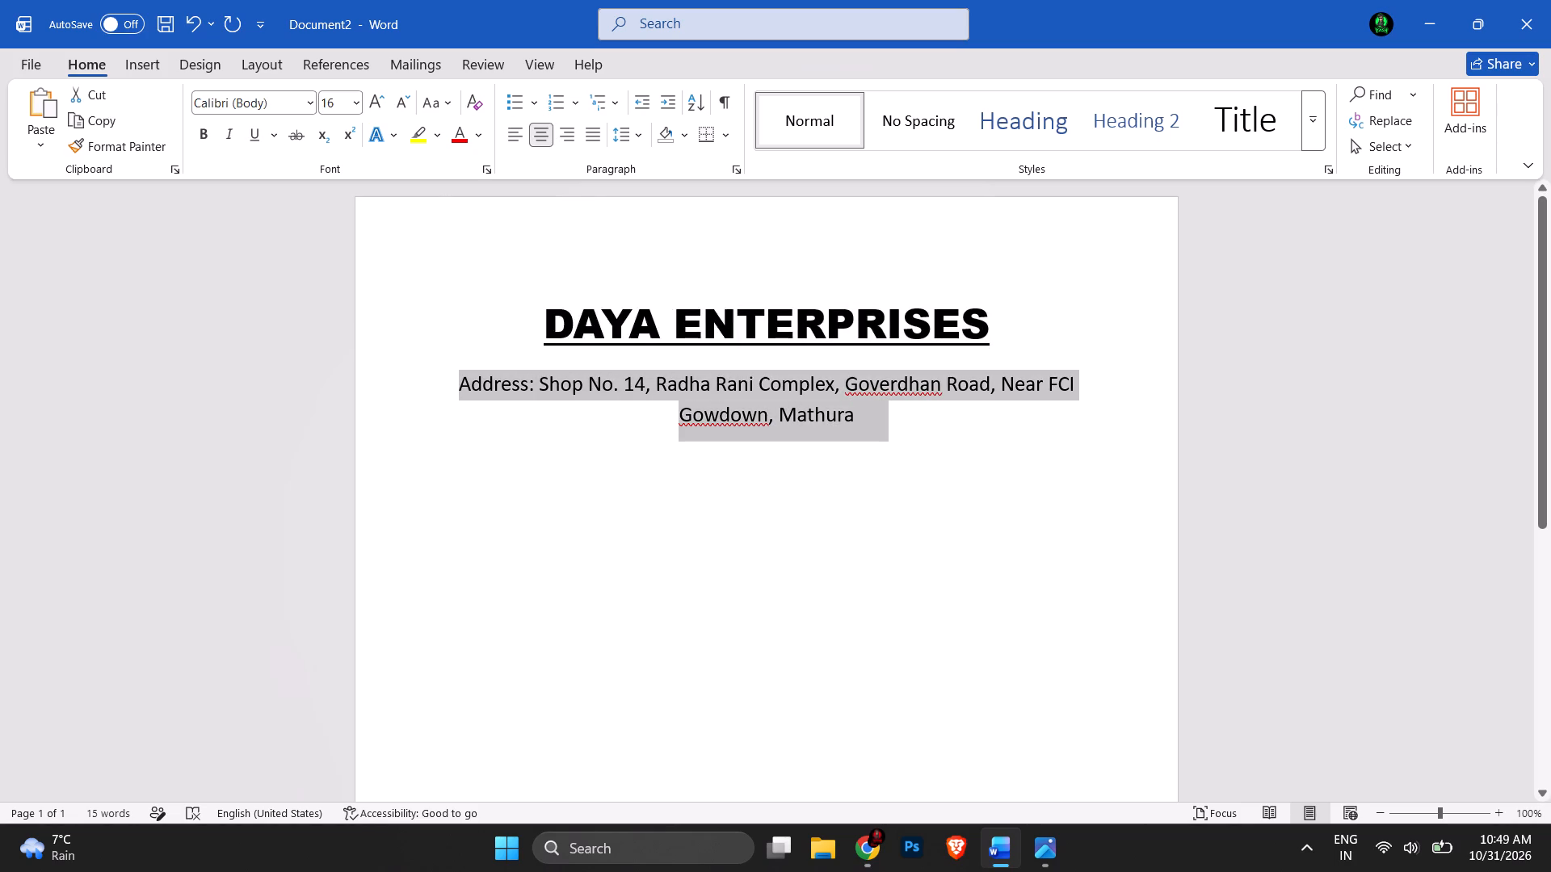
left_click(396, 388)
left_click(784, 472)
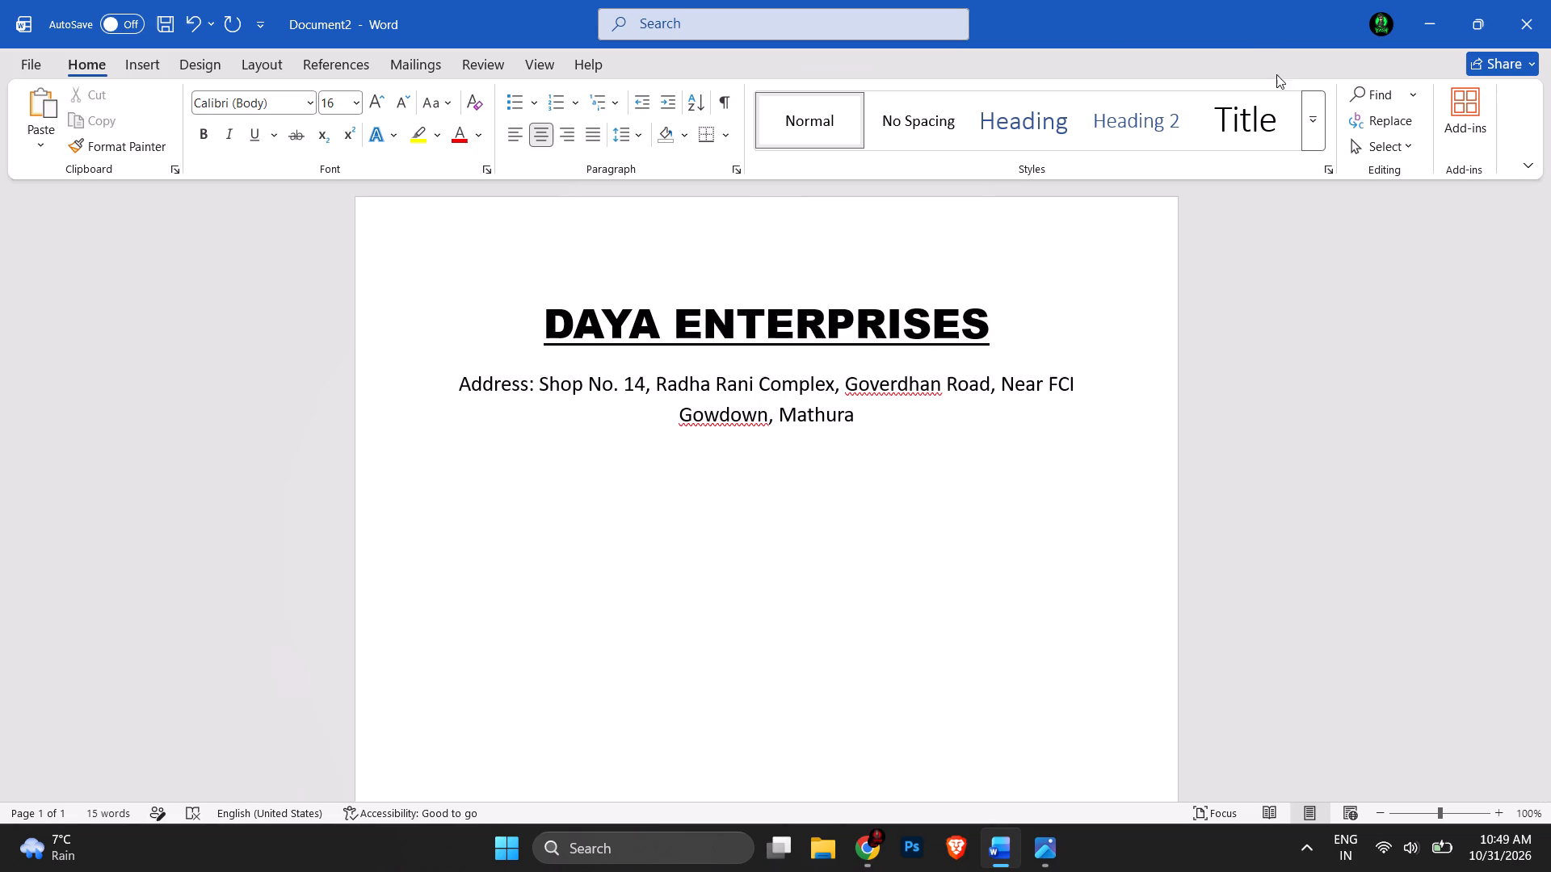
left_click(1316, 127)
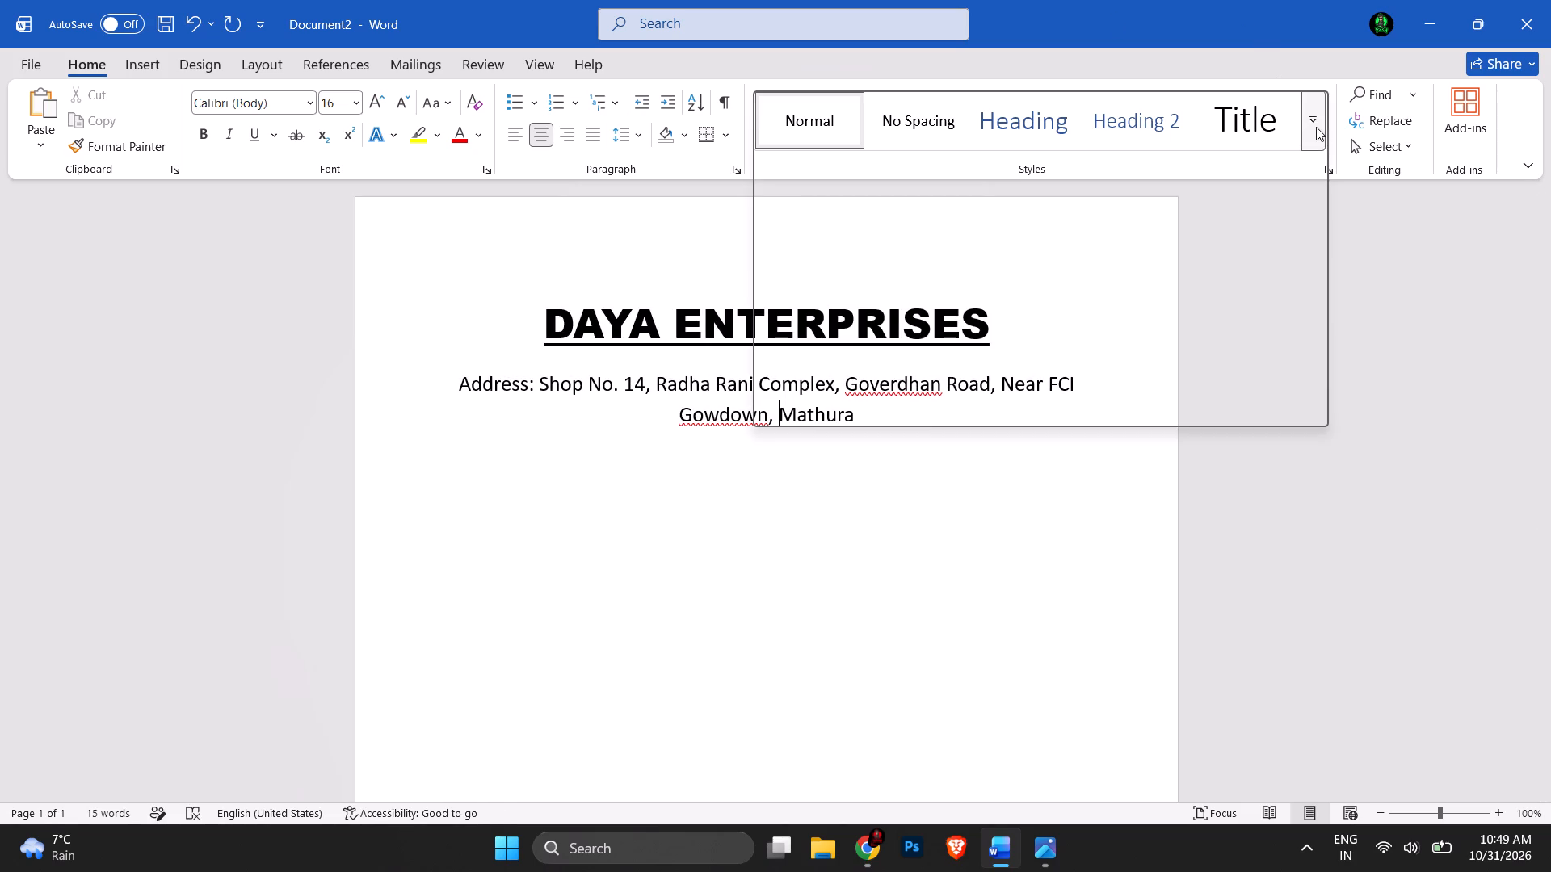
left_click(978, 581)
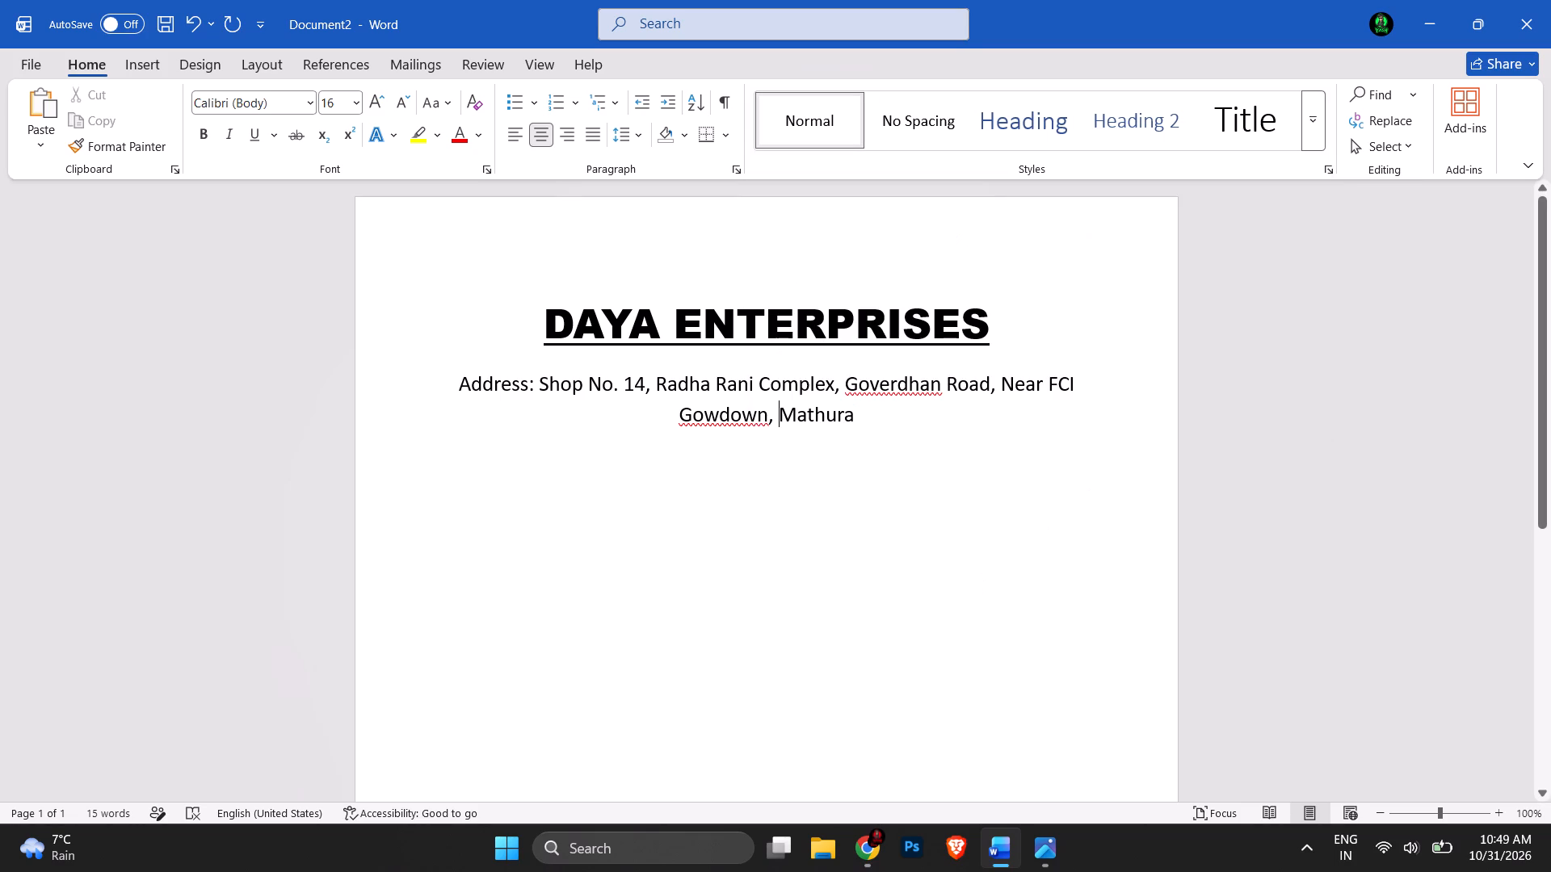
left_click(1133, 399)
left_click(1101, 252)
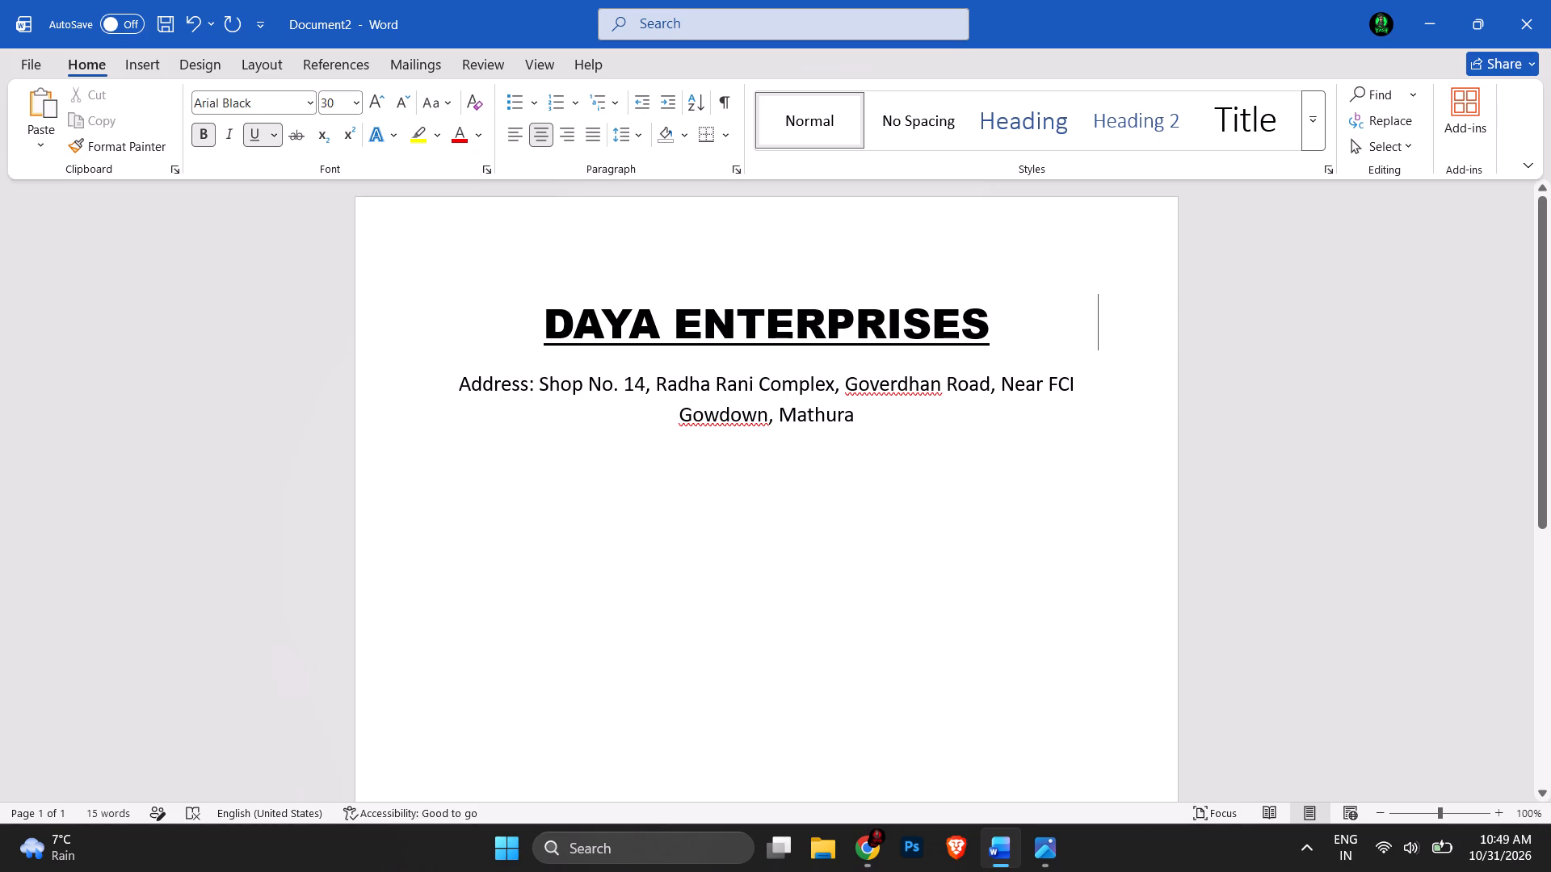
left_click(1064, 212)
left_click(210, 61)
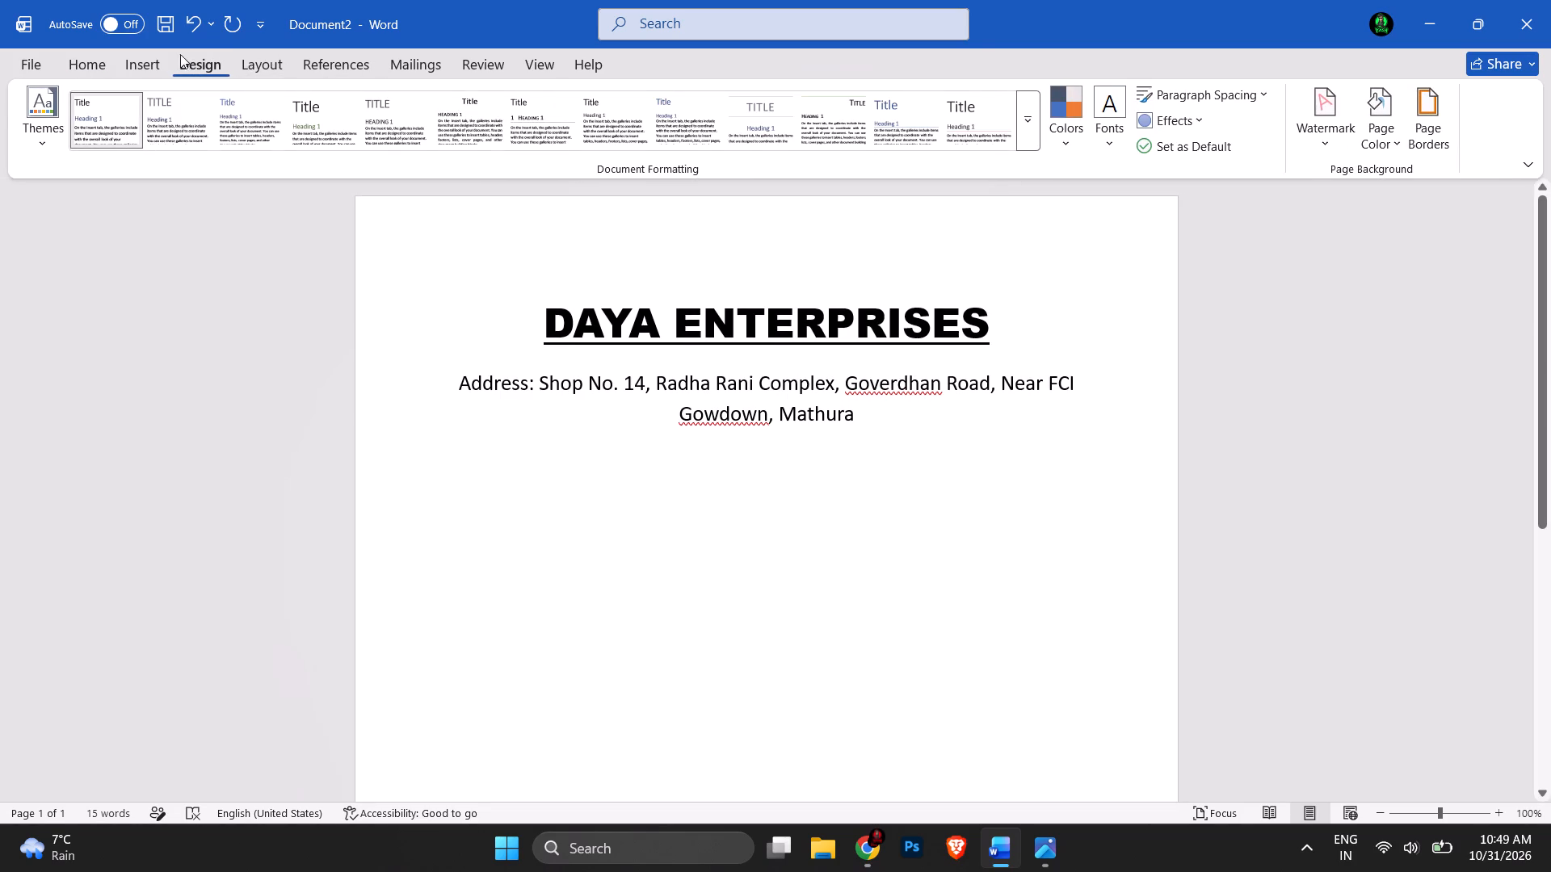
Browse the built-in header designs and insert the Blank (Three Columns) header.
left_click(153, 65)
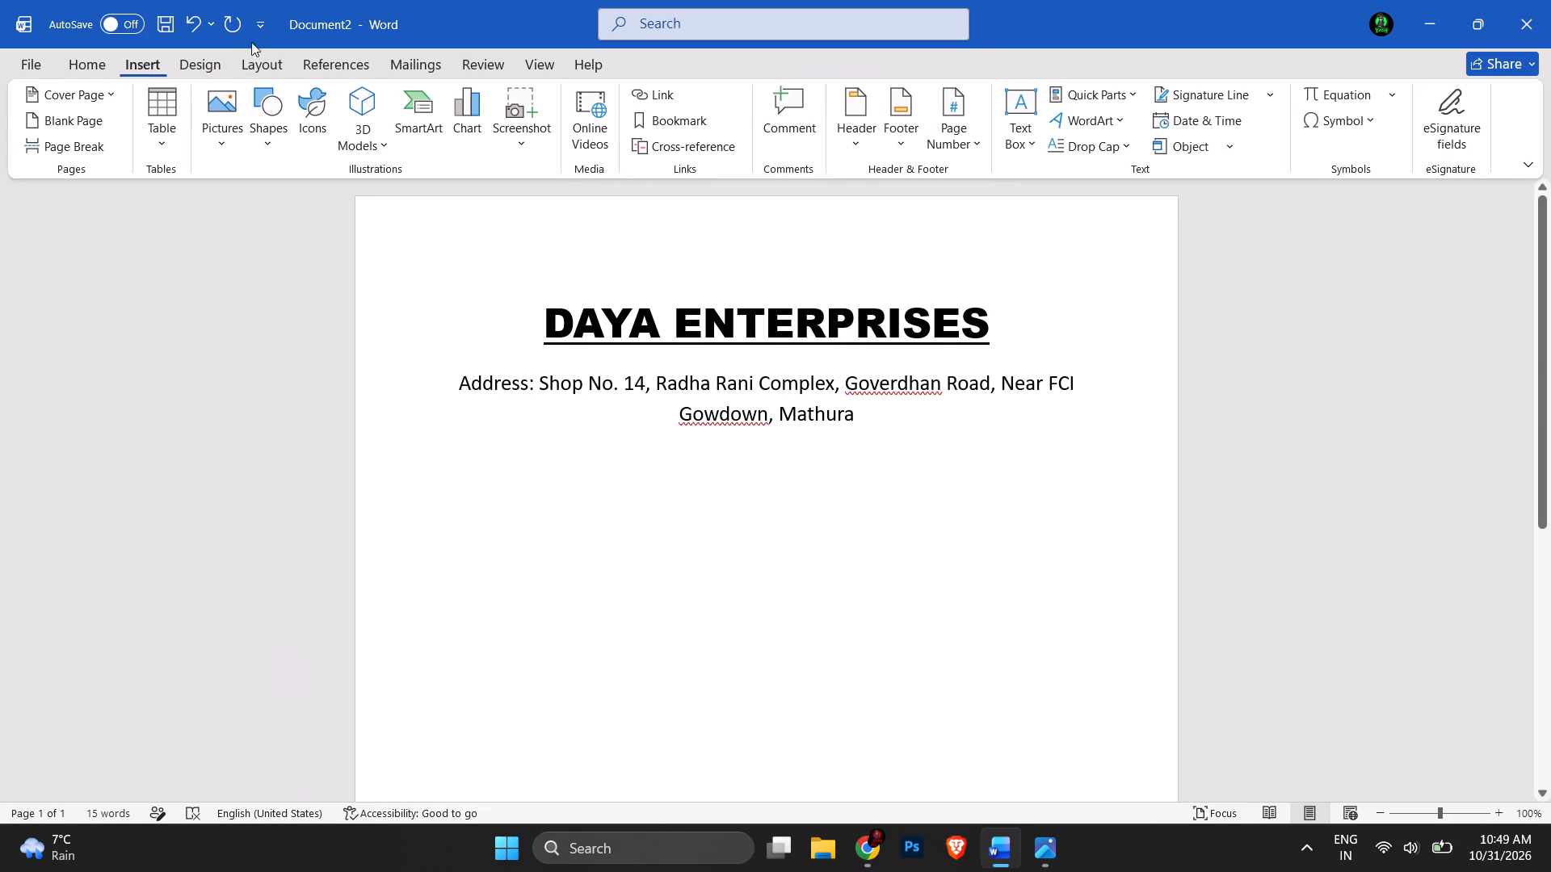
left_click(862, 142)
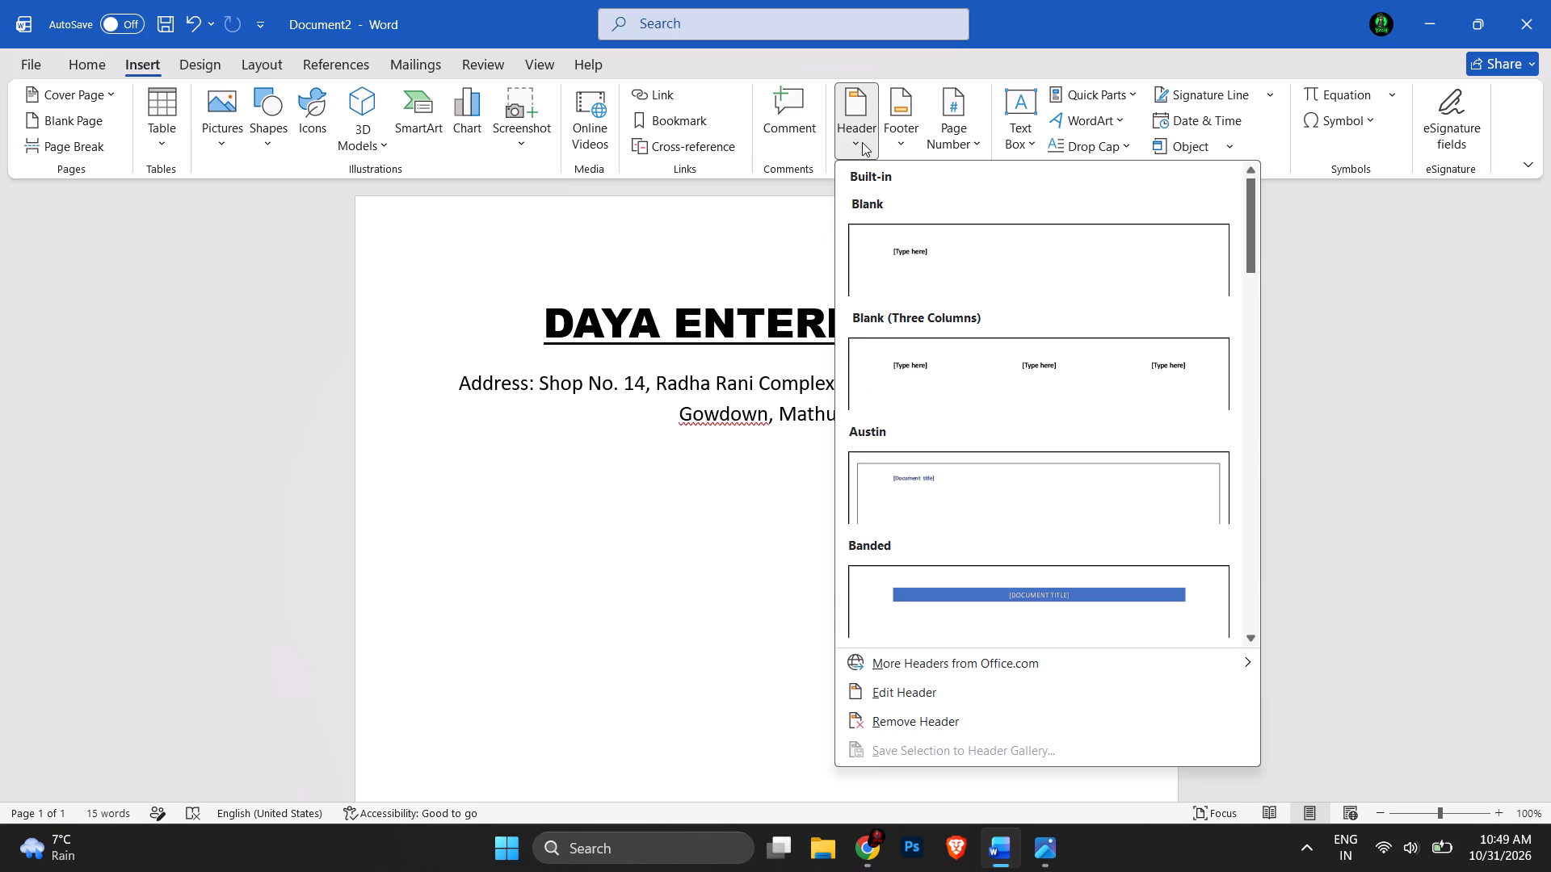
scroll(905, 515, "down", 1)
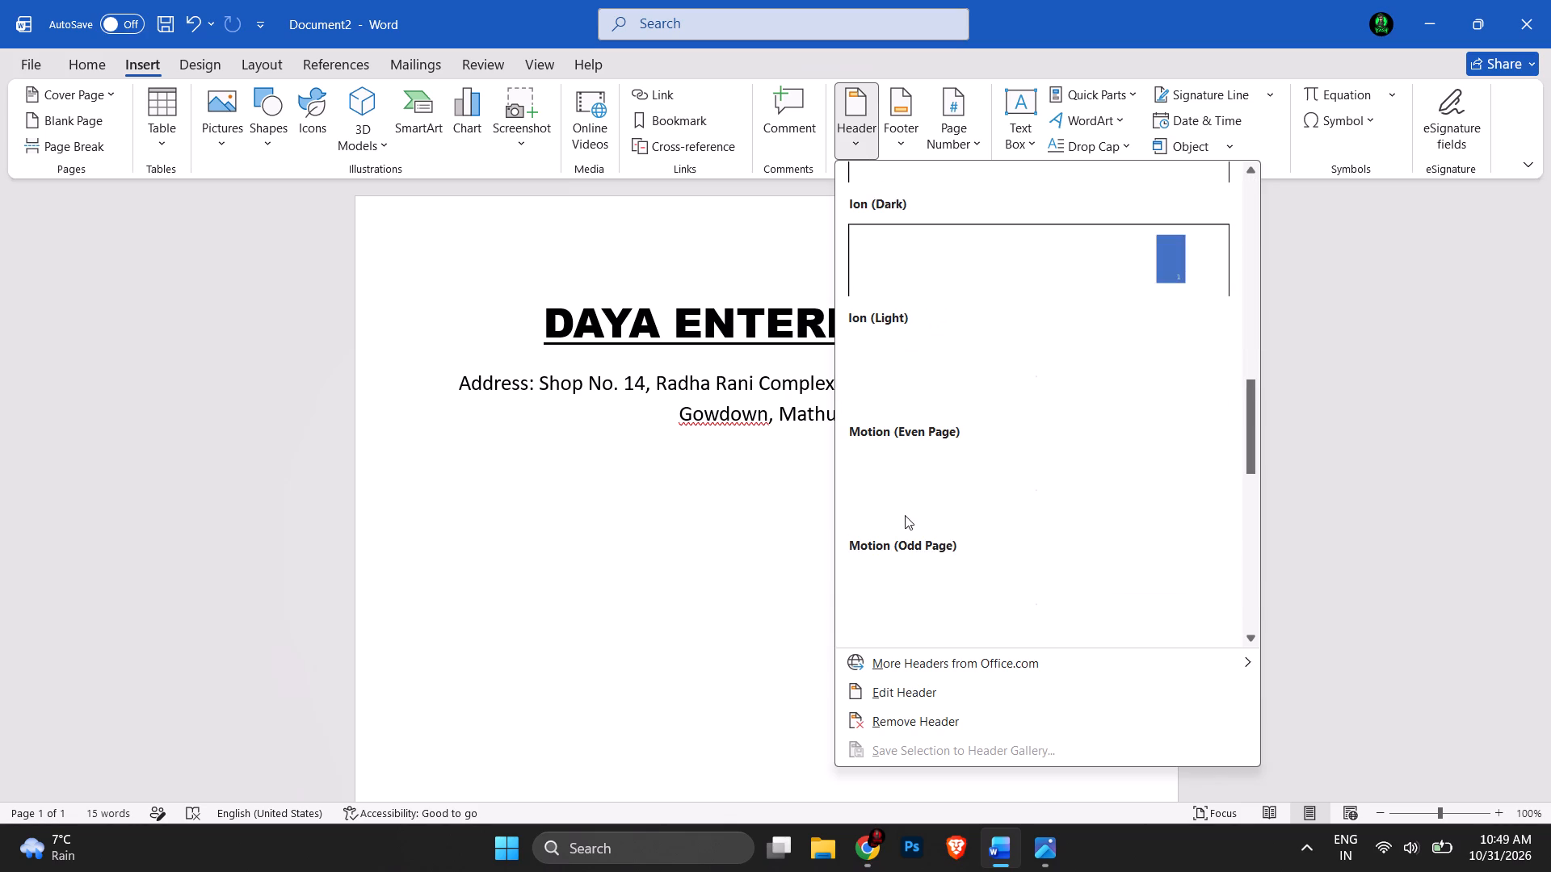
scroll(905, 515, "down", 2)
scroll(905, 515, "left", 1)
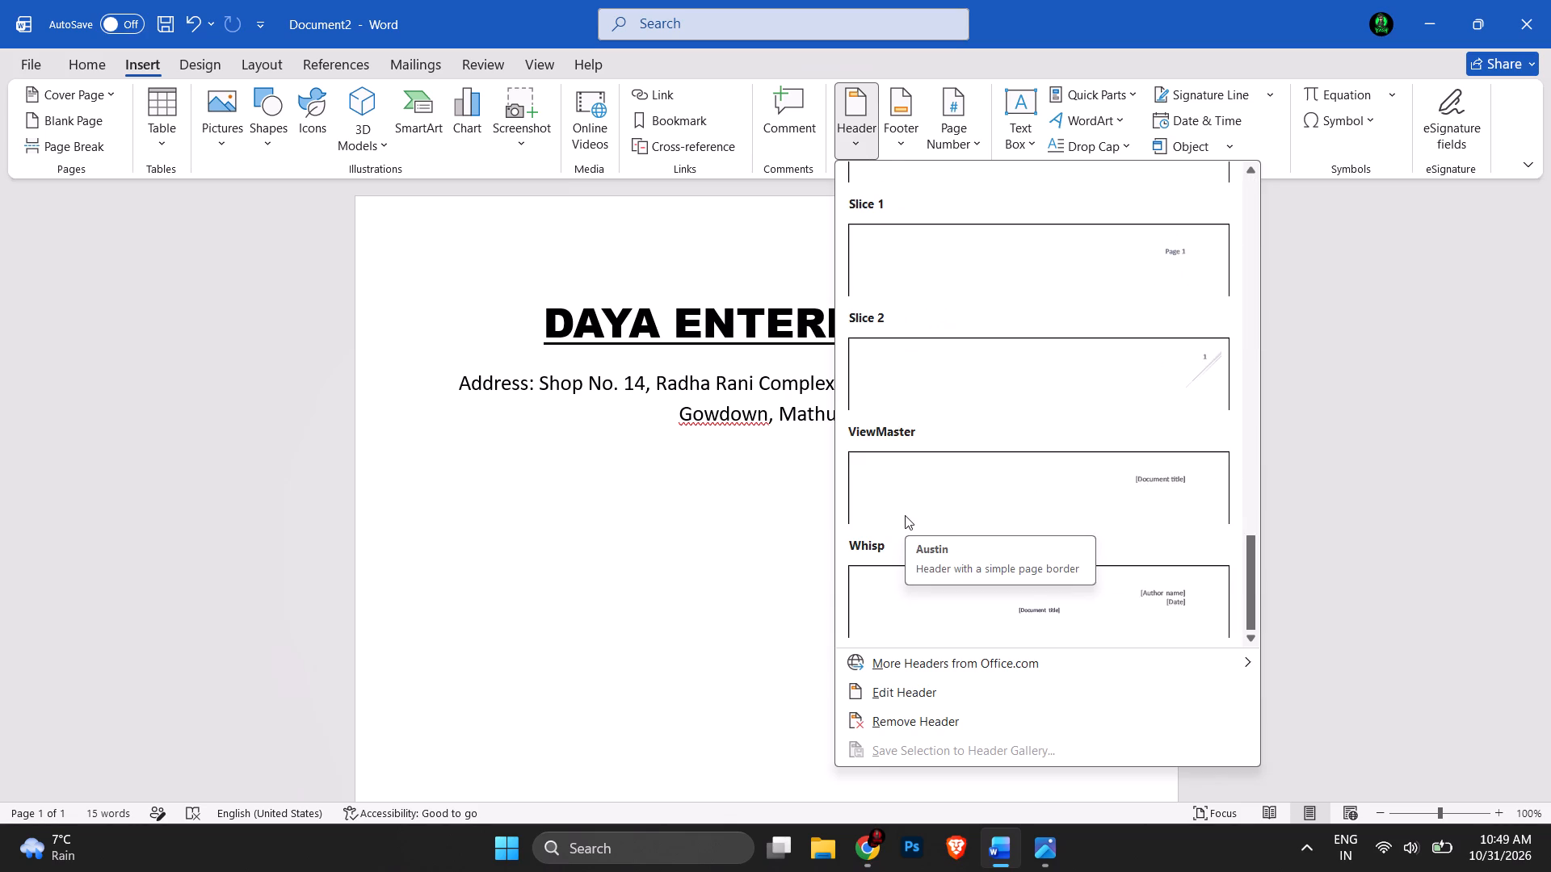
scroll(905, 515, "up", 1)
scroll(905, 515, "left", 1)
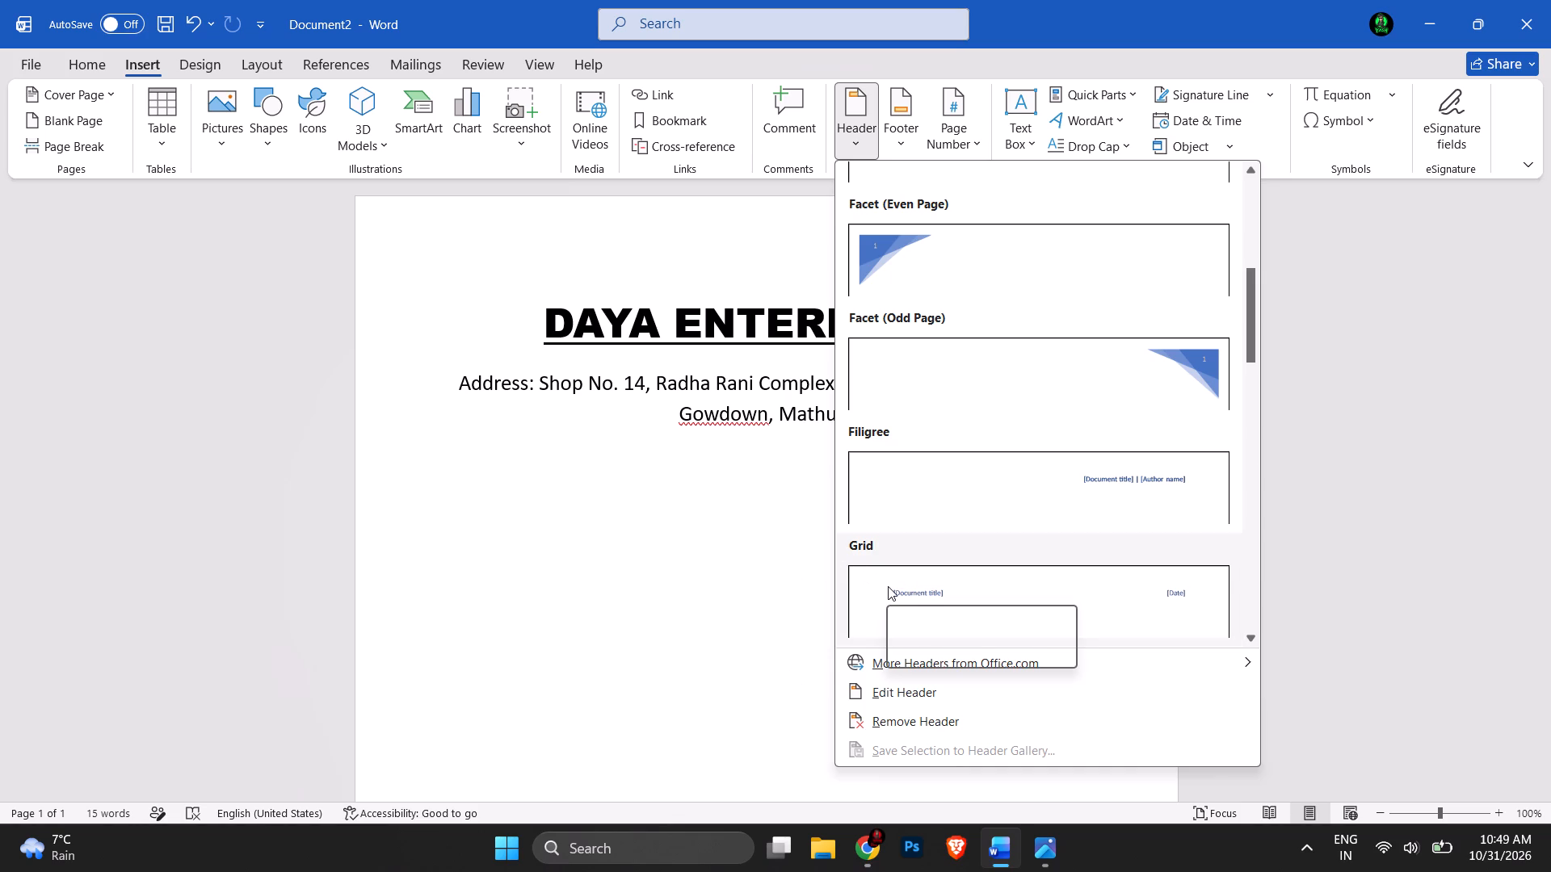
scroll(888, 586, "up", 7)
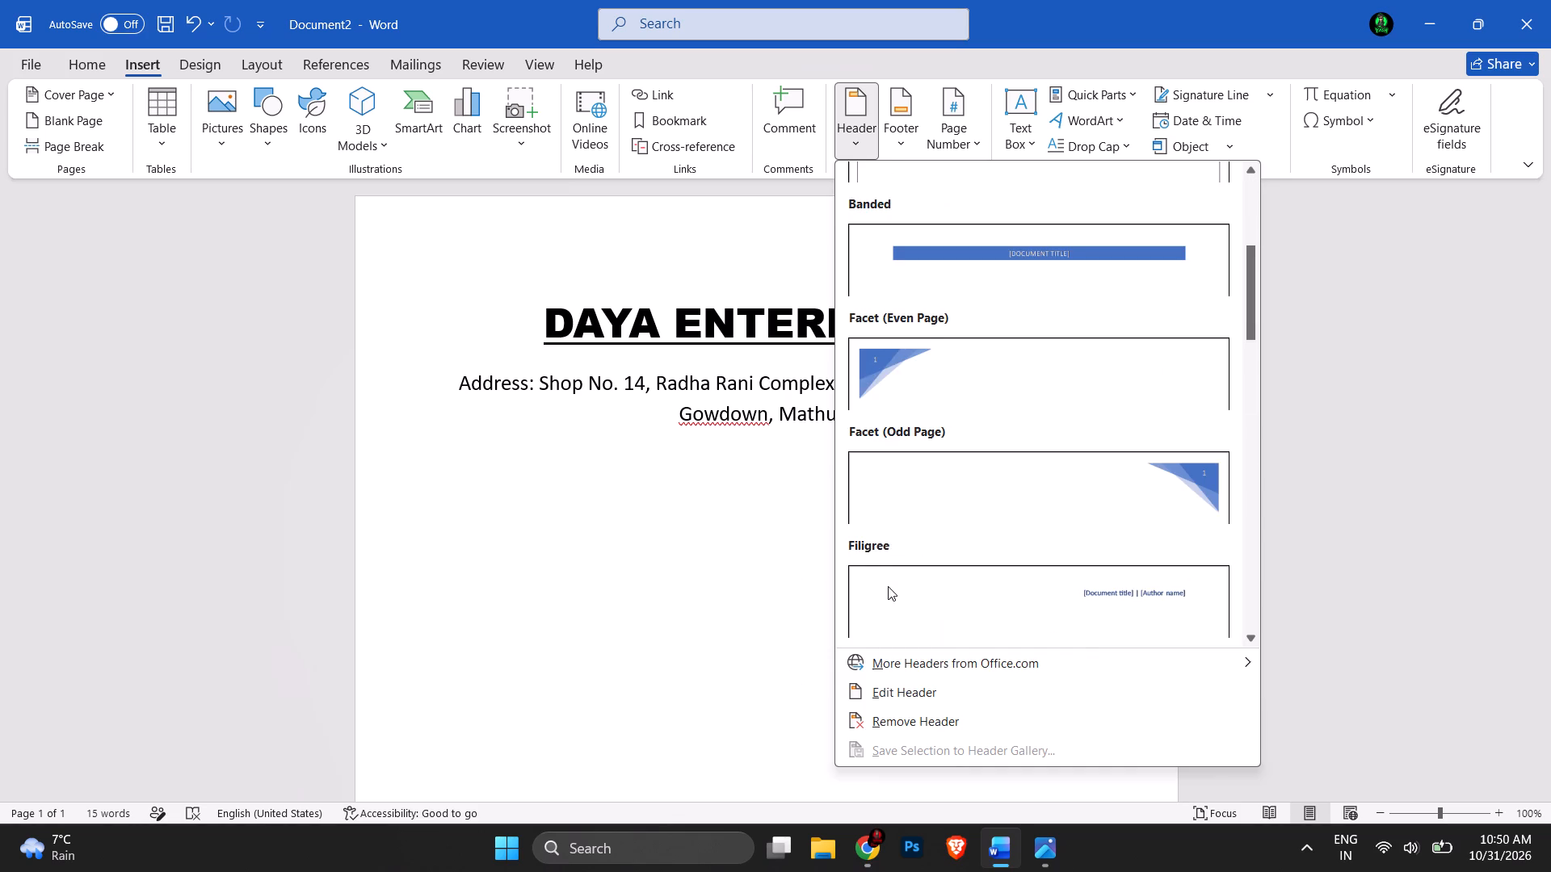
scroll(916, 346, "up", 9)
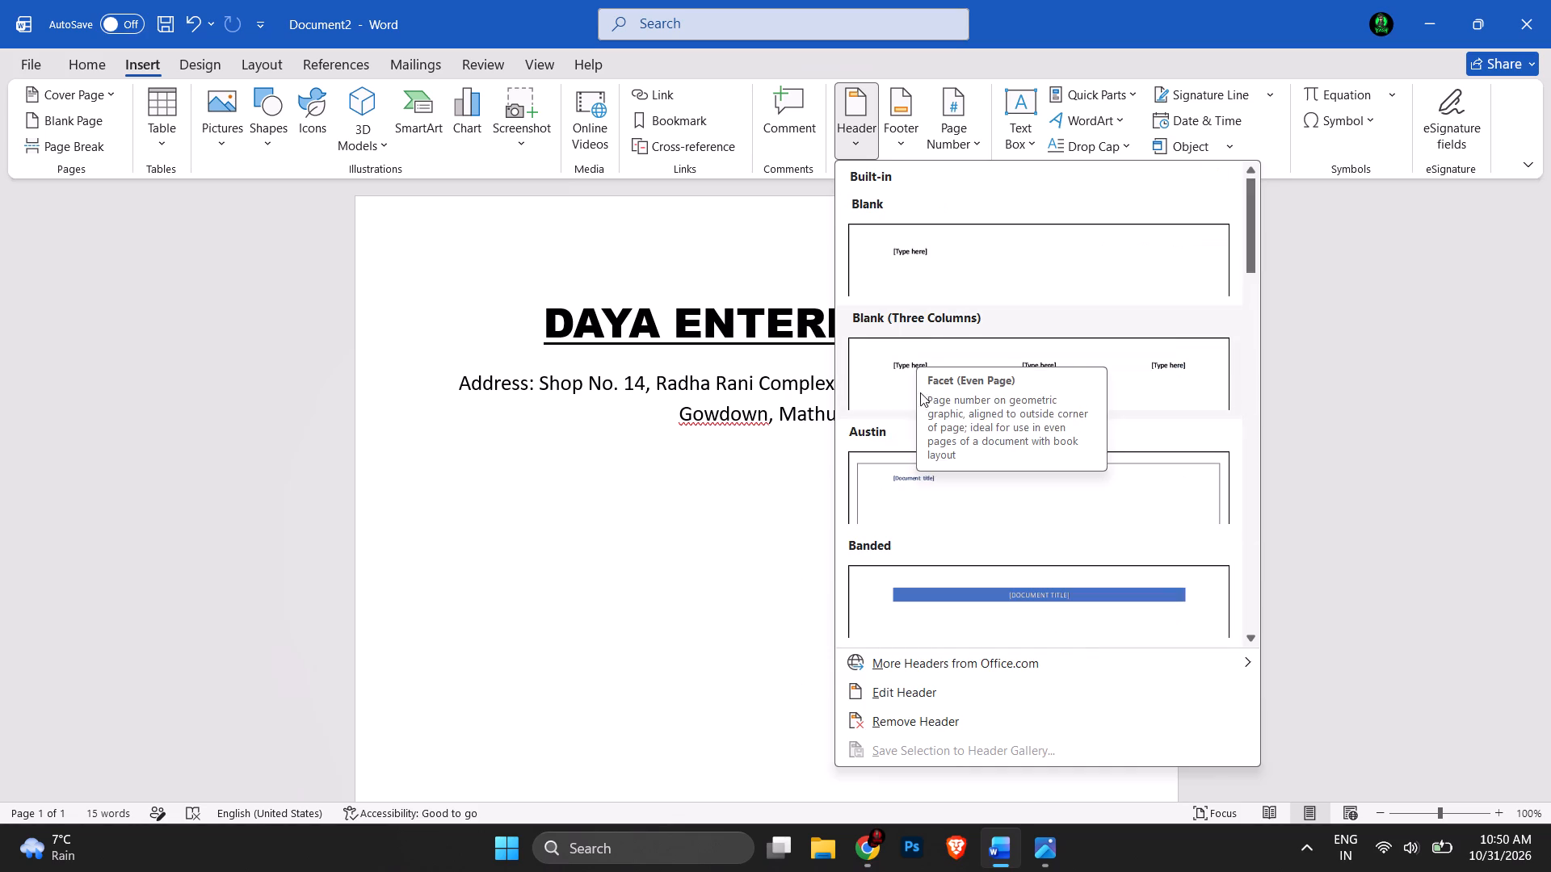
left_click(880, 358)
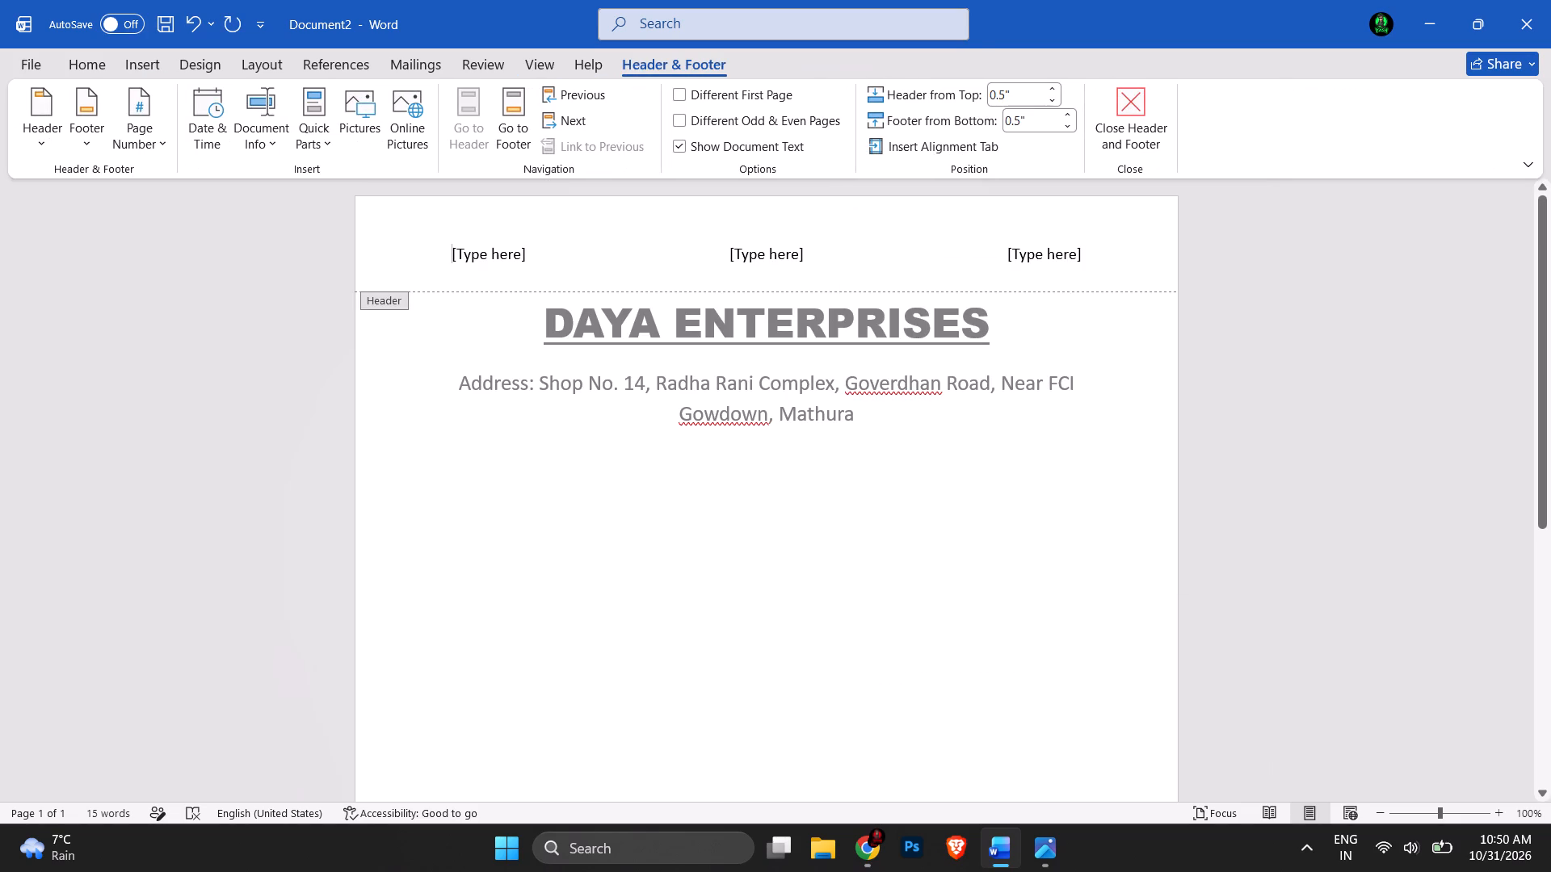
Insert a left alignment tab relative to the margin, with no leader, at the start of the header.
left_click(924, 147)
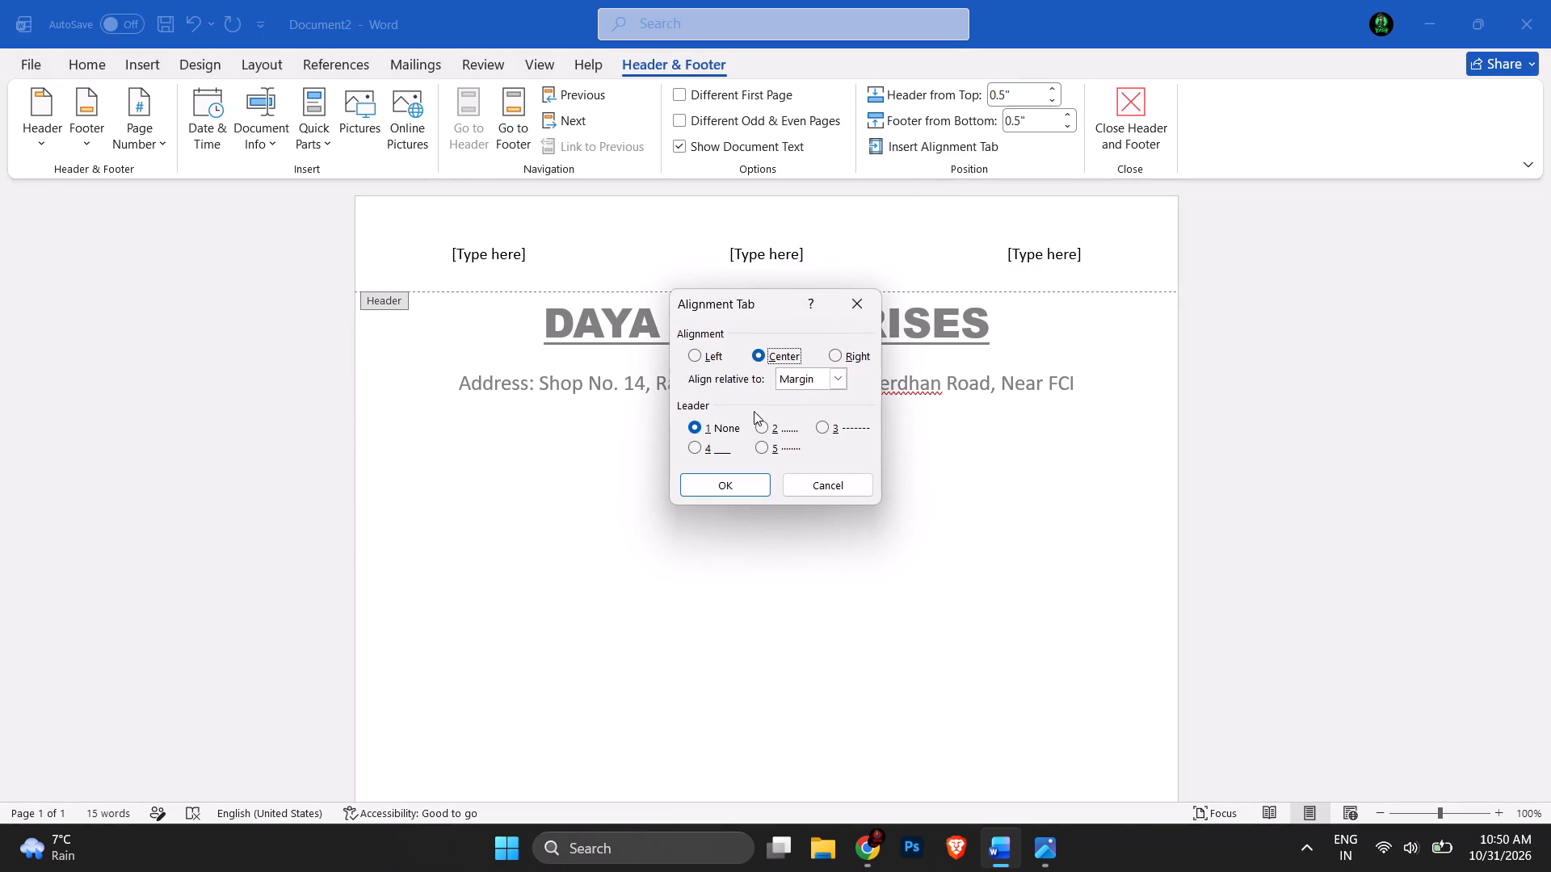
left_click(700, 358)
left_click(718, 484)
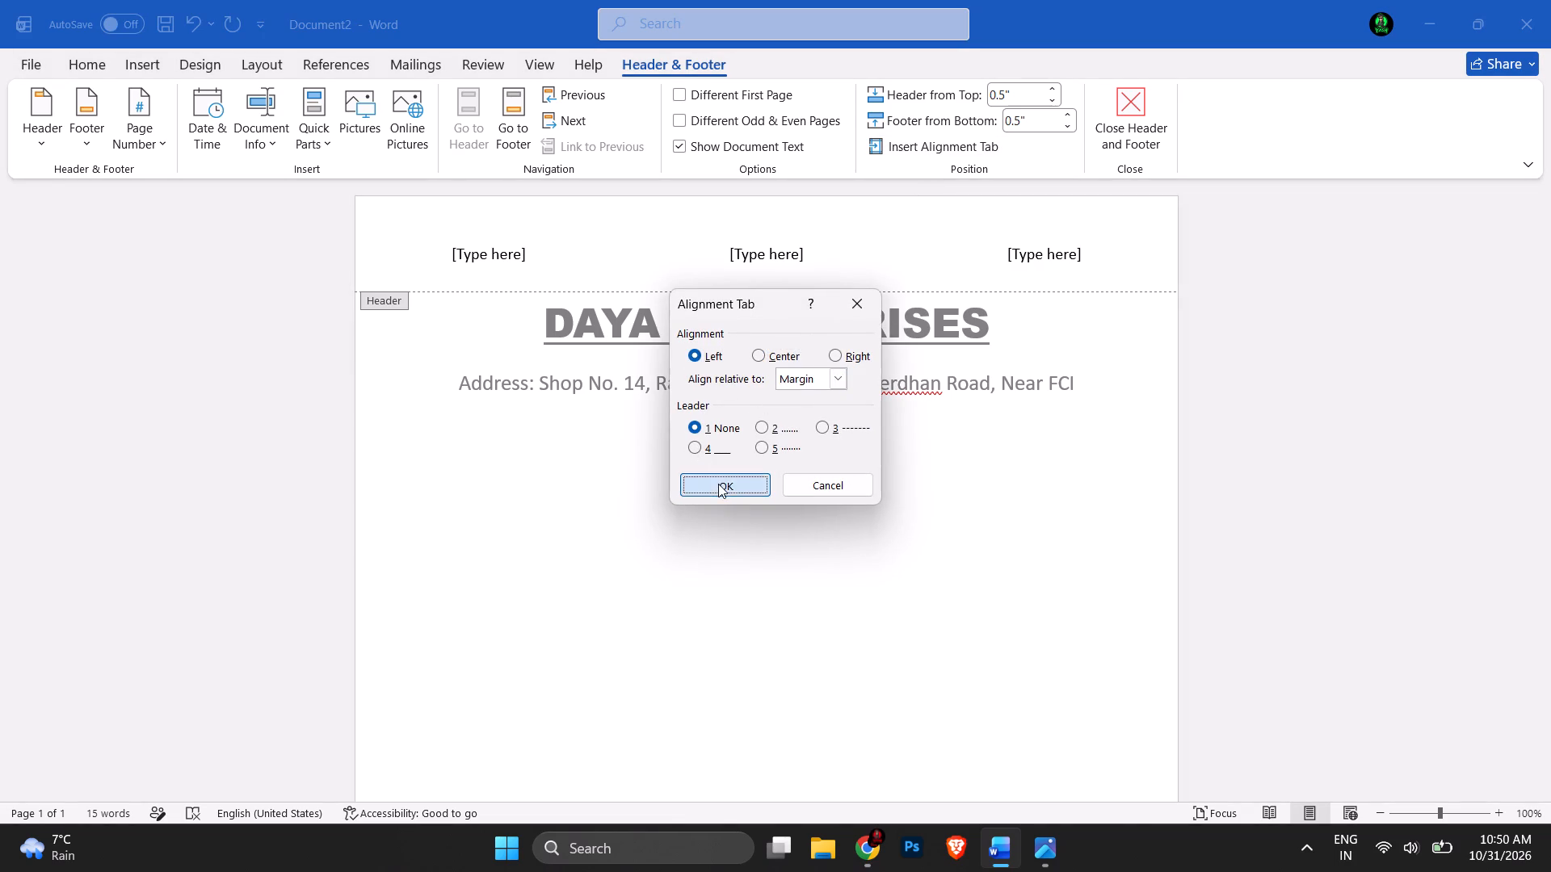
Insert another alignment tab in the header, aligned left relative to the indent, with no leader.
left_click(948, 150)
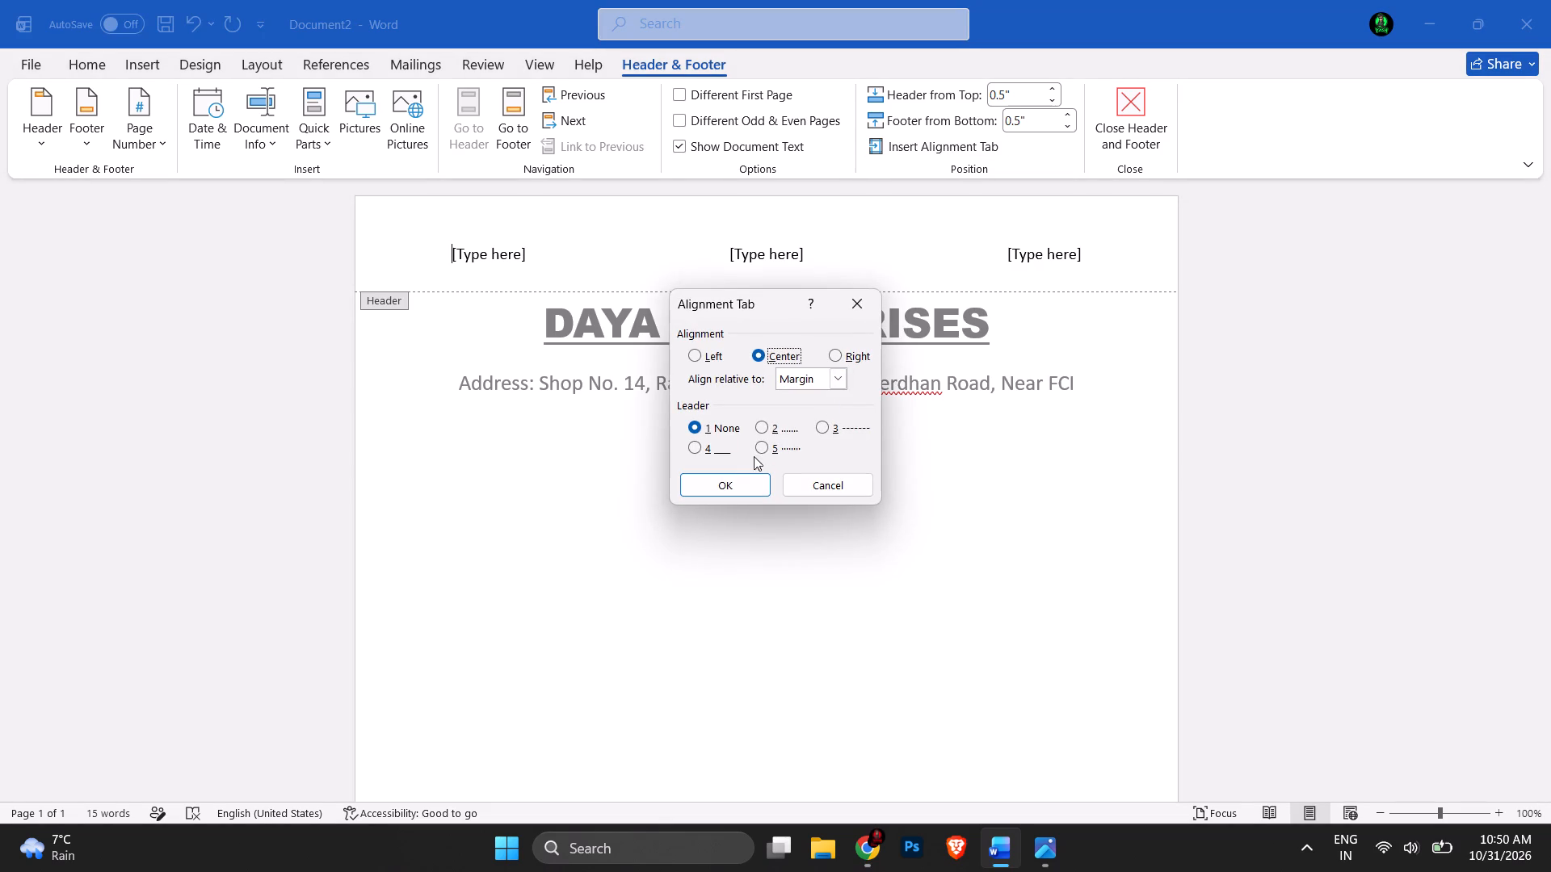
left_click(714, 349)
left_click(836, 375)
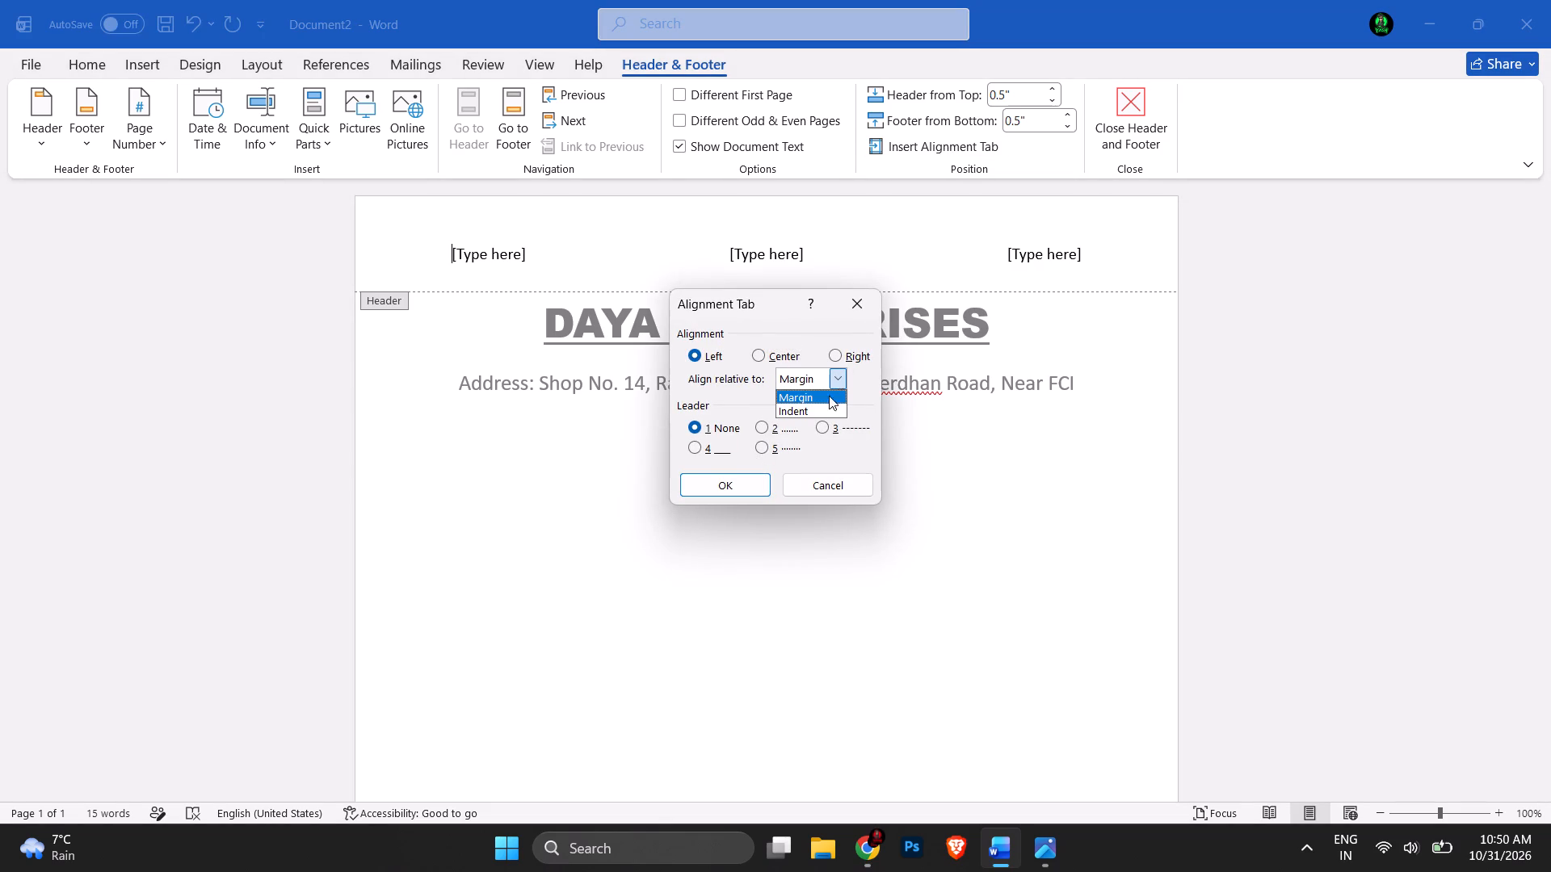
left_click(818, 410)
left_click(727, 485)
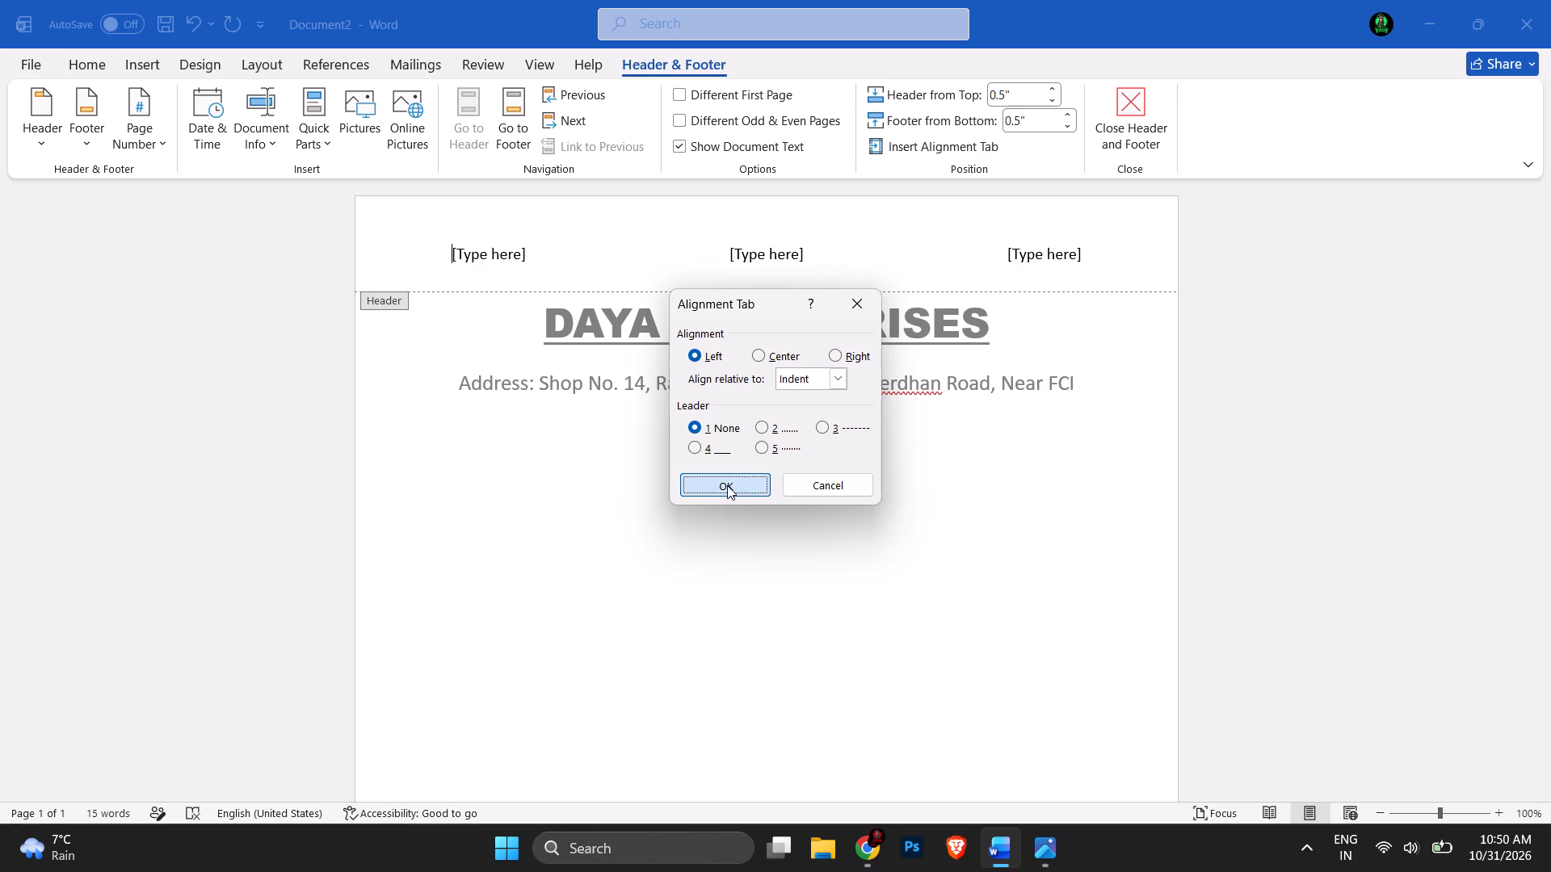
Replace the first of the three header placeholders with the label "GSTIN :".
left_click(528, 256)
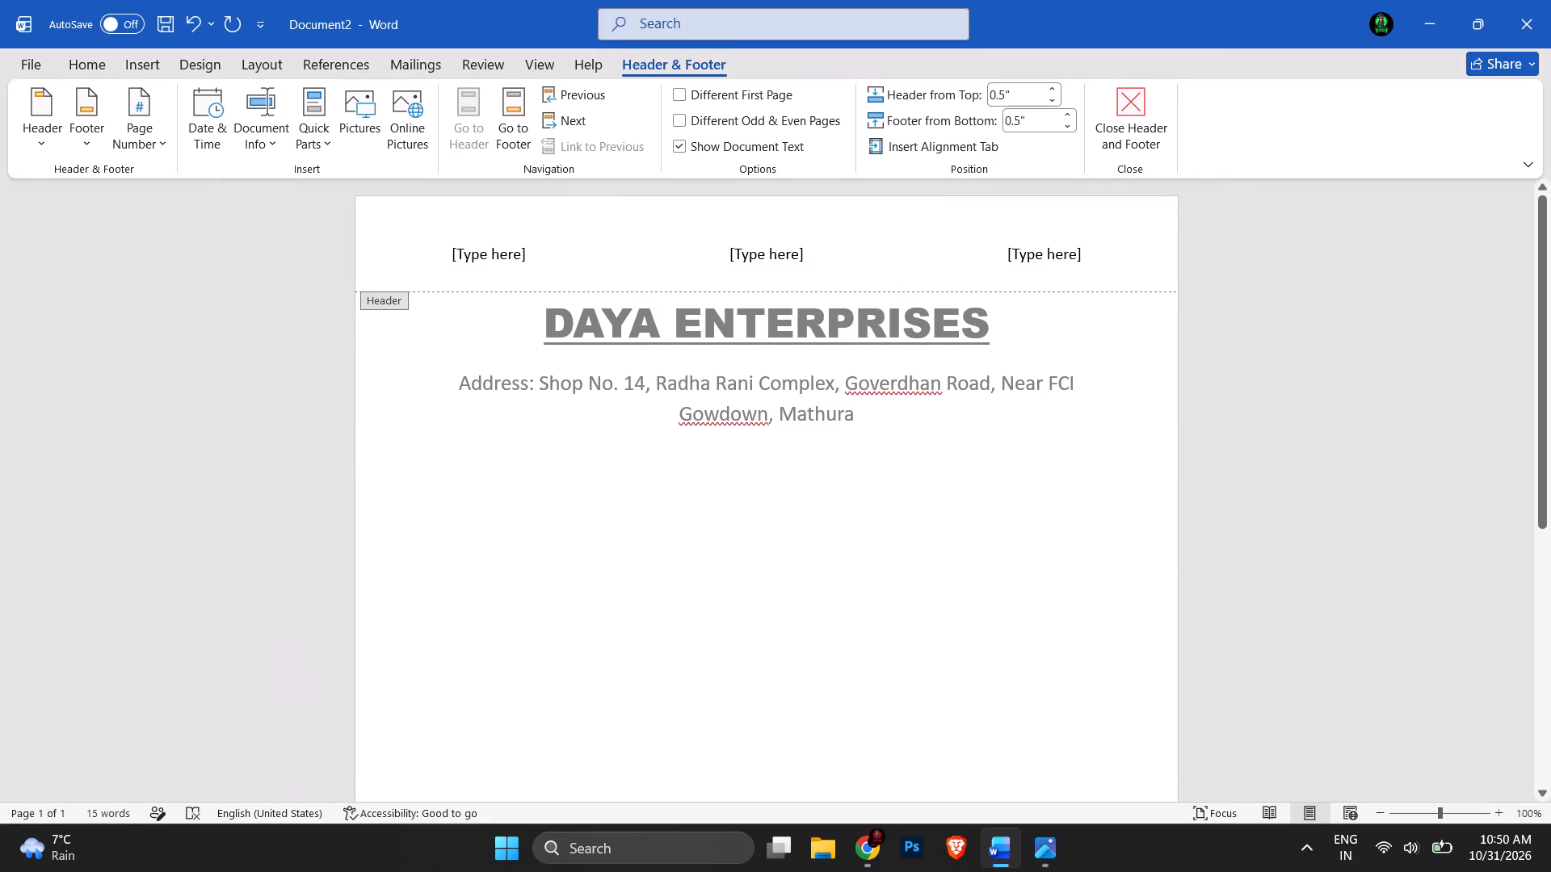
key("BackSpace")
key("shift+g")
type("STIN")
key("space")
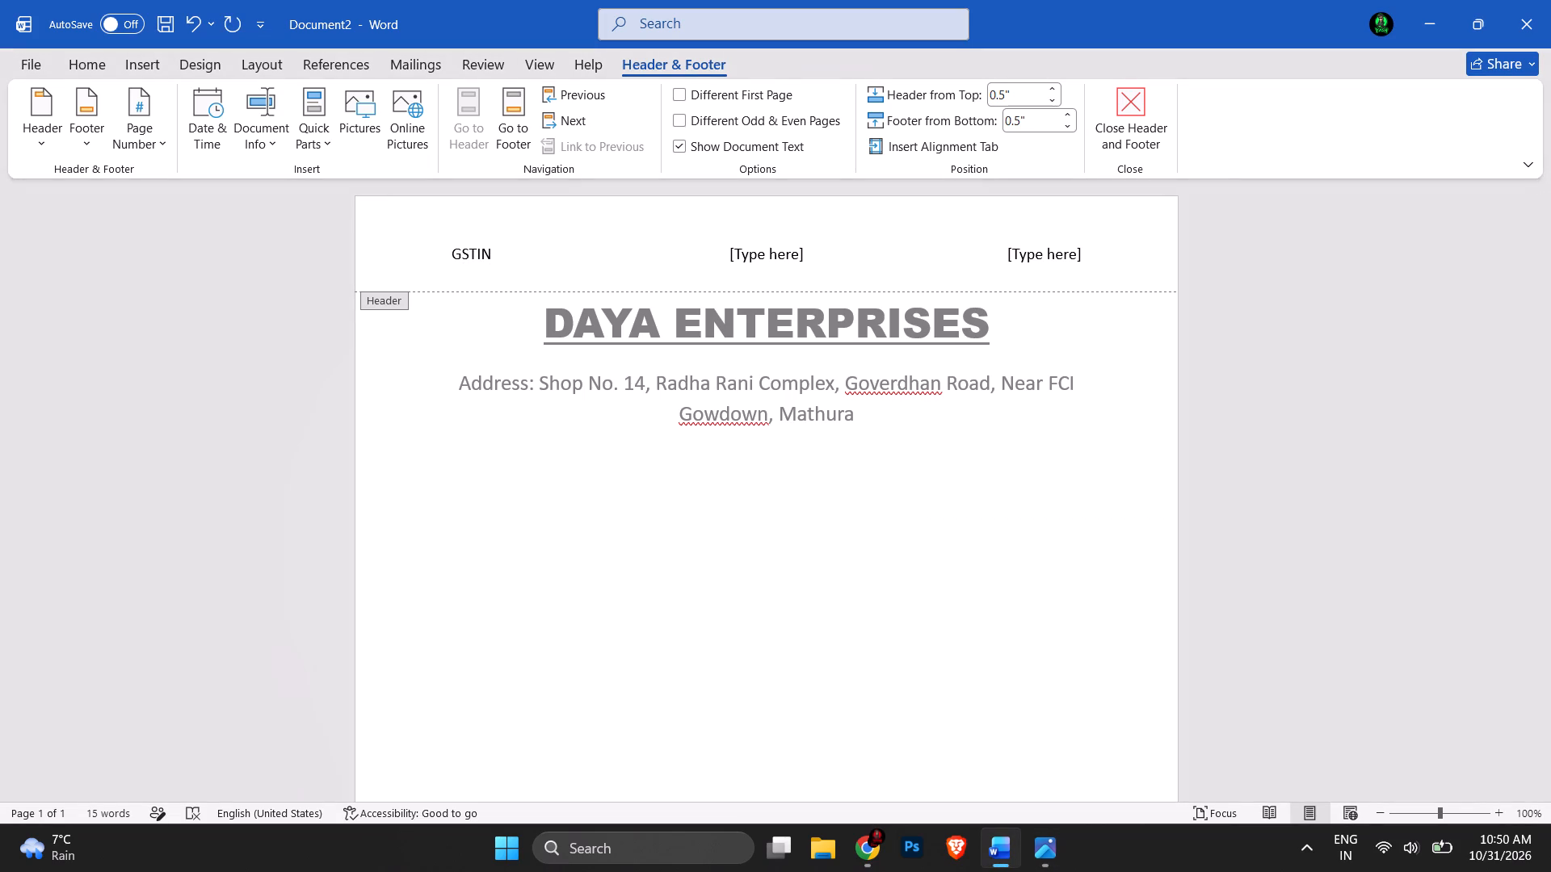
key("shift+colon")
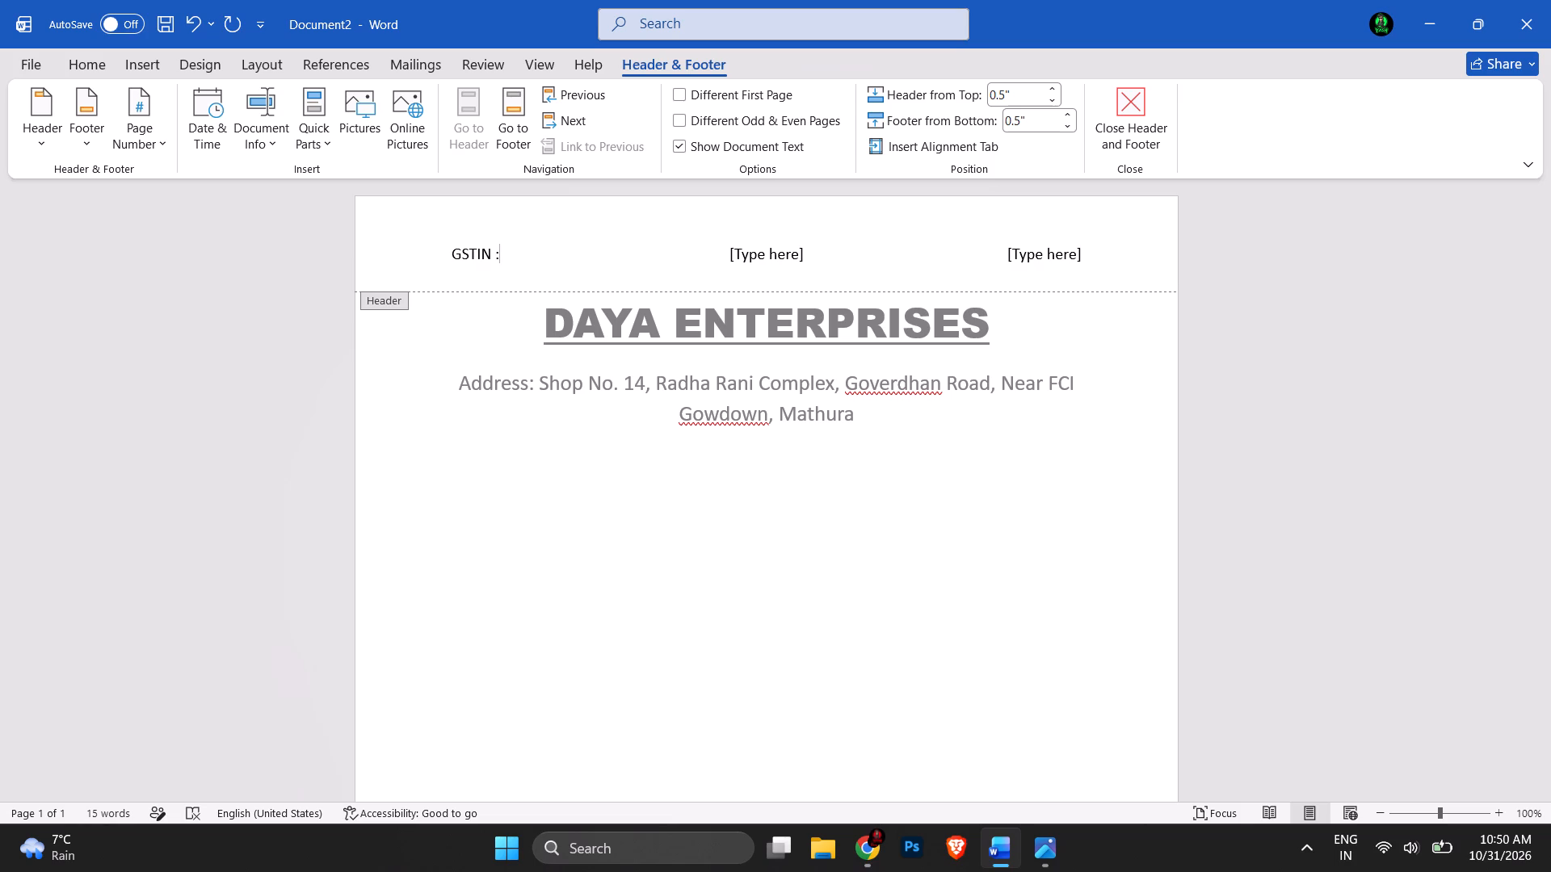
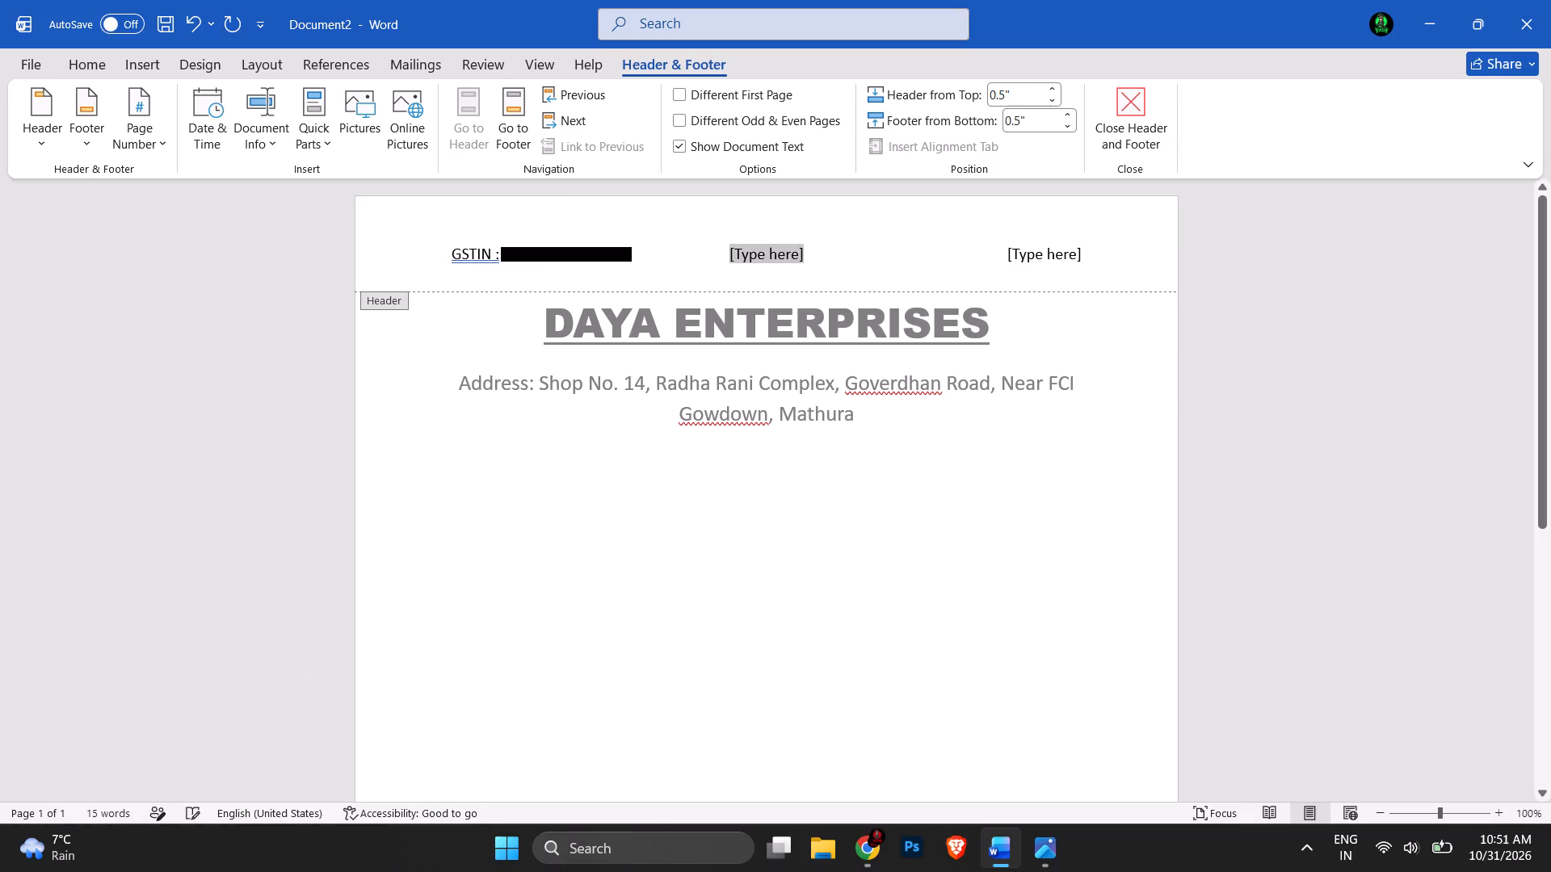
Delete the center [Type here] placeholder from the three-column header.
key("BackSpace")
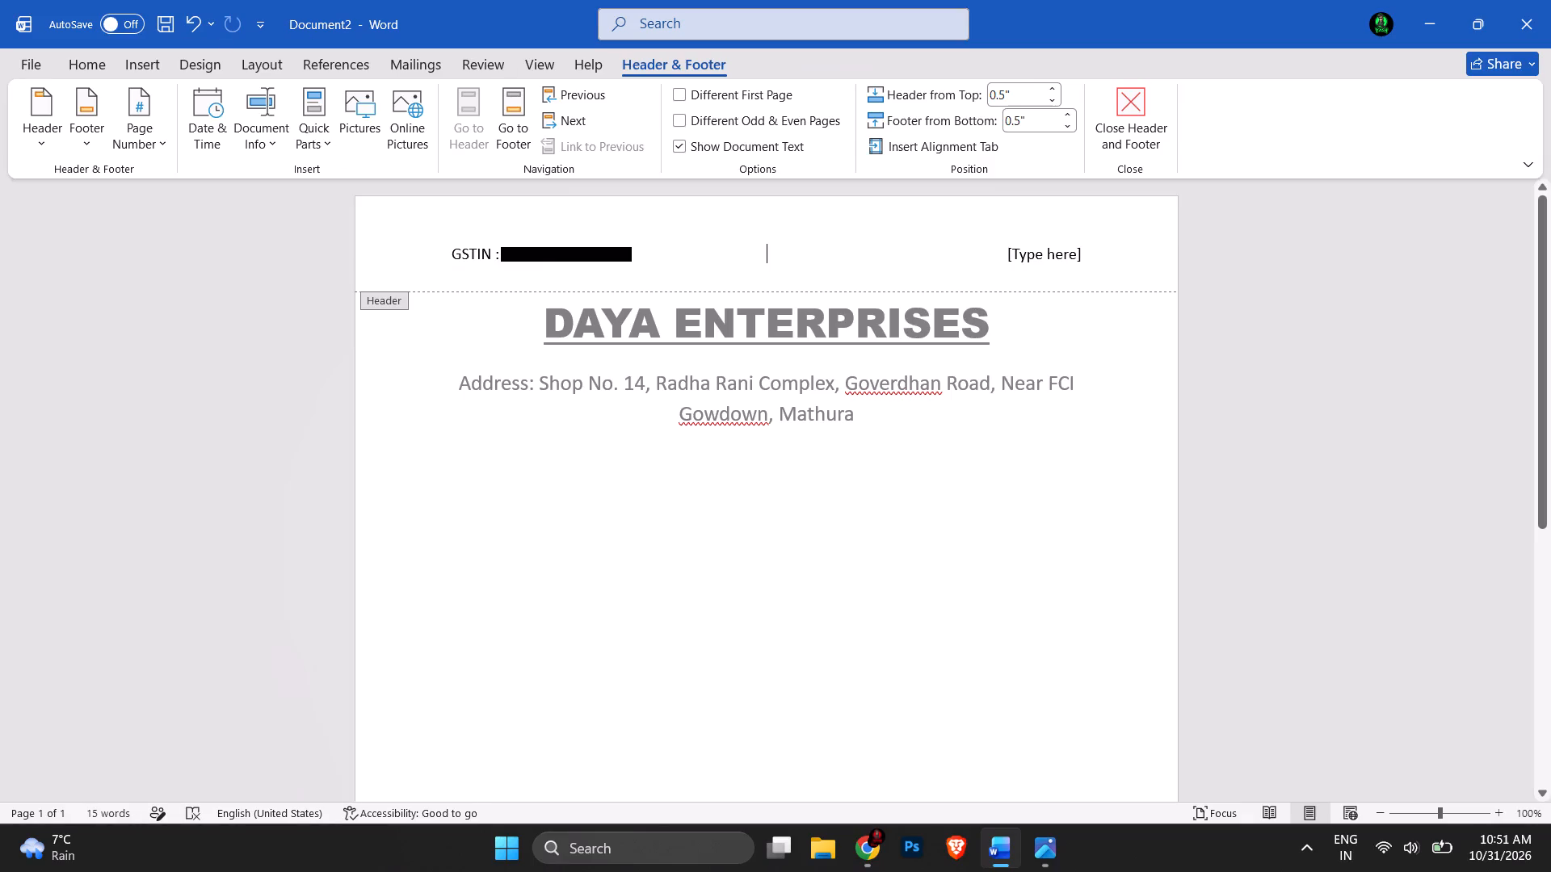
Clear the right-aligned [Type here] placeholder in the header.
left_click(1103, 260)
key("BackSpace")
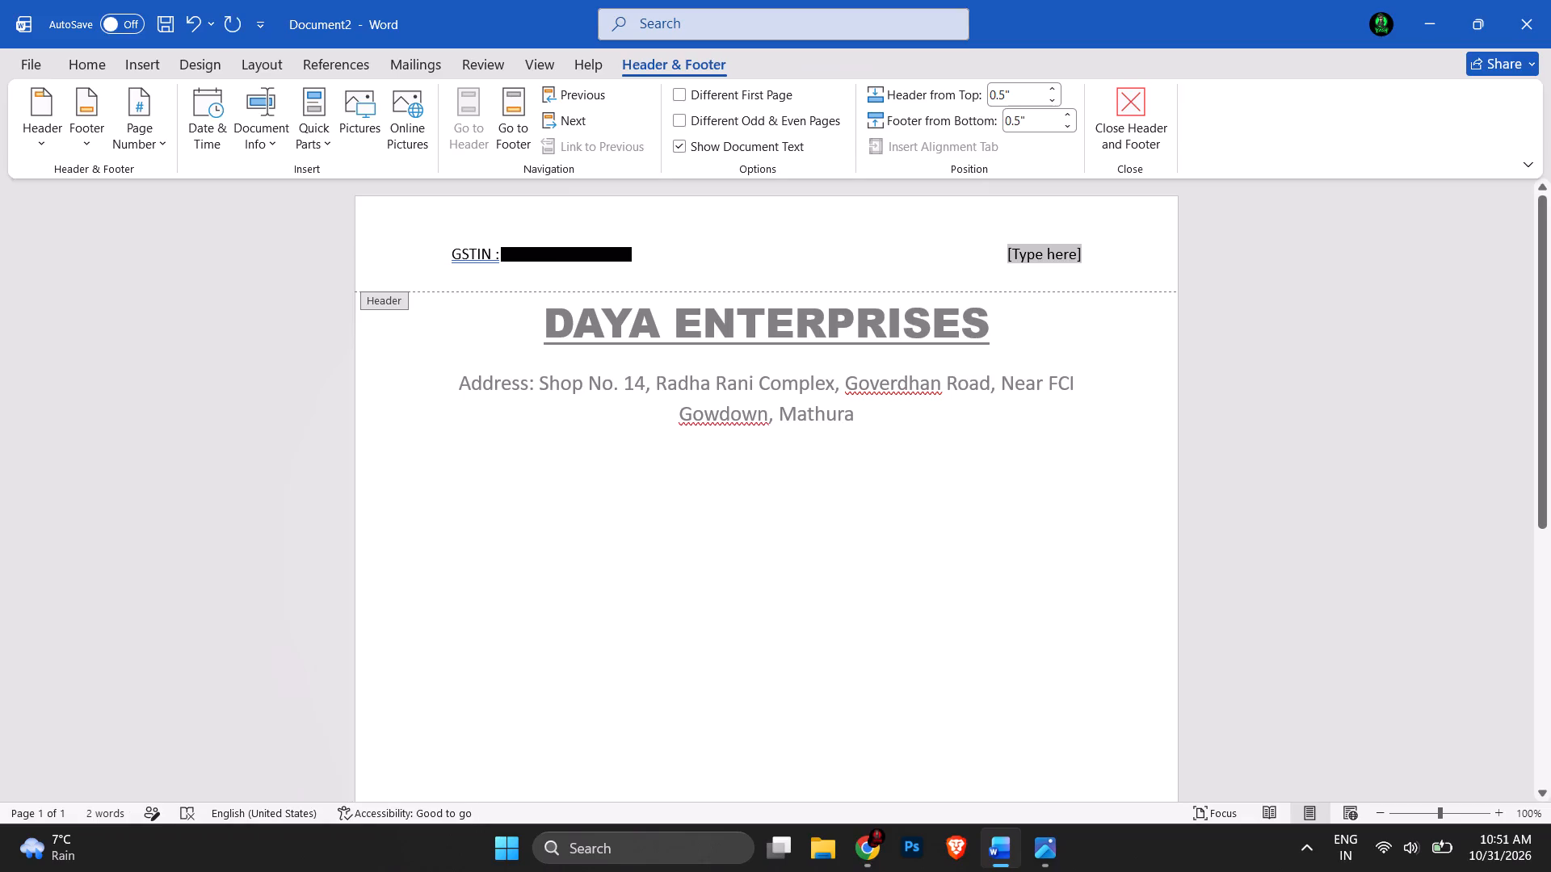
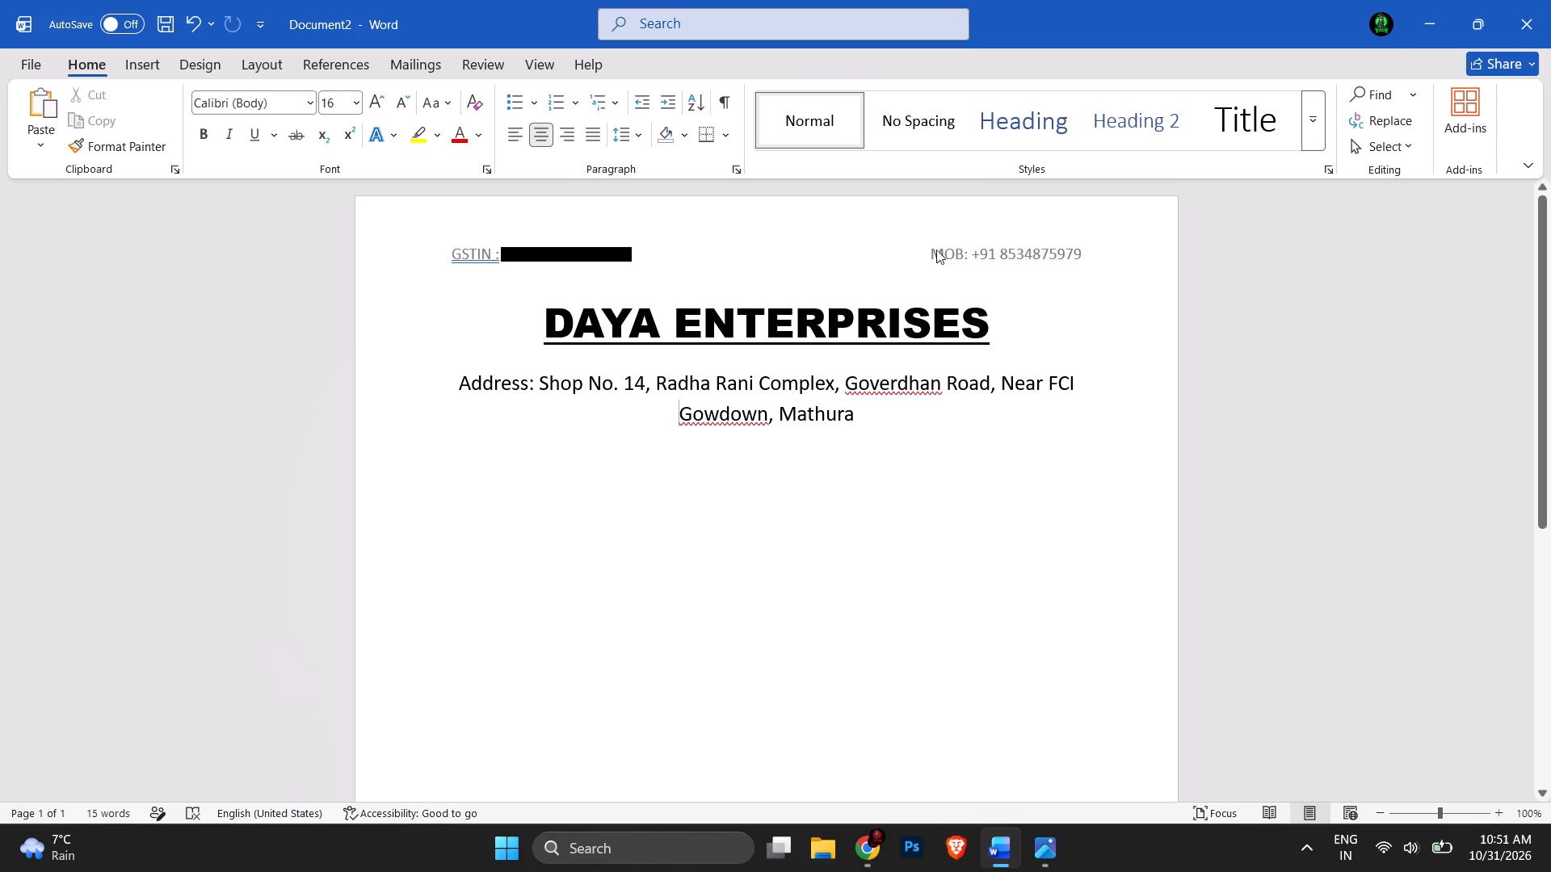
Make the whole header line with the GSTIN and MOB entries bold and return to the document body.
double_click(1039, 244)
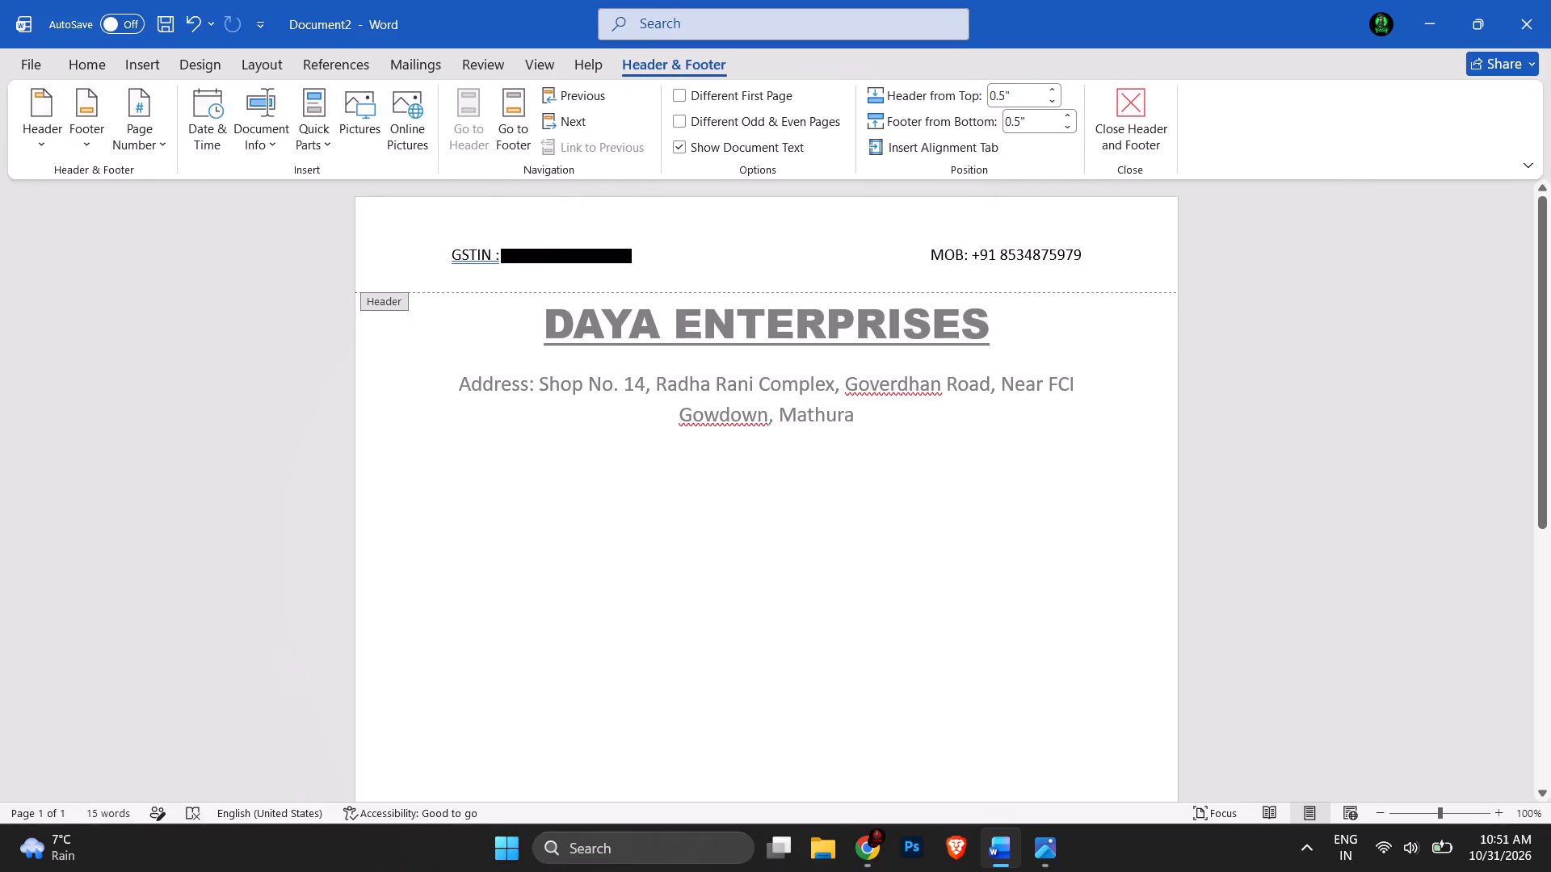
left_click_drag(1086, 251, 491, 262)
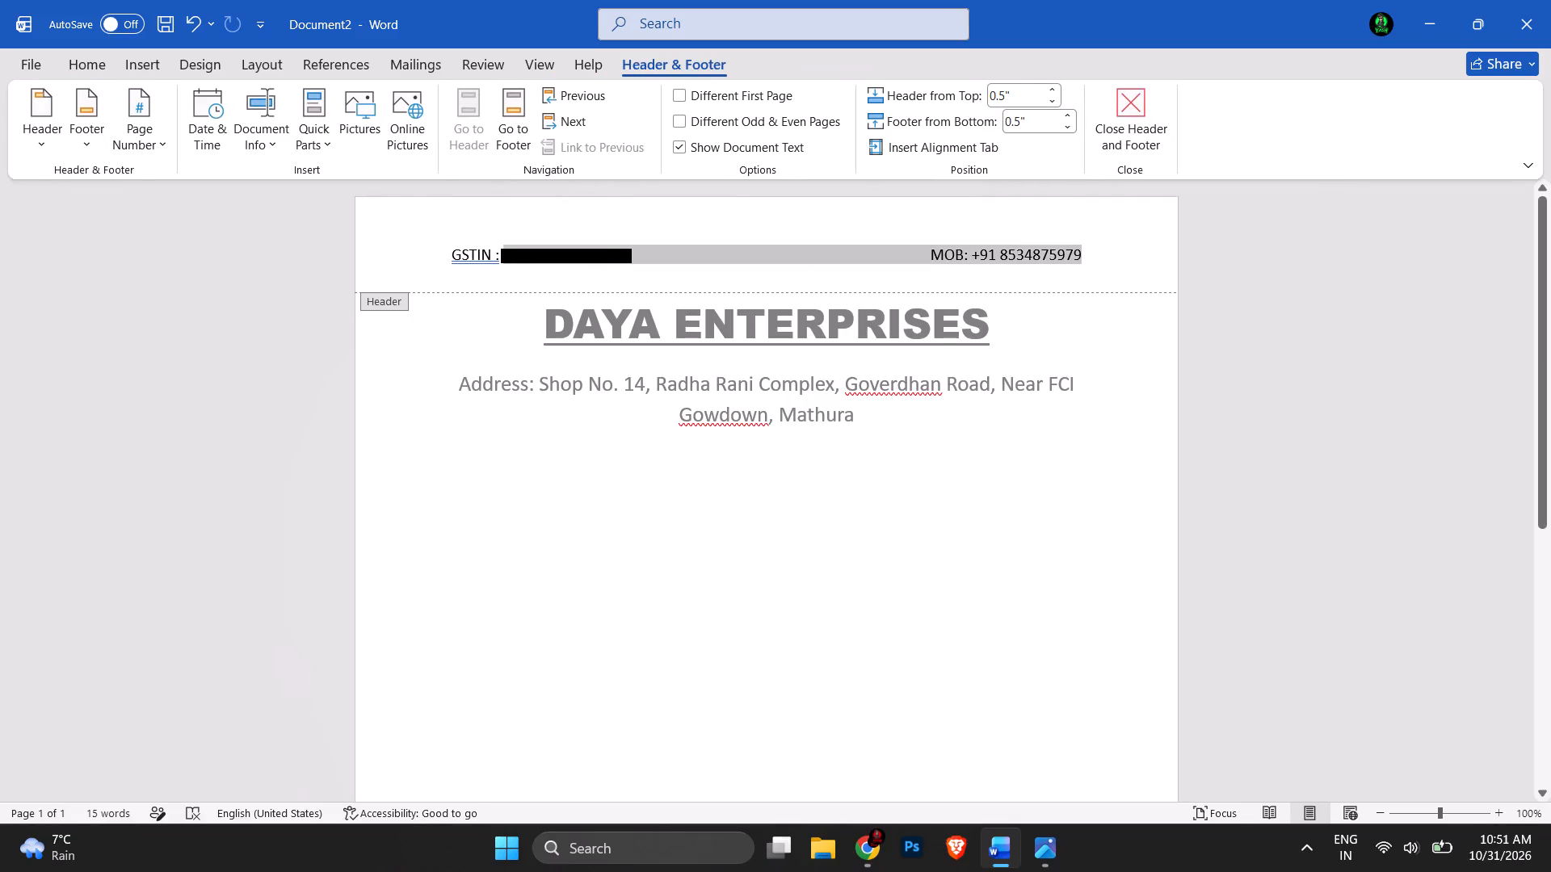
left_click_drag(491, 262, 394, 255)
key("ctrl+b")
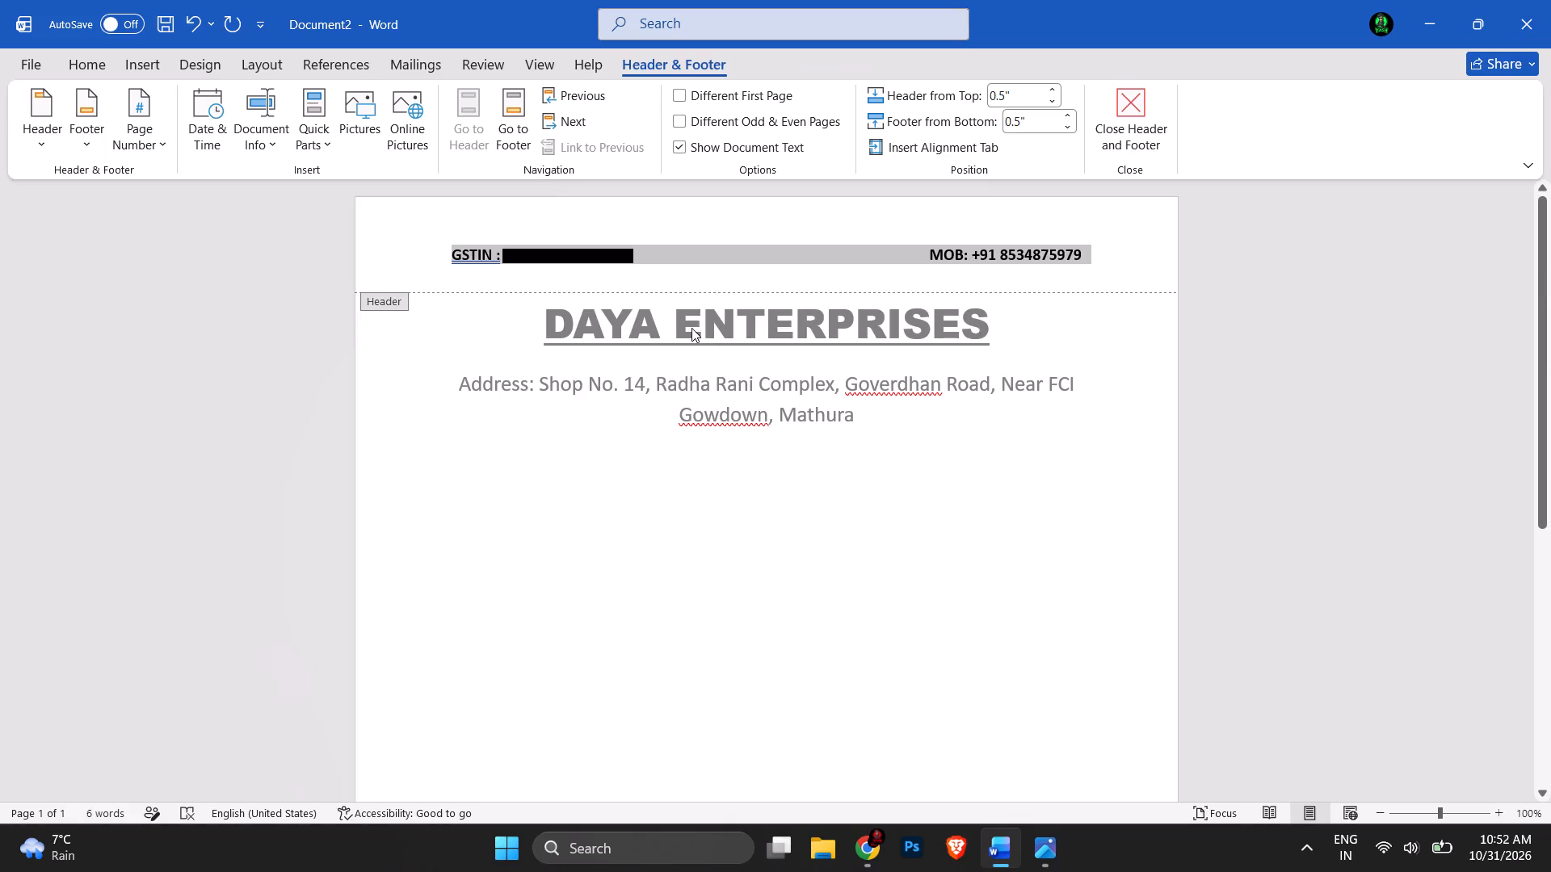
double_click(805, 404)
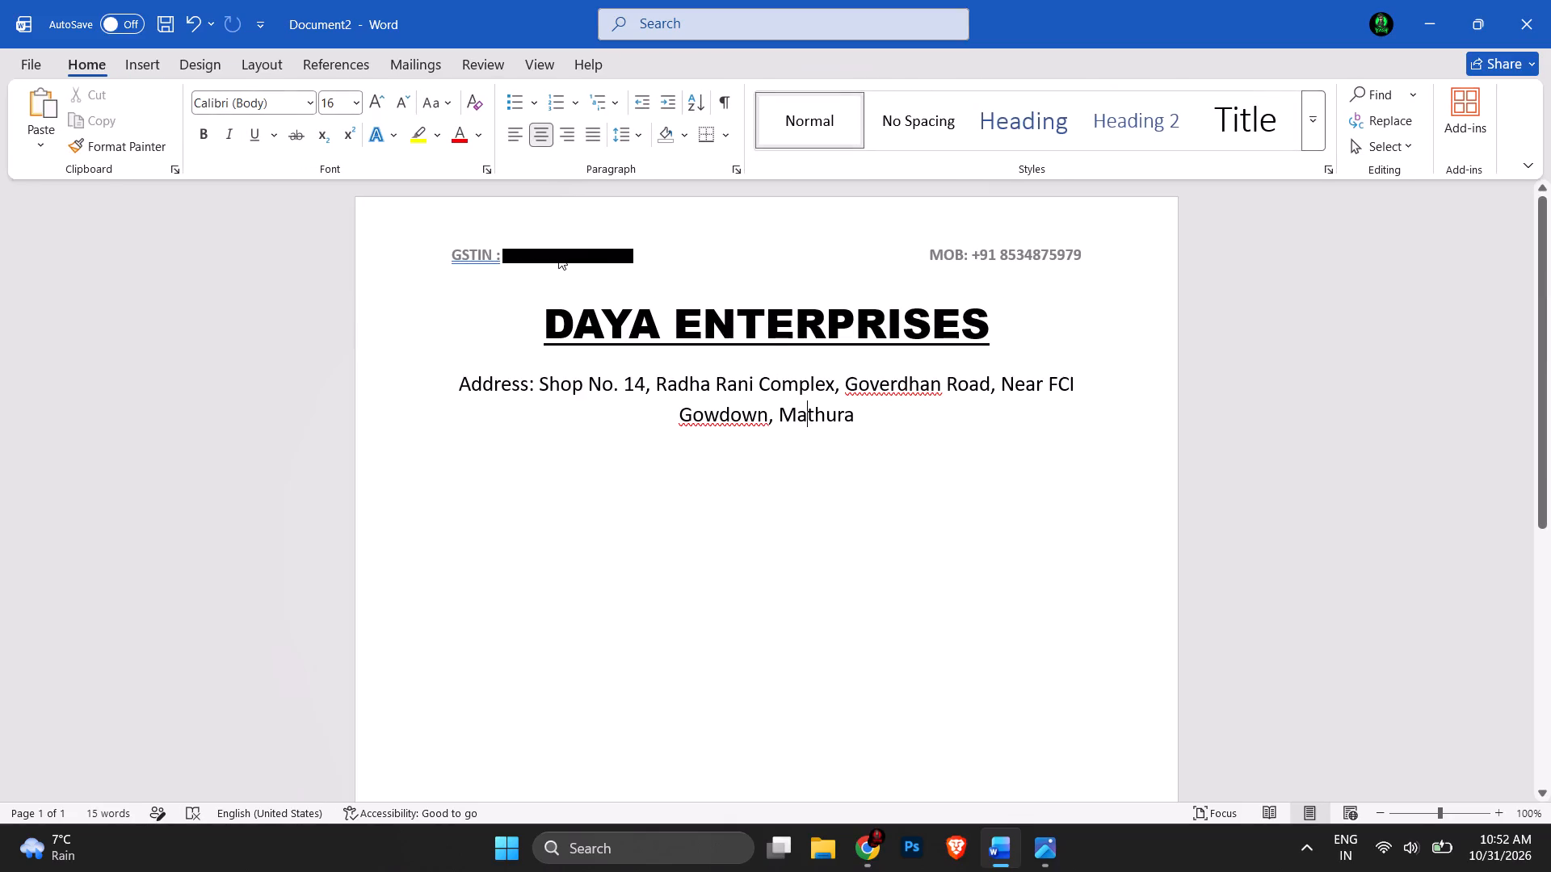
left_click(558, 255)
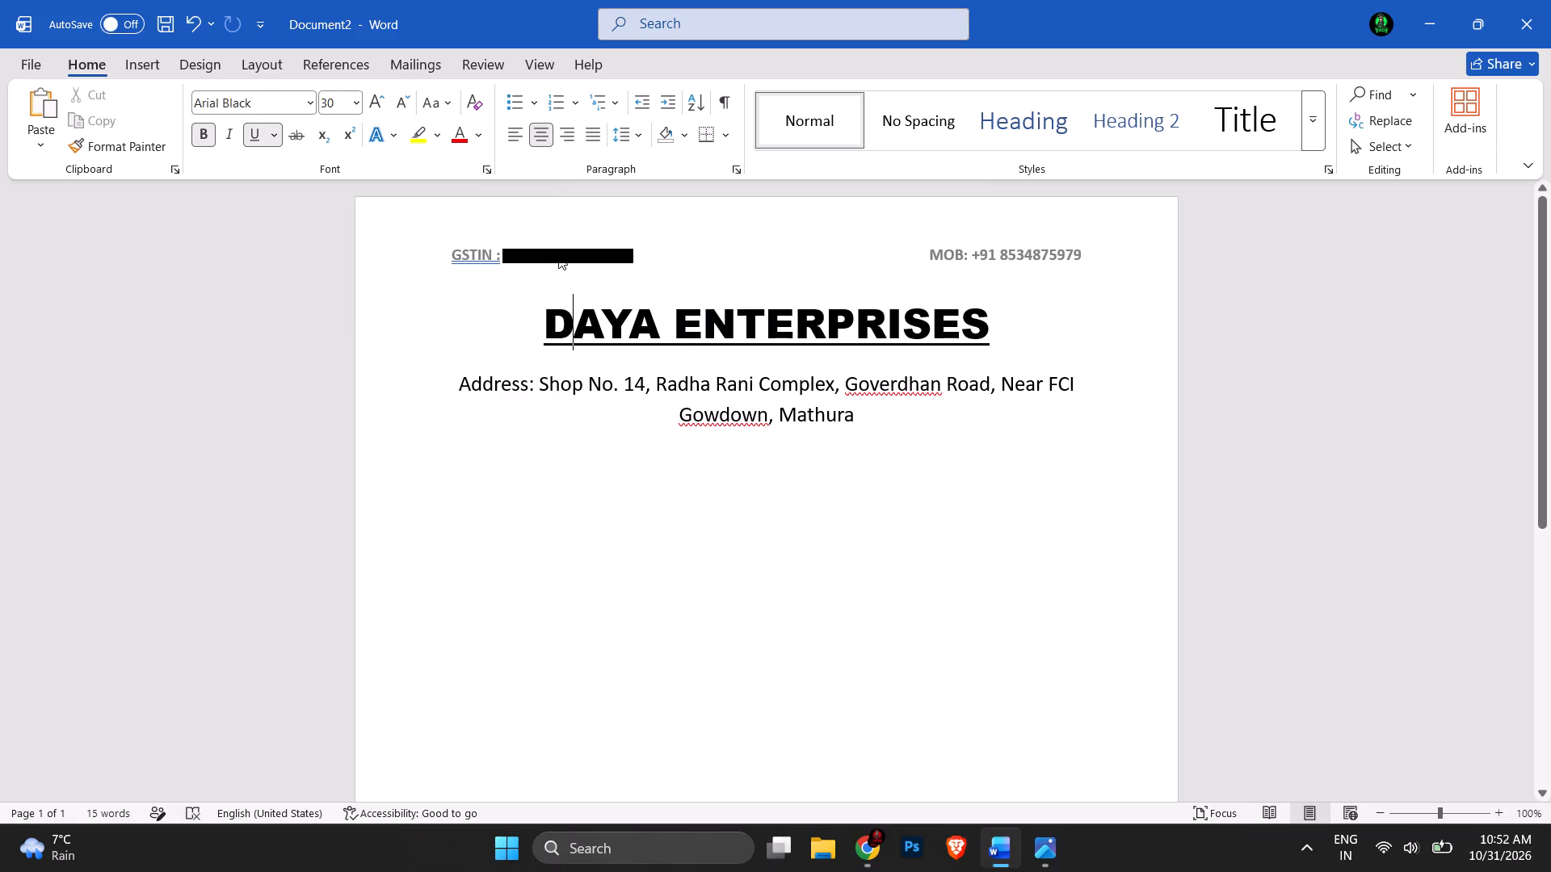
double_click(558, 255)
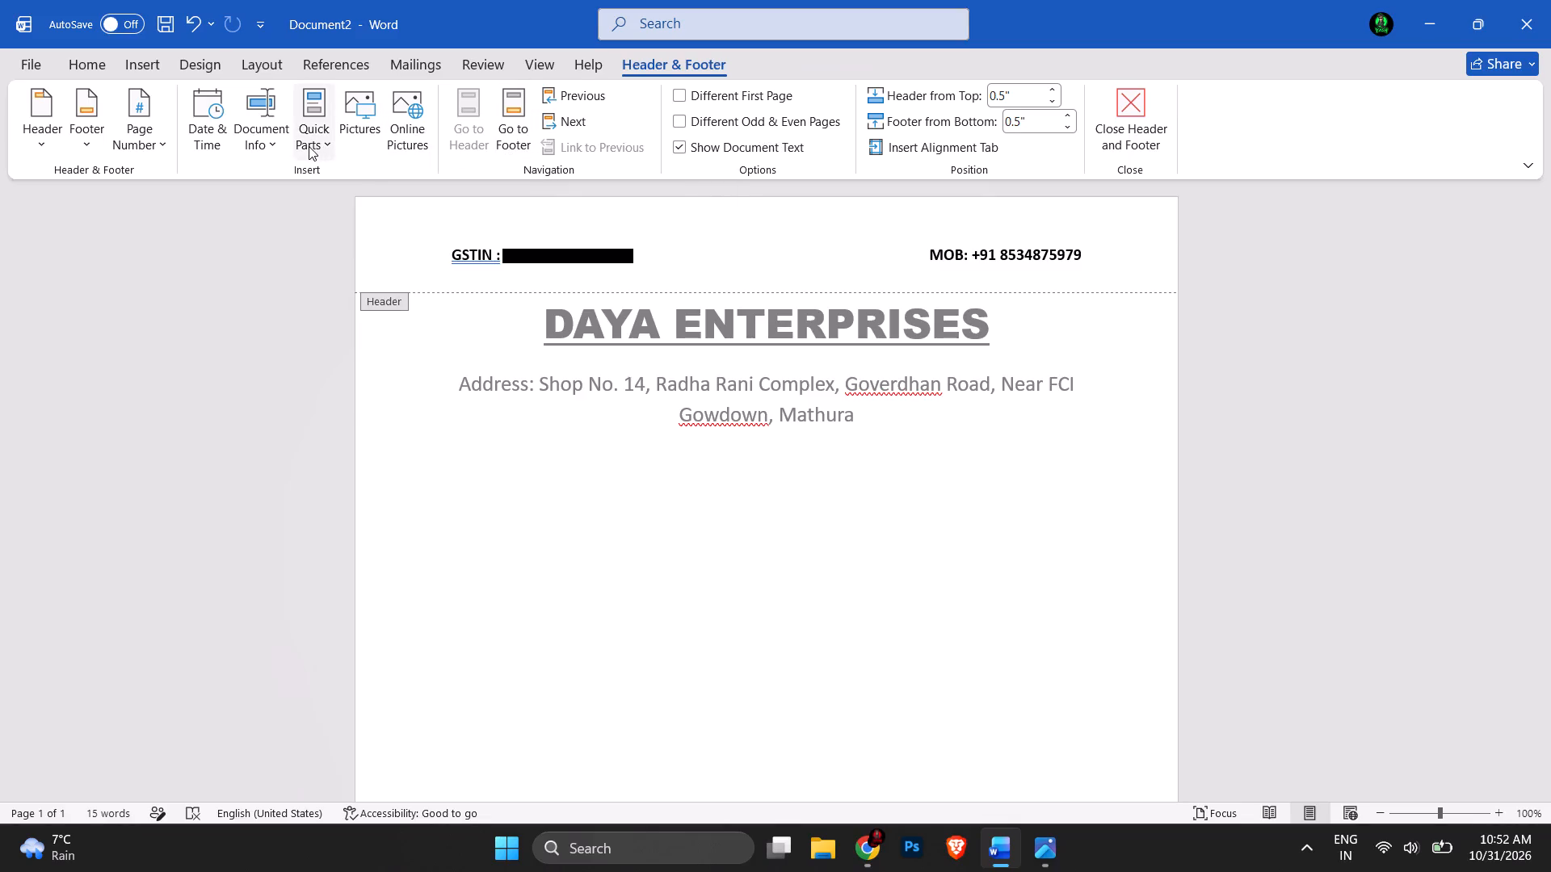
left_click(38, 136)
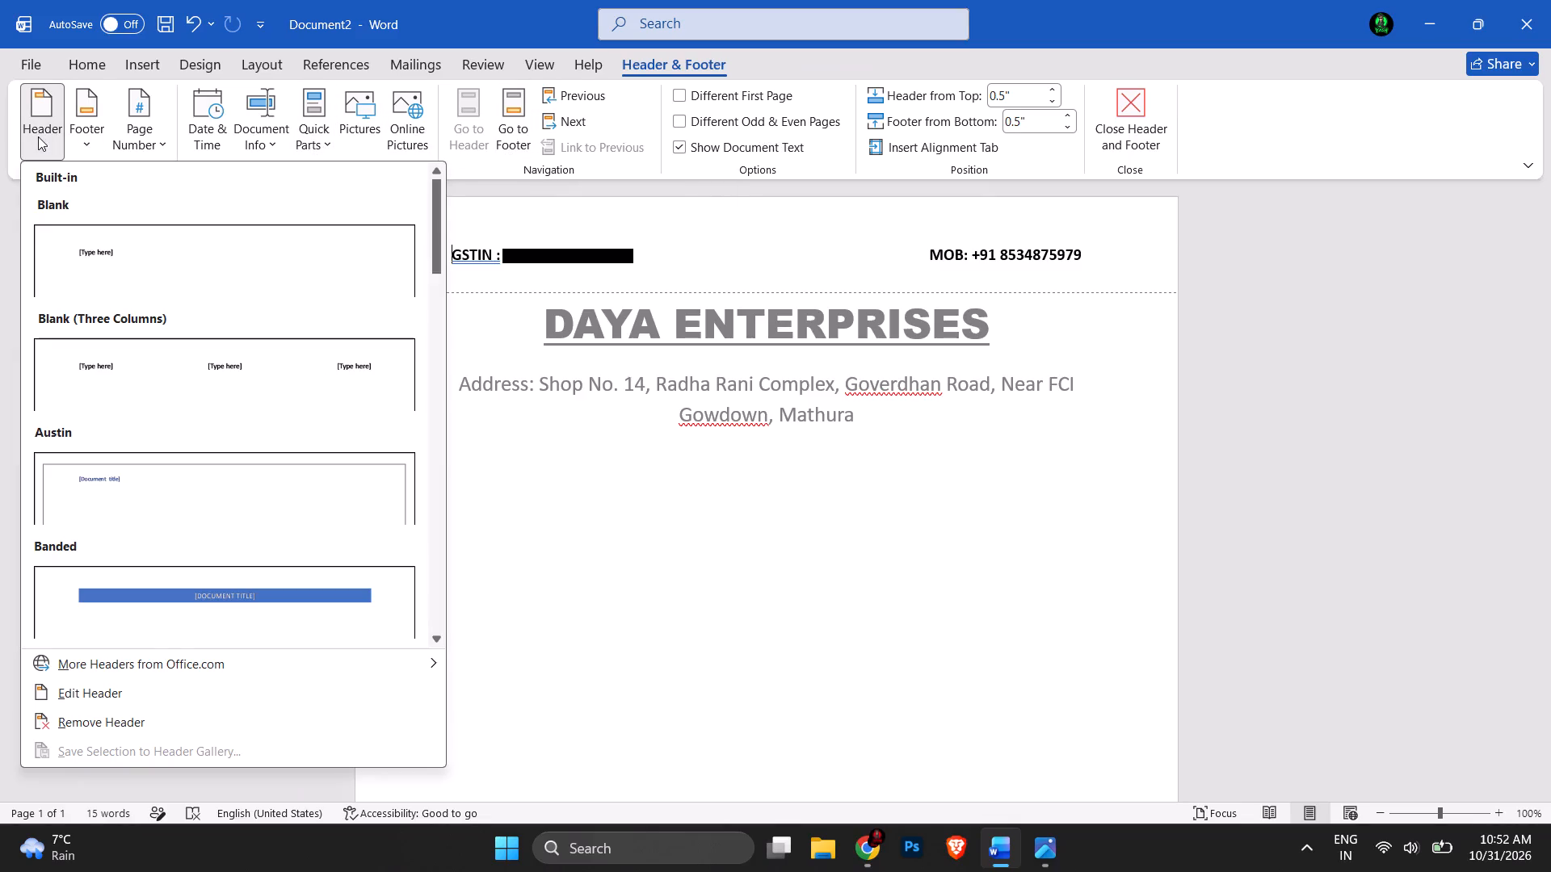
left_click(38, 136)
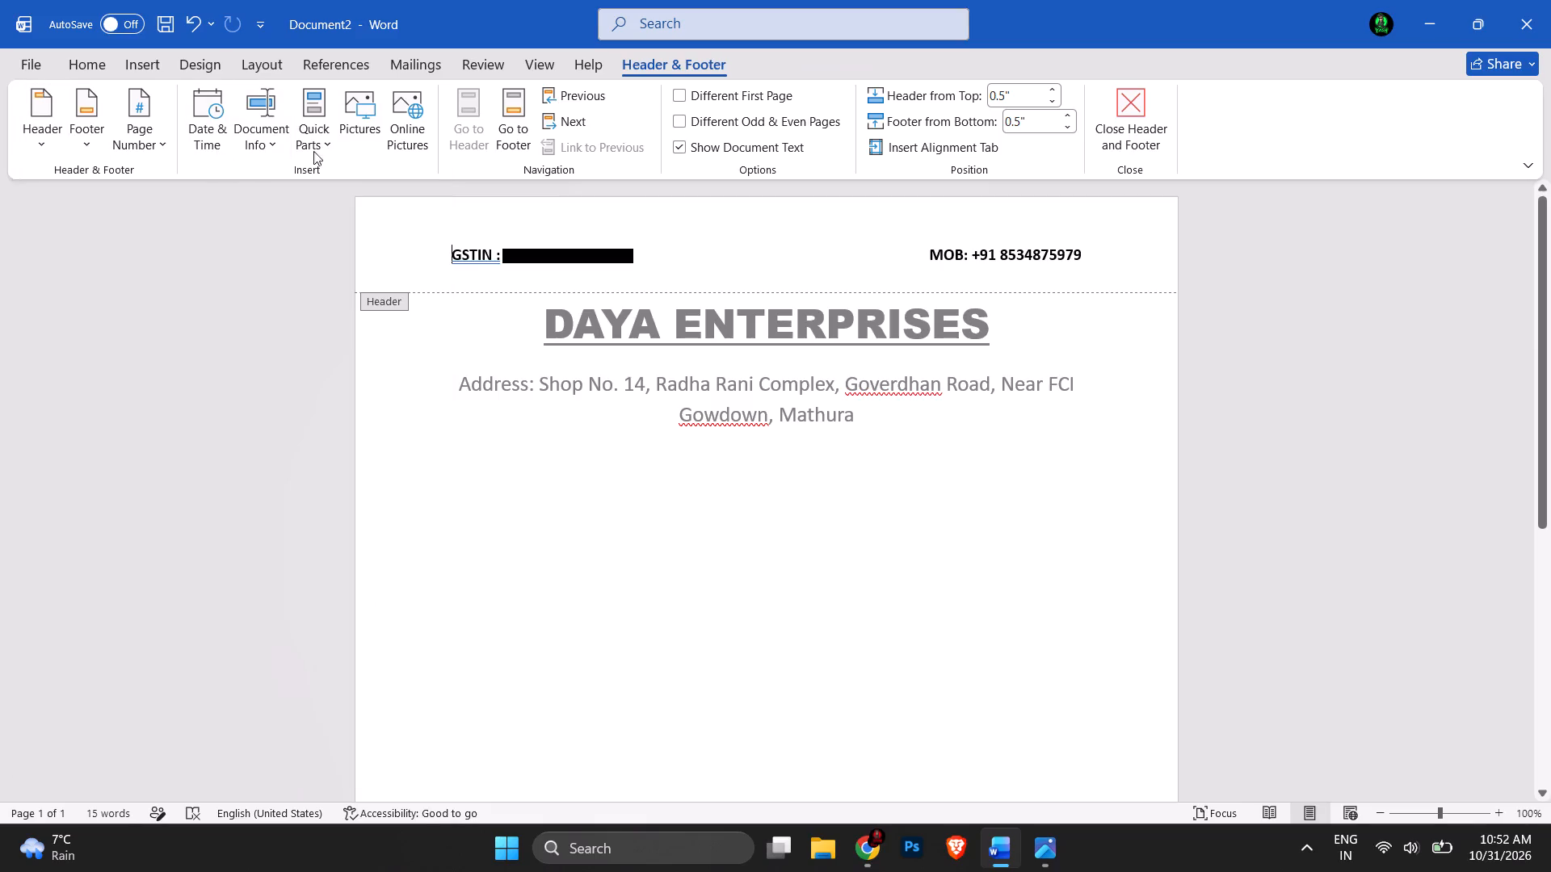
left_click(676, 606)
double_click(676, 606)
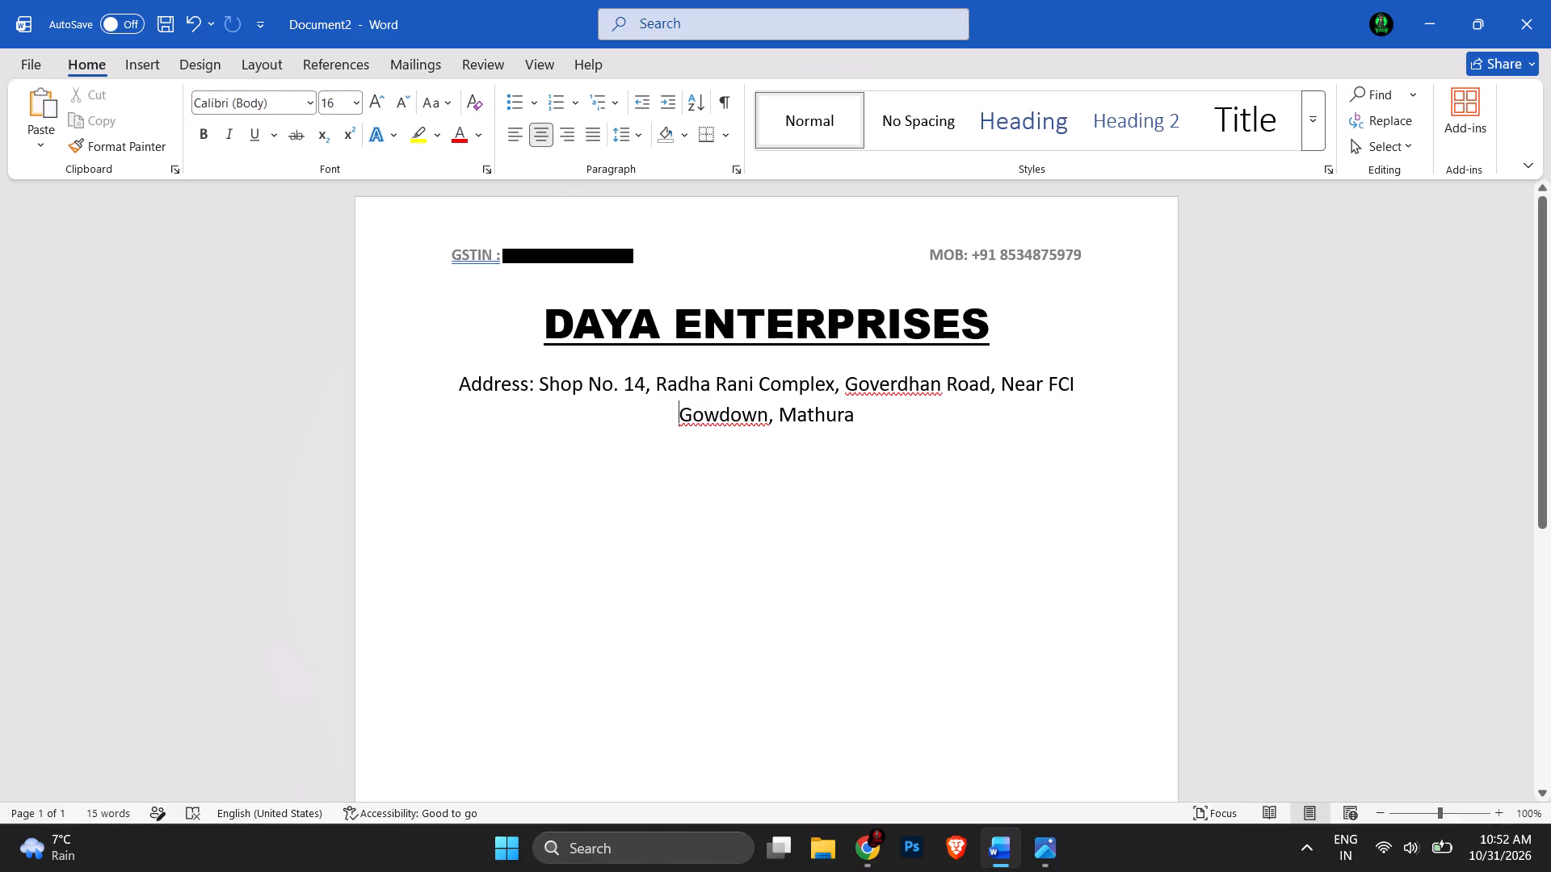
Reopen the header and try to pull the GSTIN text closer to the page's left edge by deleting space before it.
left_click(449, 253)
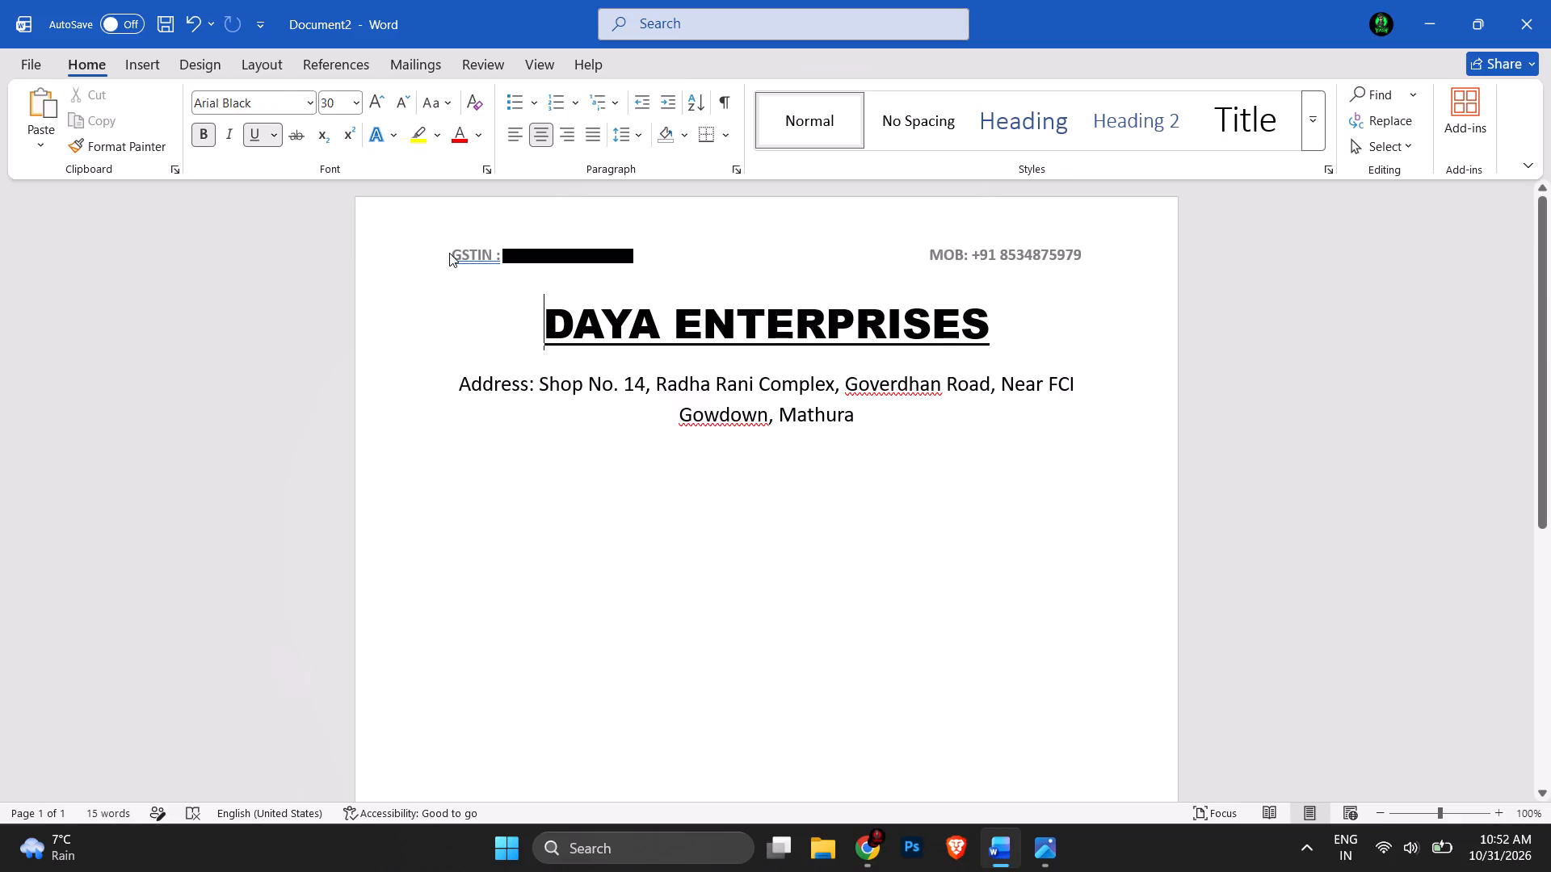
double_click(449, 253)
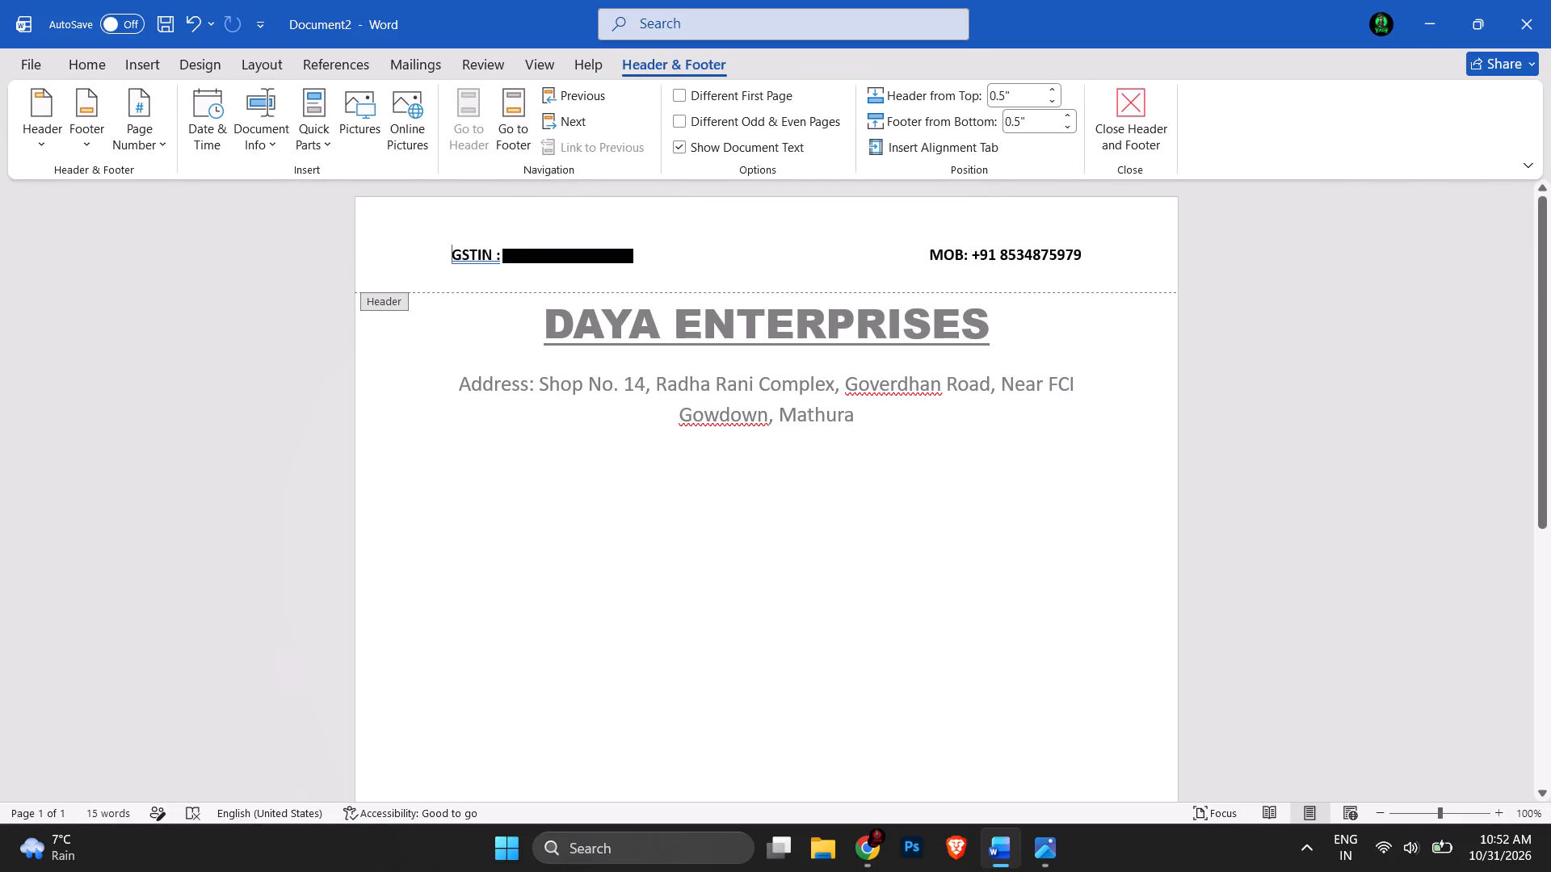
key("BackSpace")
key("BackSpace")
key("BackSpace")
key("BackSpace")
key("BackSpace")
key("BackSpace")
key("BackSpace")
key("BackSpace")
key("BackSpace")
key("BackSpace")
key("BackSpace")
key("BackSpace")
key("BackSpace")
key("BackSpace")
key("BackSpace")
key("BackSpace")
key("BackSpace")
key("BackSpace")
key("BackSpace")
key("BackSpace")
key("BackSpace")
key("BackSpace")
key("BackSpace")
Insert three spaces before the MOB entry in the header and return to the document body.
left_click(930, 249)
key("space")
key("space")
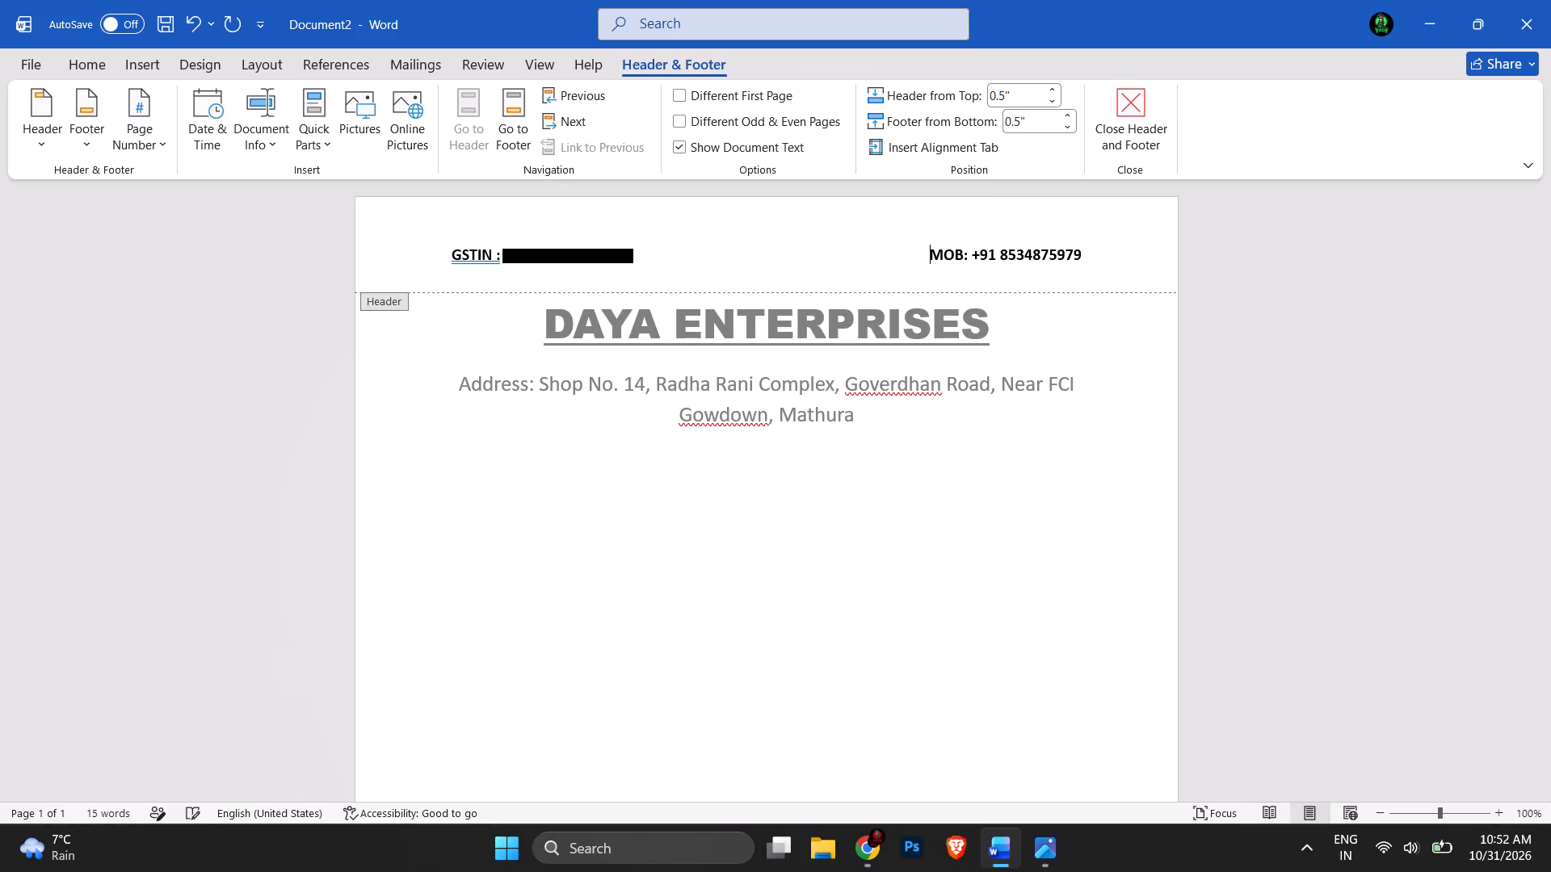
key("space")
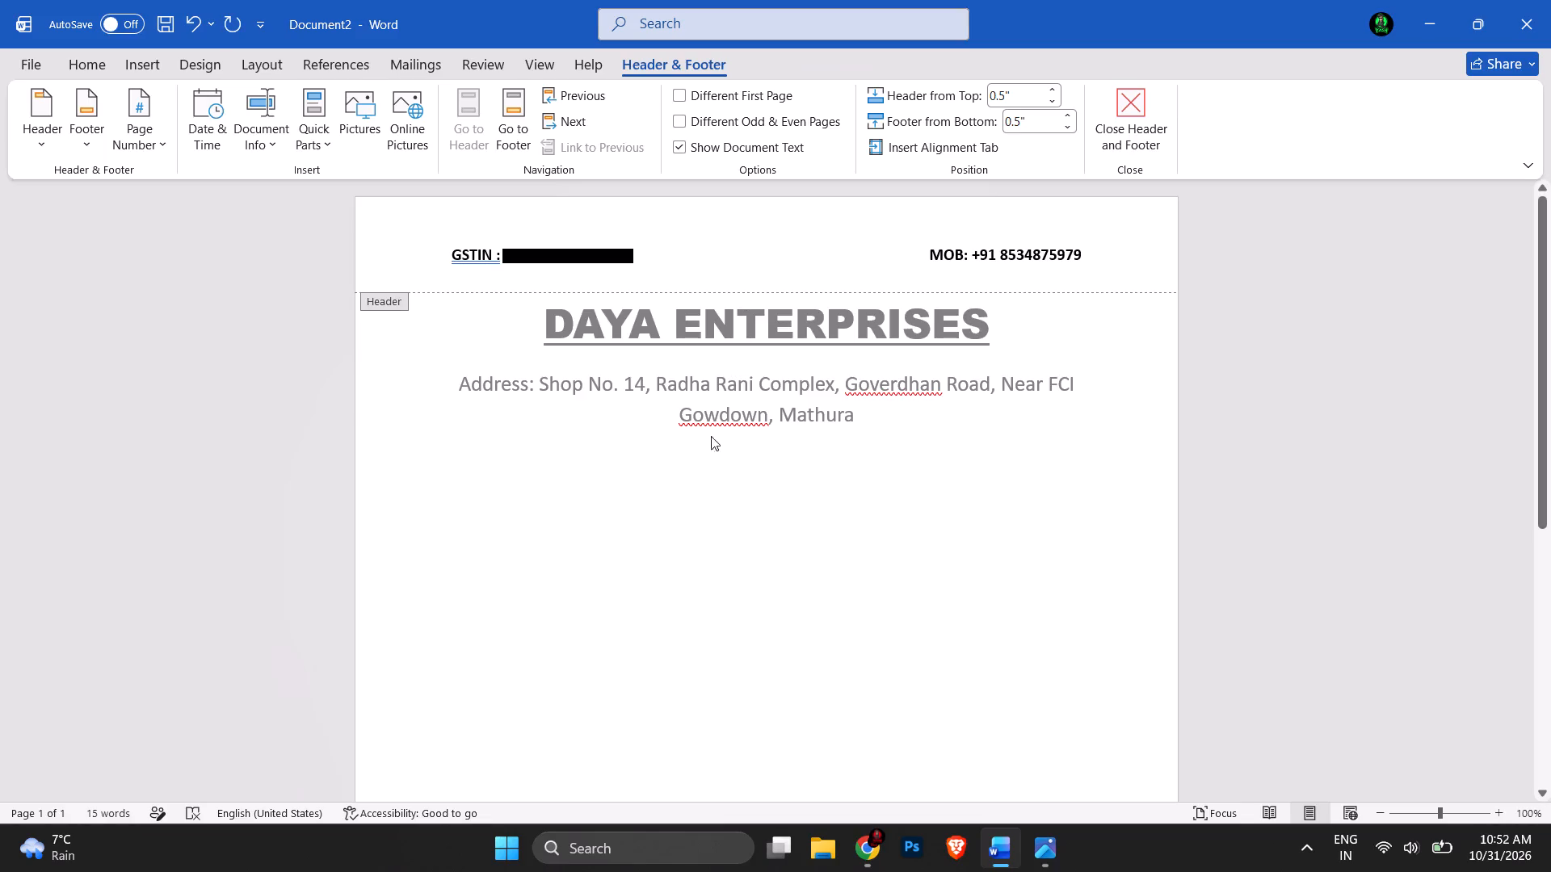
left_click(815, 488)
double_click(815, 488)
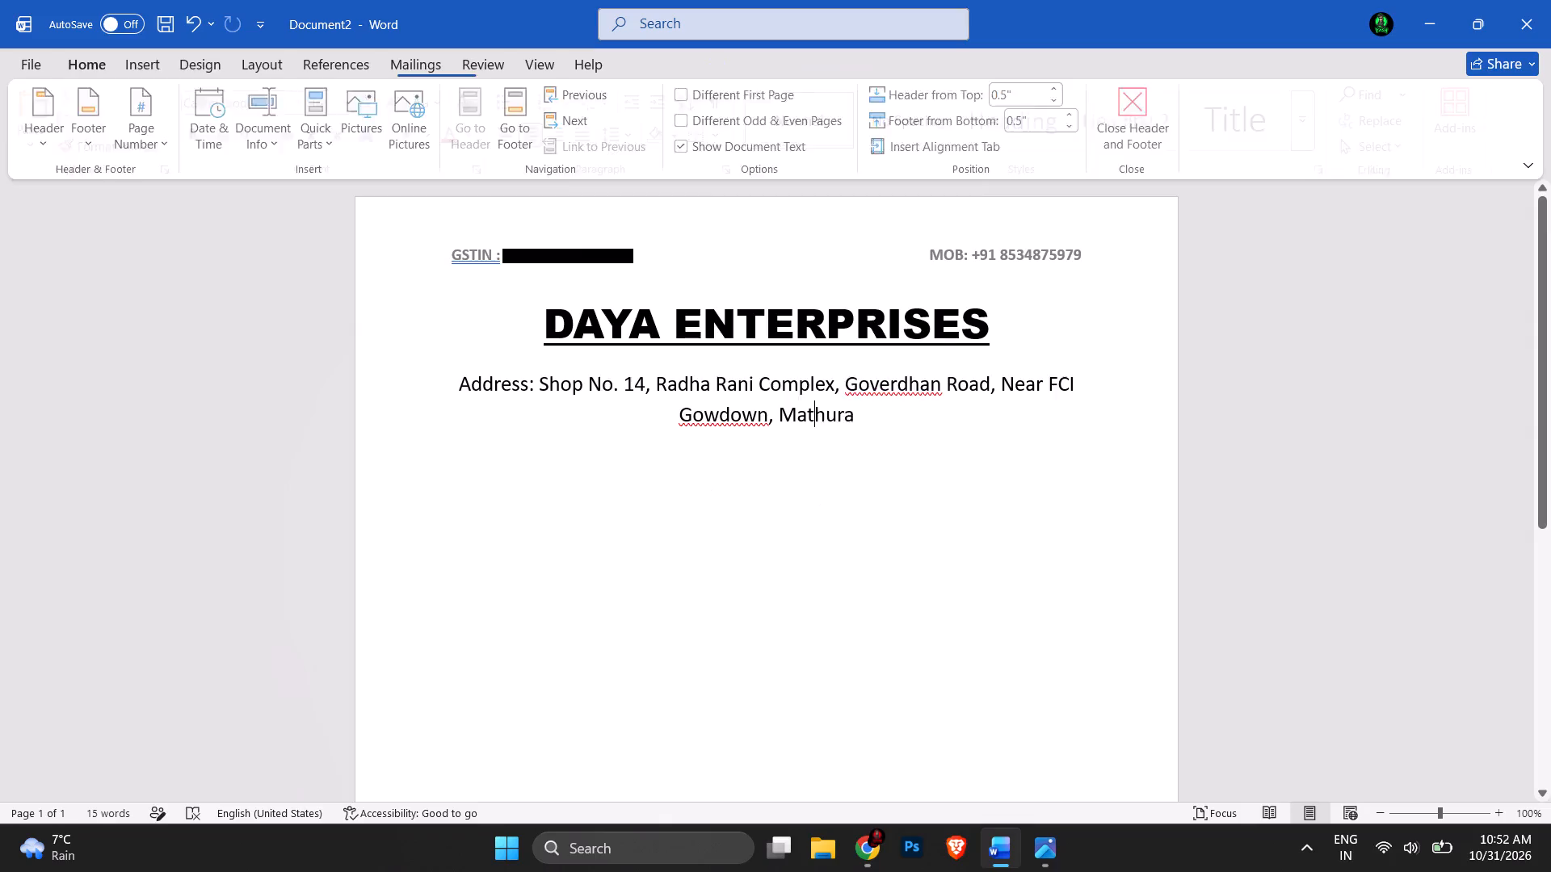
left_click(815, 488)
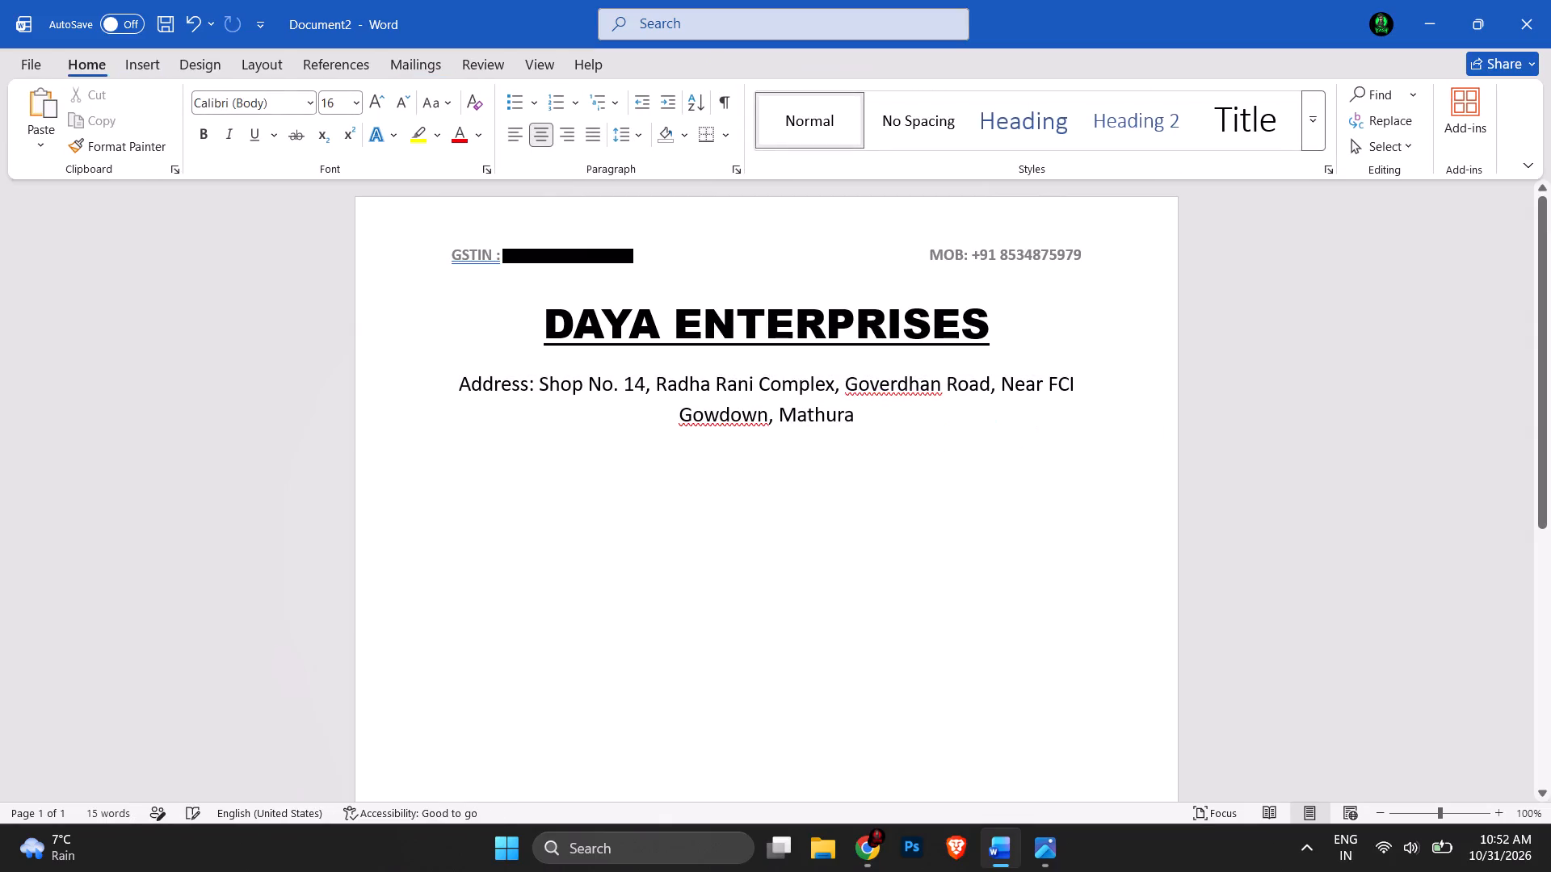
Set the font size of the DAYA ENTERPRISES title to 32.
left_click_drag(1014, 329, 597, 358)
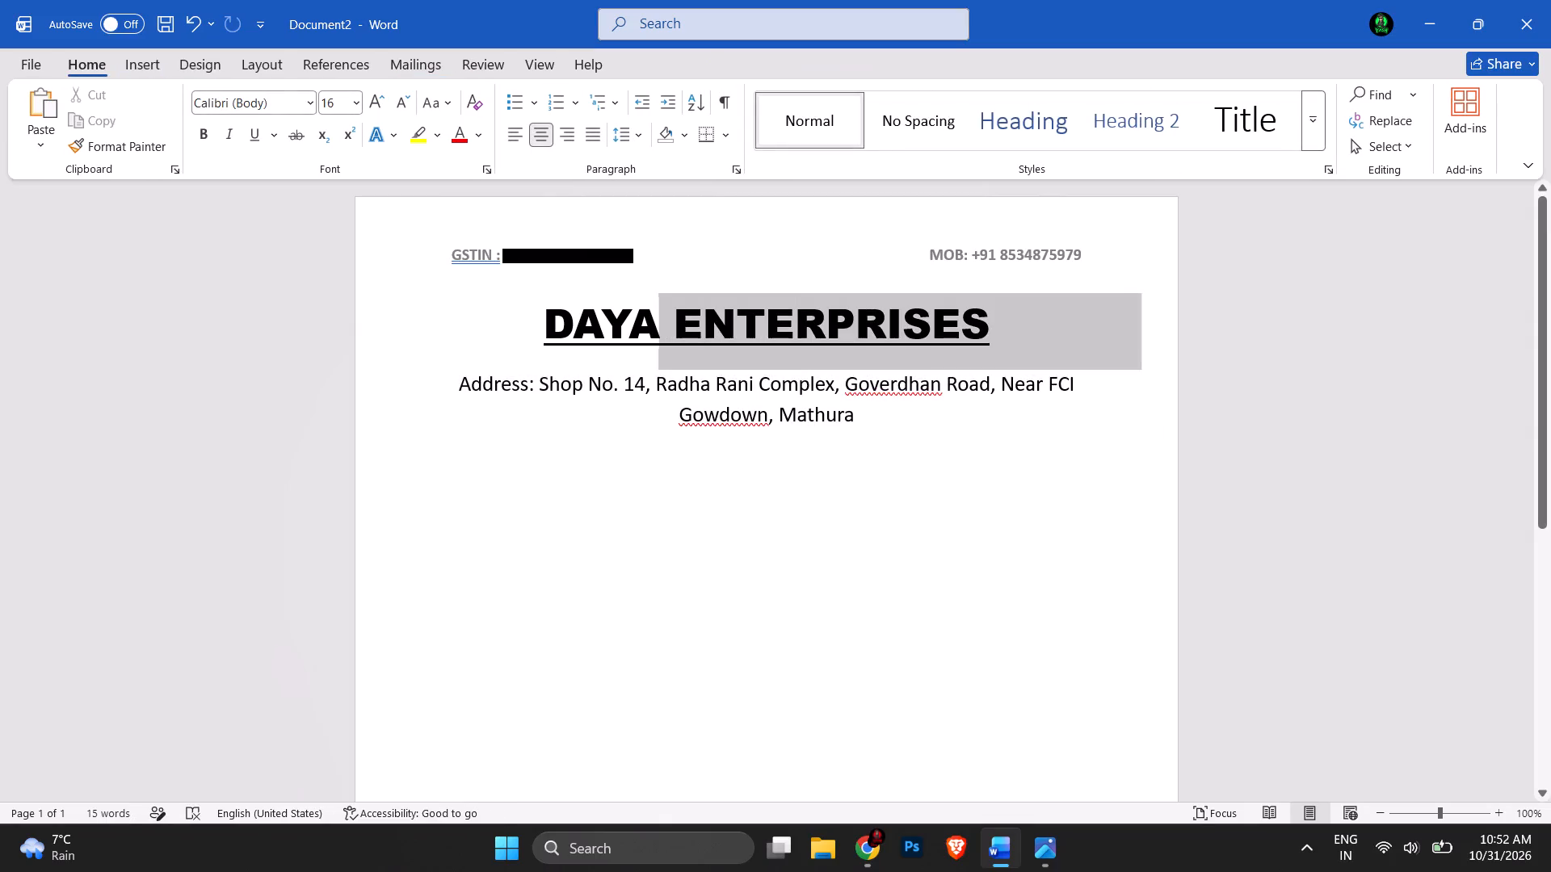
left_click_drag(597, 358, 526, 320)
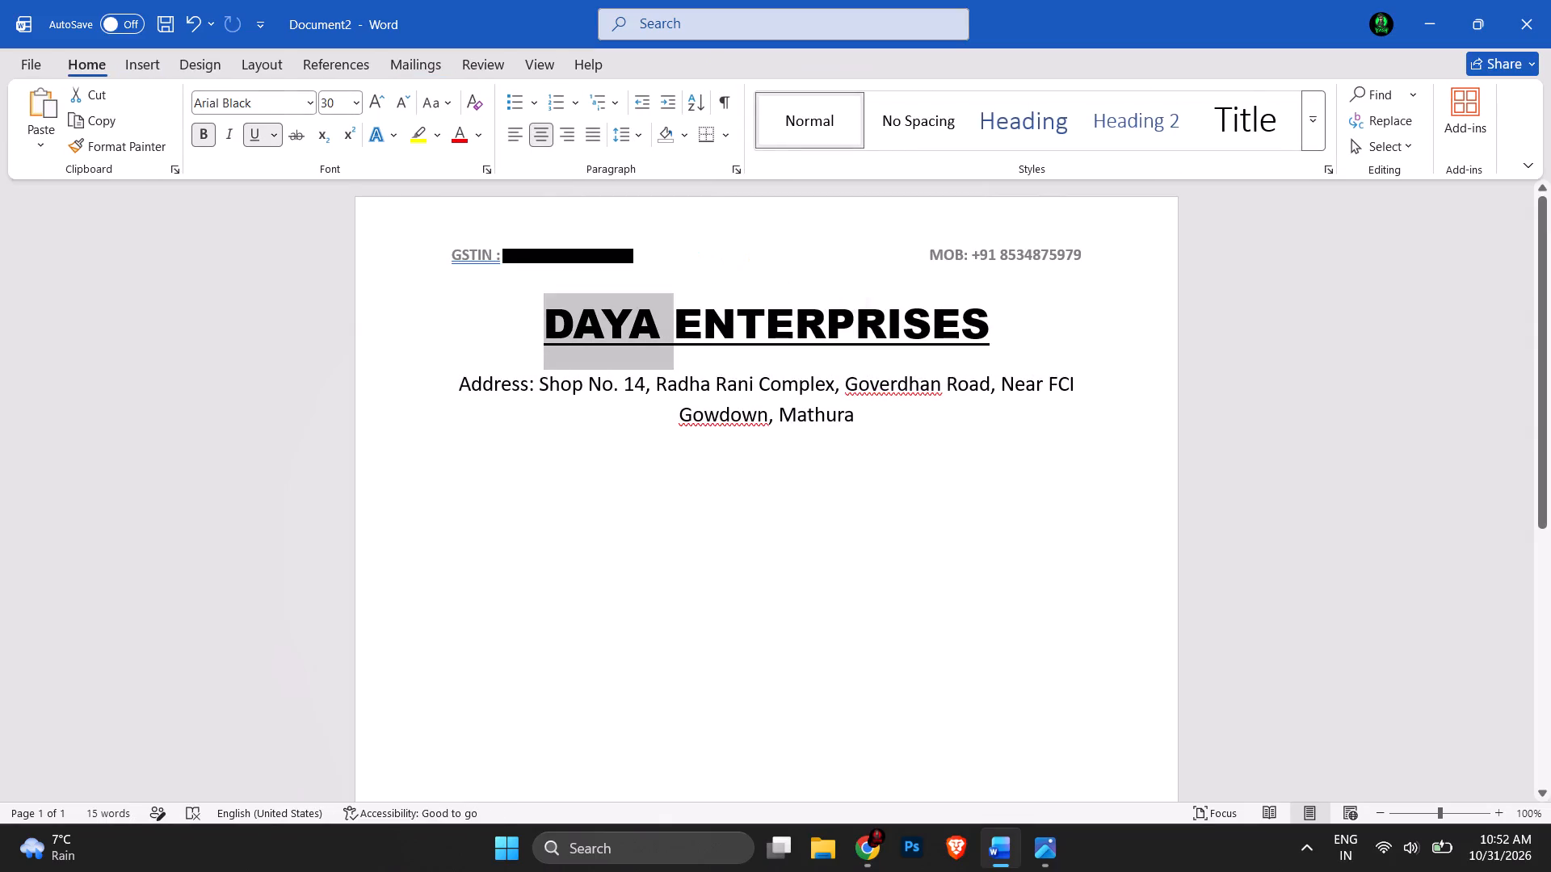
left_click(703, 332)
left_click_drag(984, 320, 612, 344)
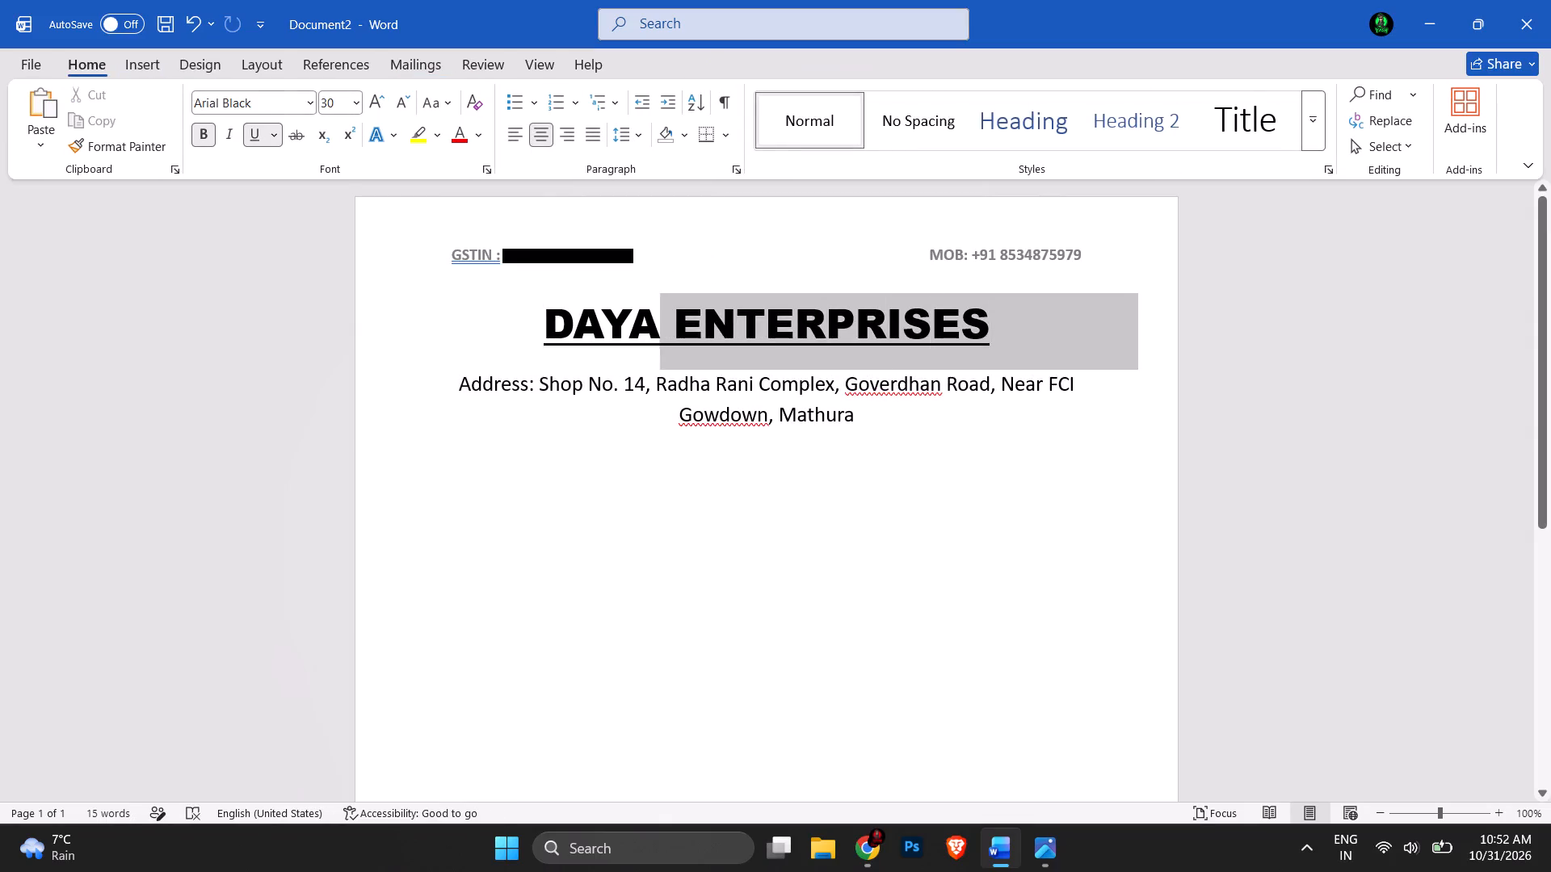
left_click_drag(612, 344, 536, 355)
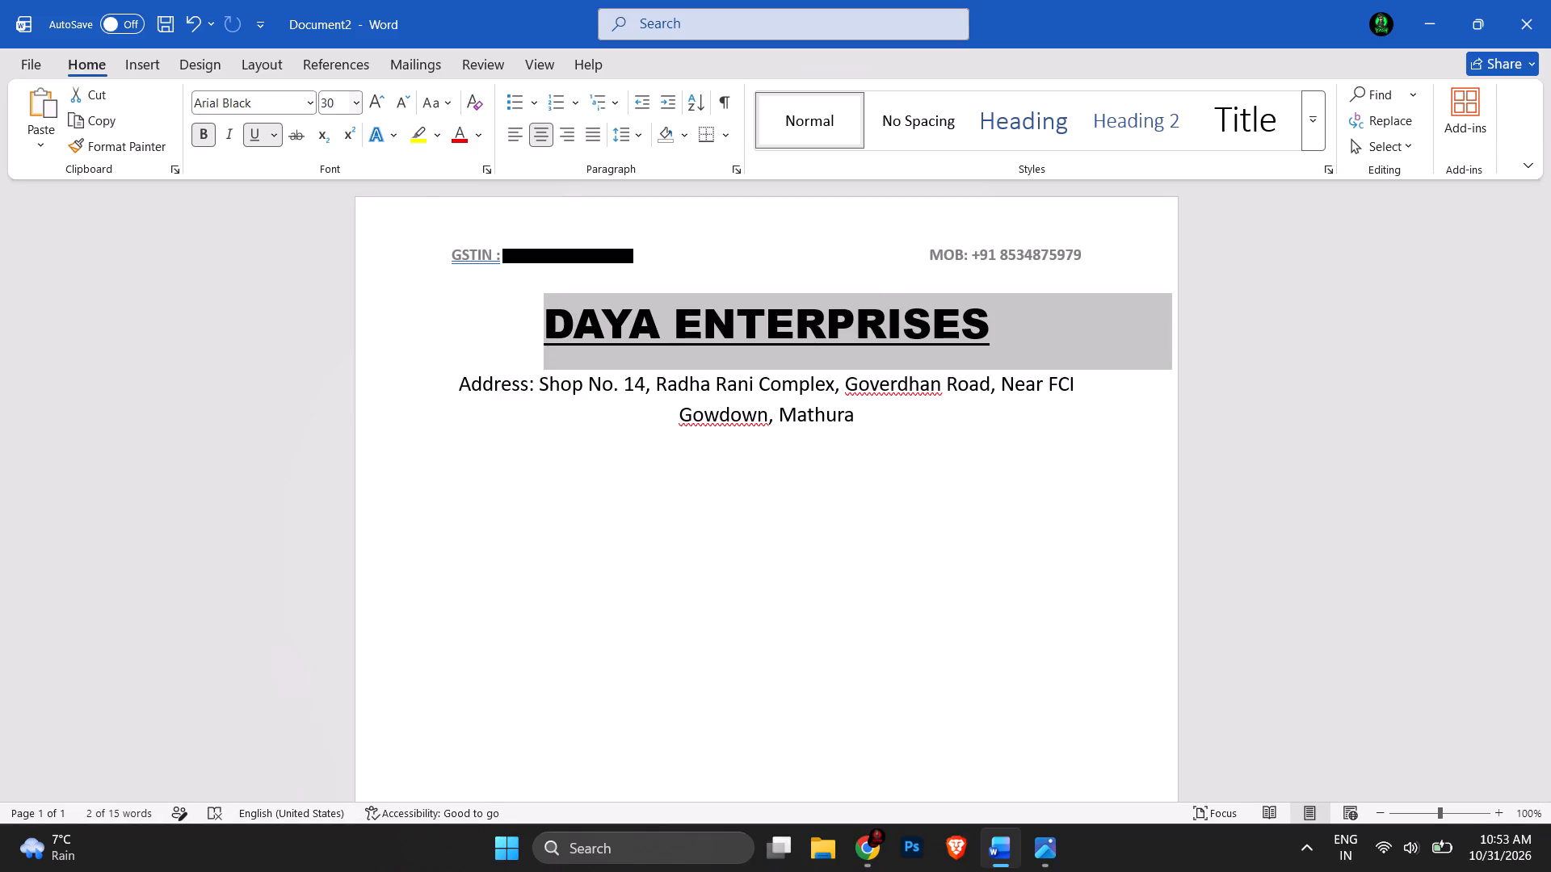
left_click(335, 100)
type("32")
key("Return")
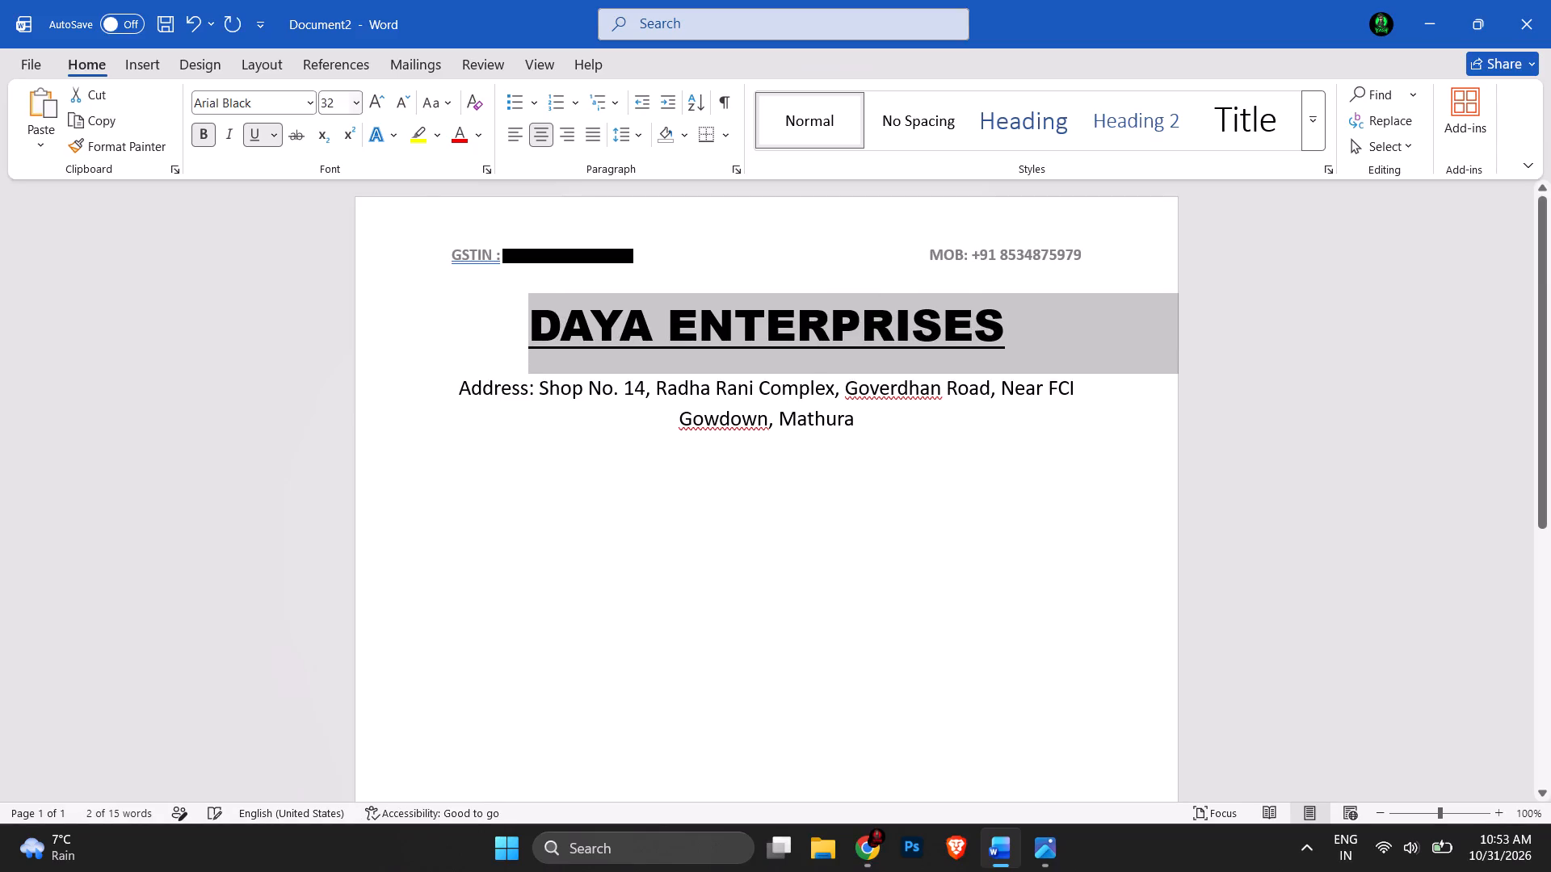
left_click(970, 523)
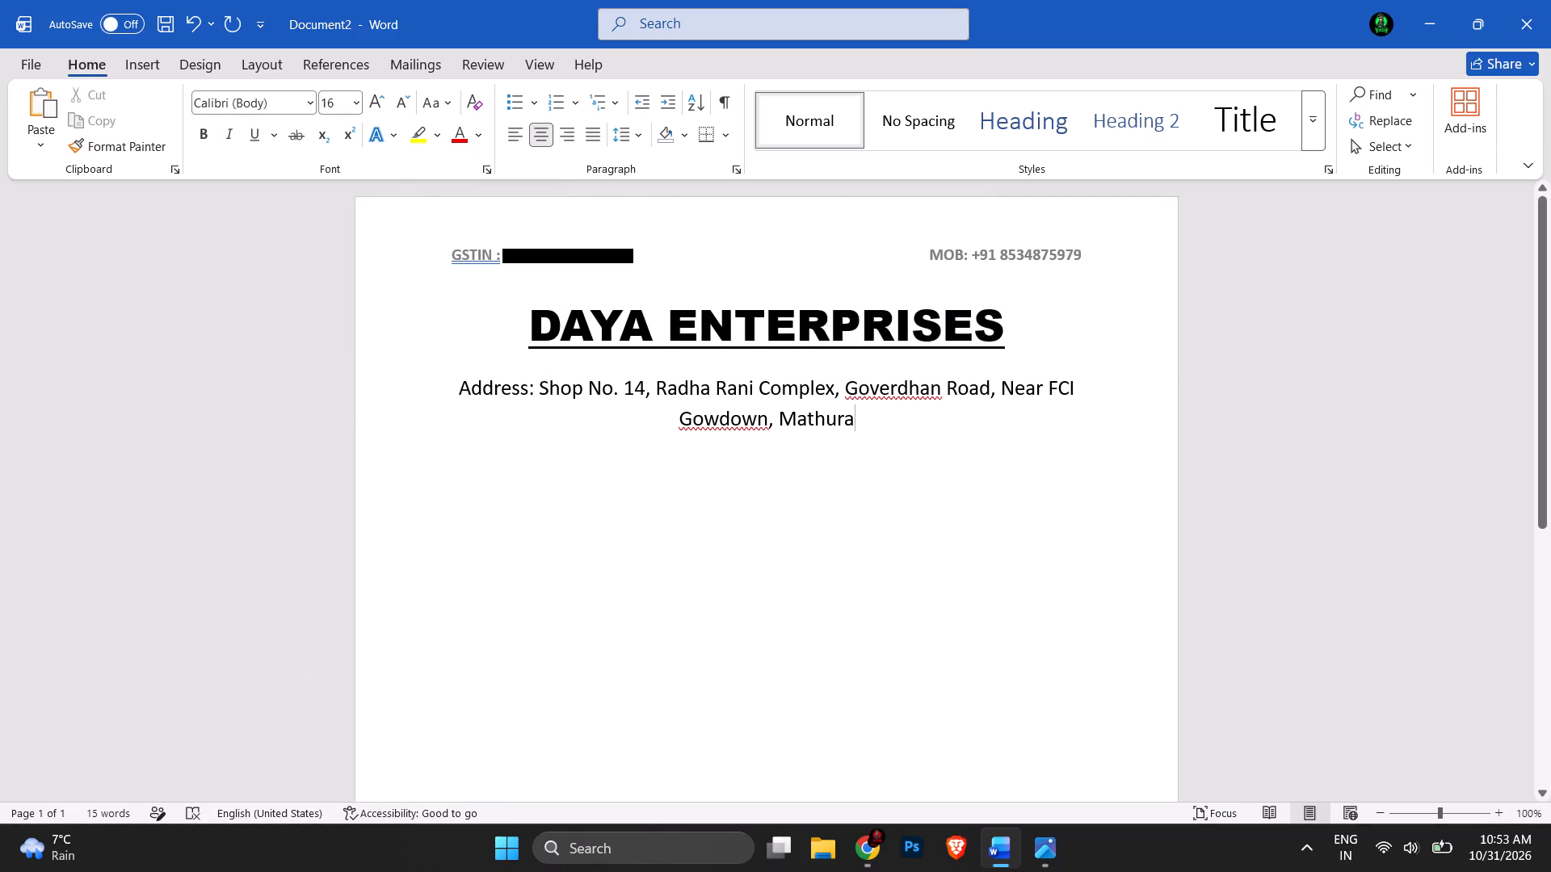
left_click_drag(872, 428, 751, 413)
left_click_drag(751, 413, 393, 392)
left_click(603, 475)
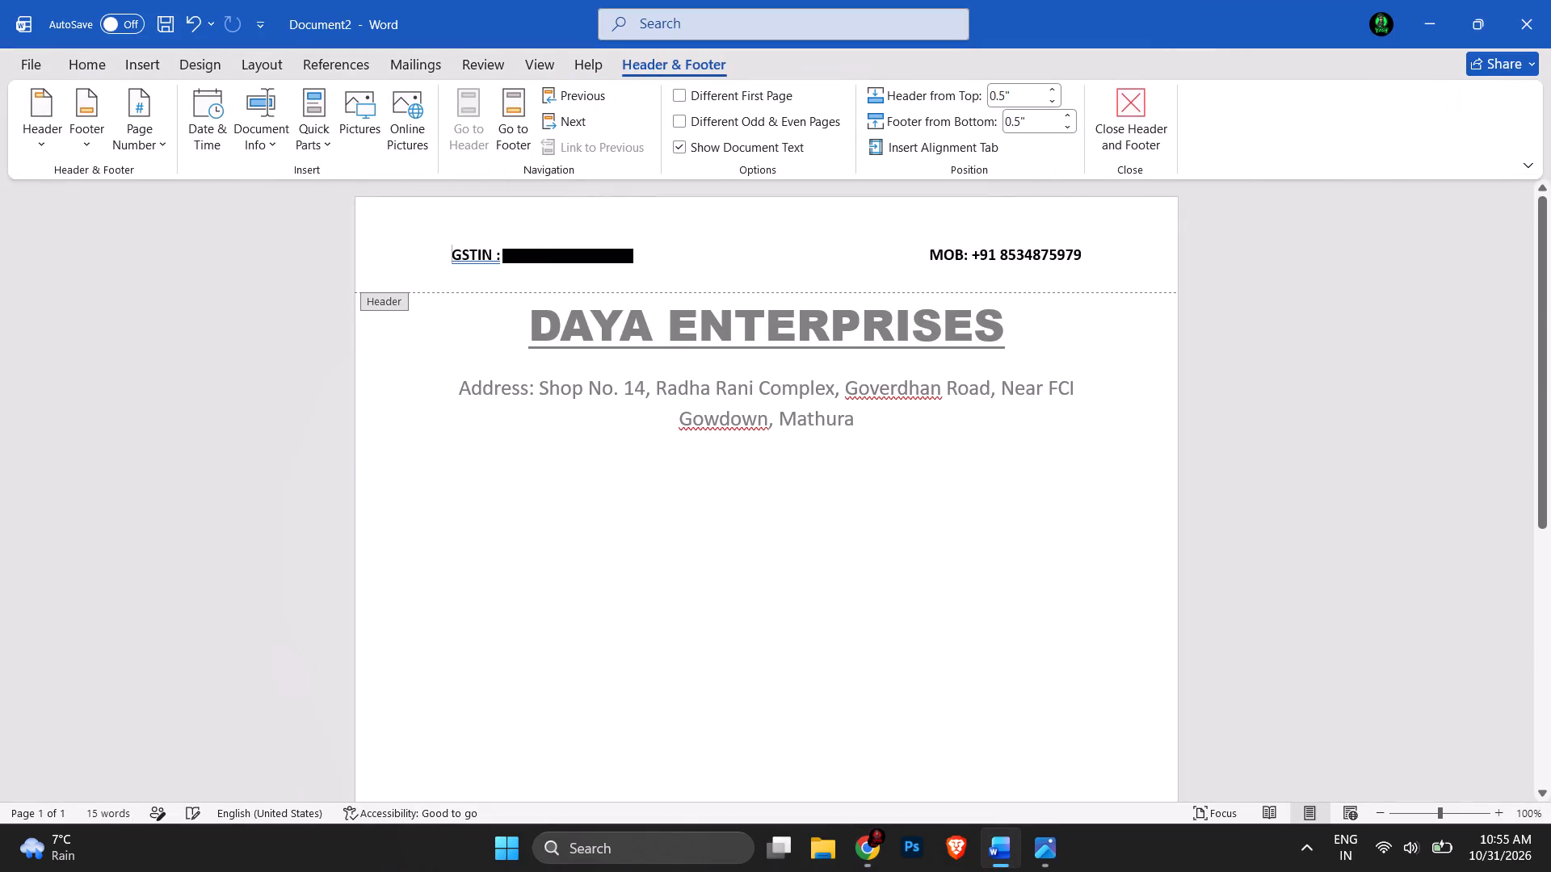
left_click(1139, 102)
double_click(1013, 197)
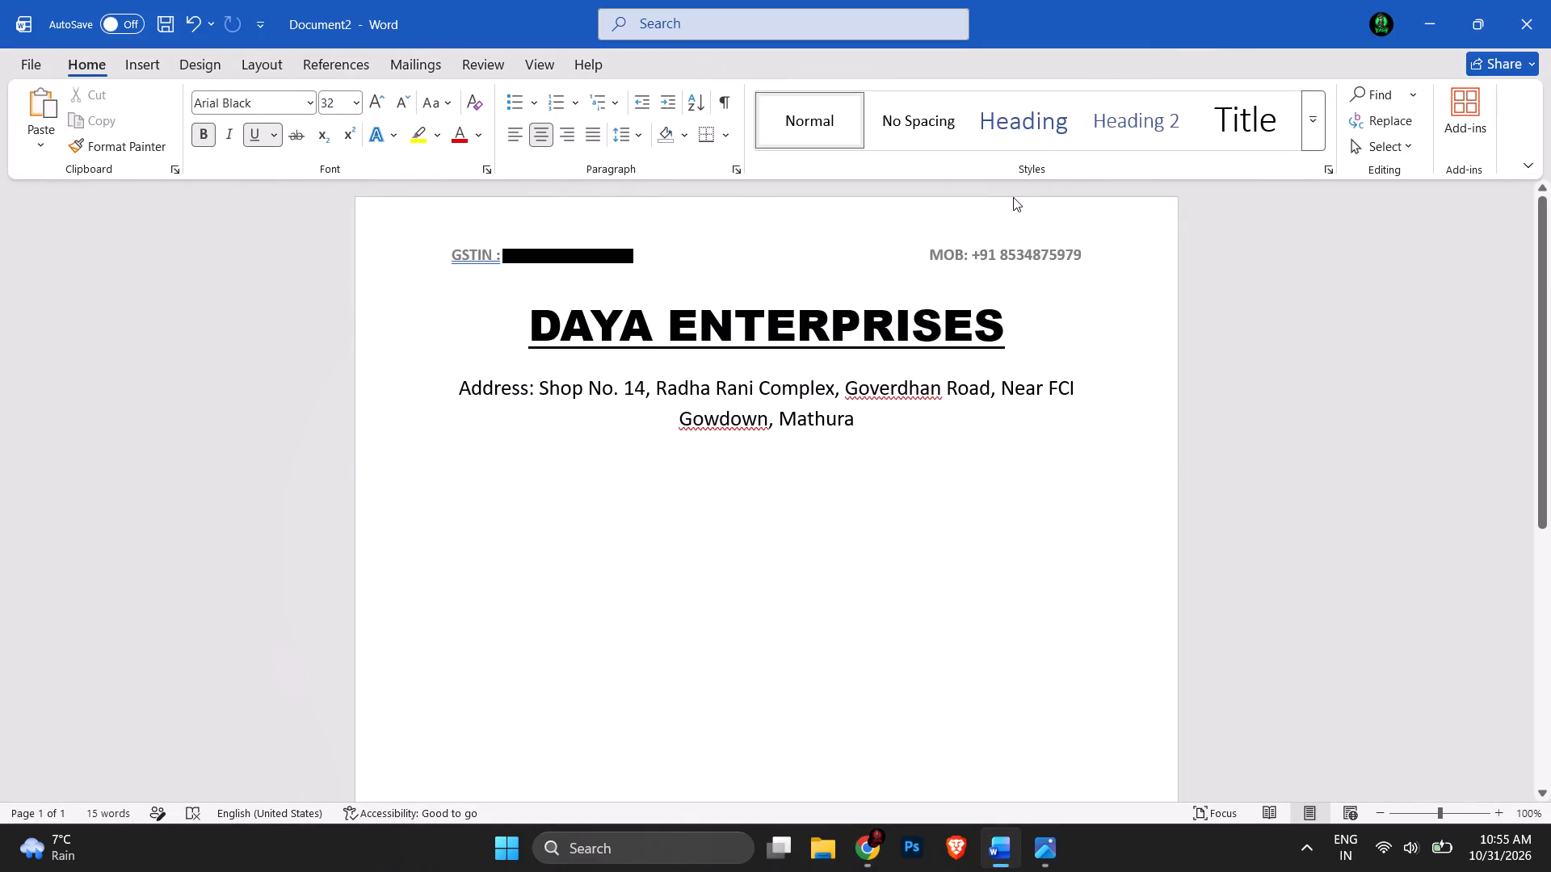
left_click(634, 266)
key("ctrl+a")
key("BackSpace")
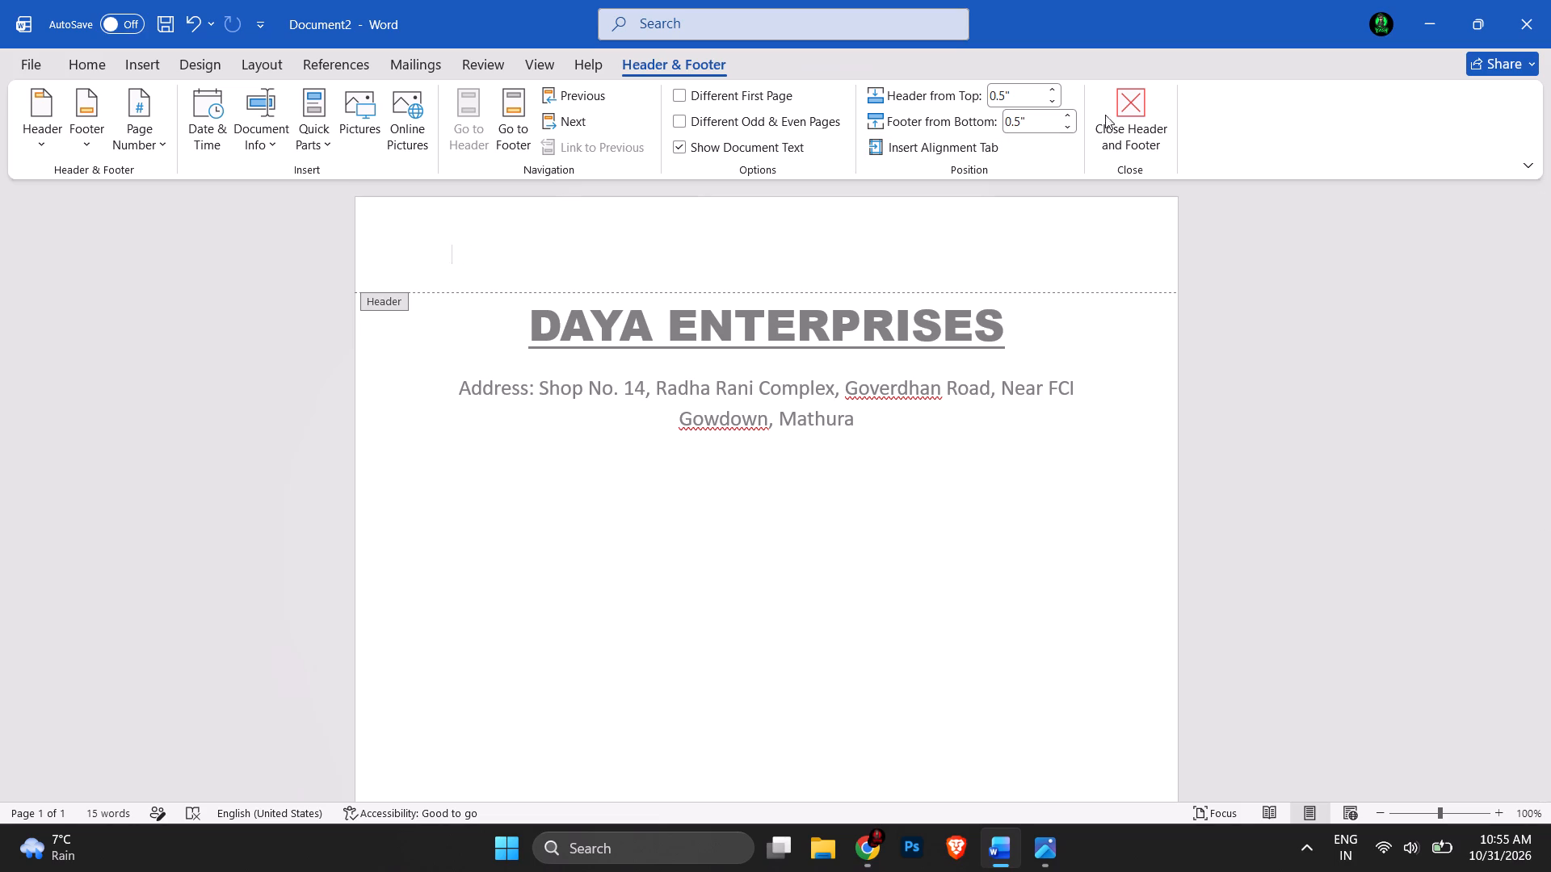
left_click(1126, 107)
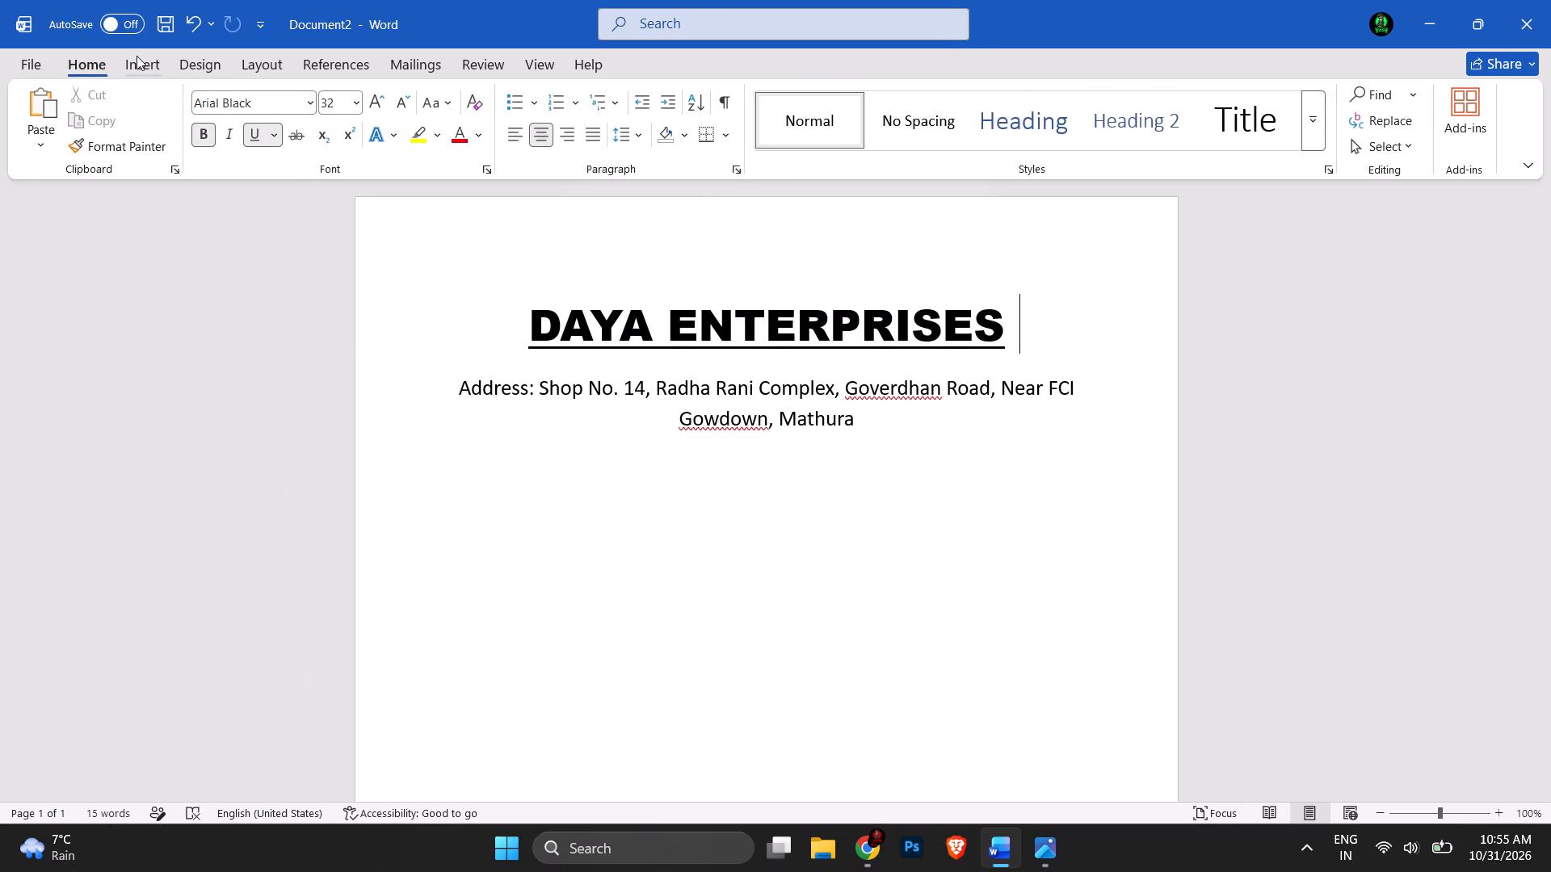
Insert a Simple Text Box on the page and delete its placeholder text.
left_click(137, 56)
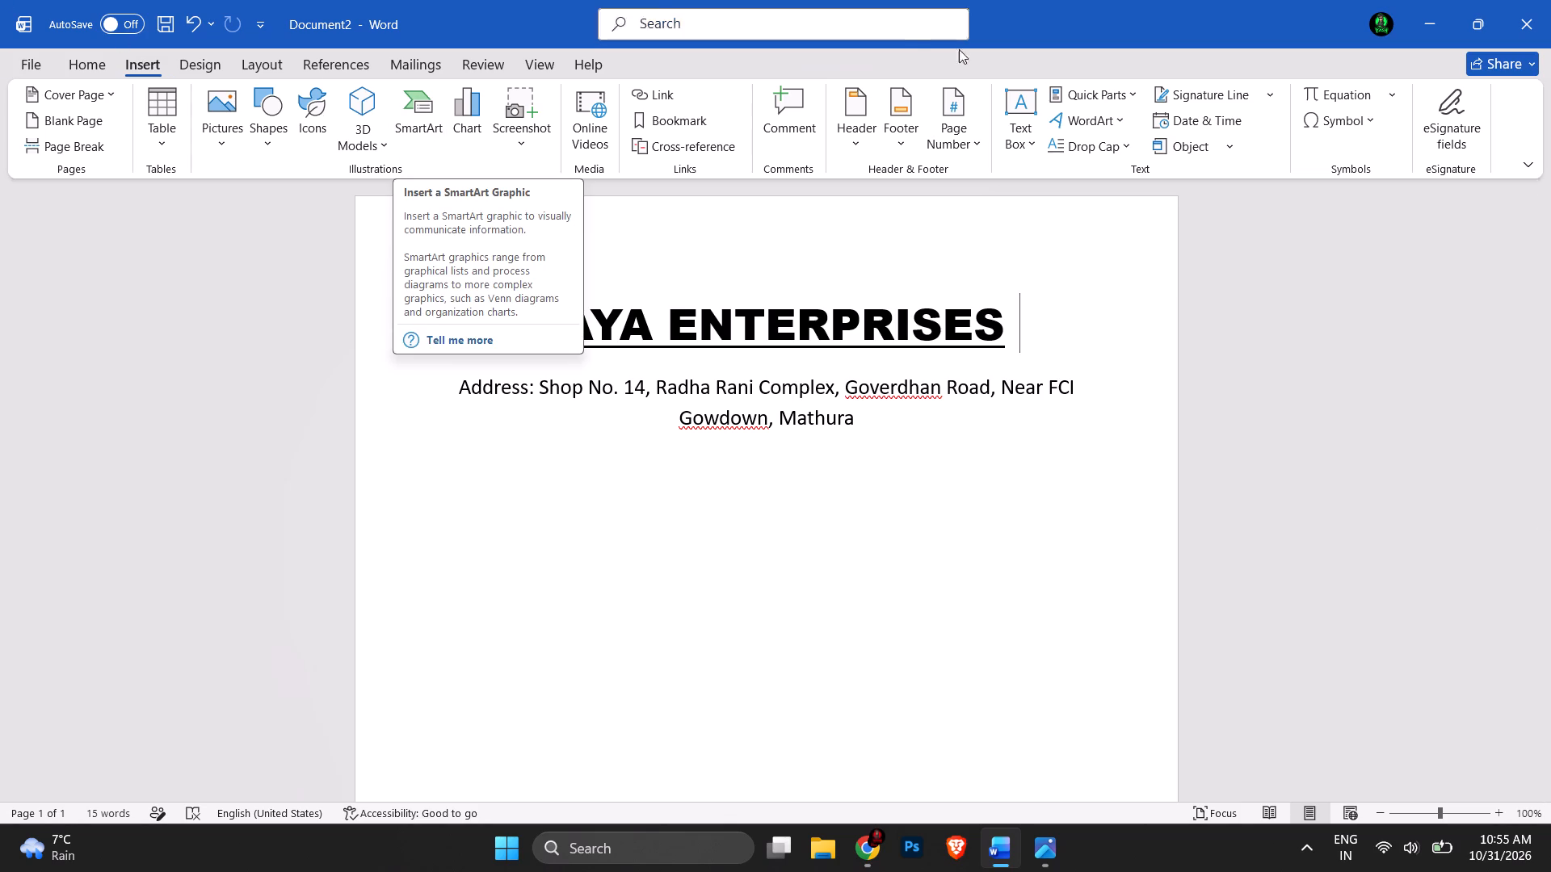
left_click(1015, 140)
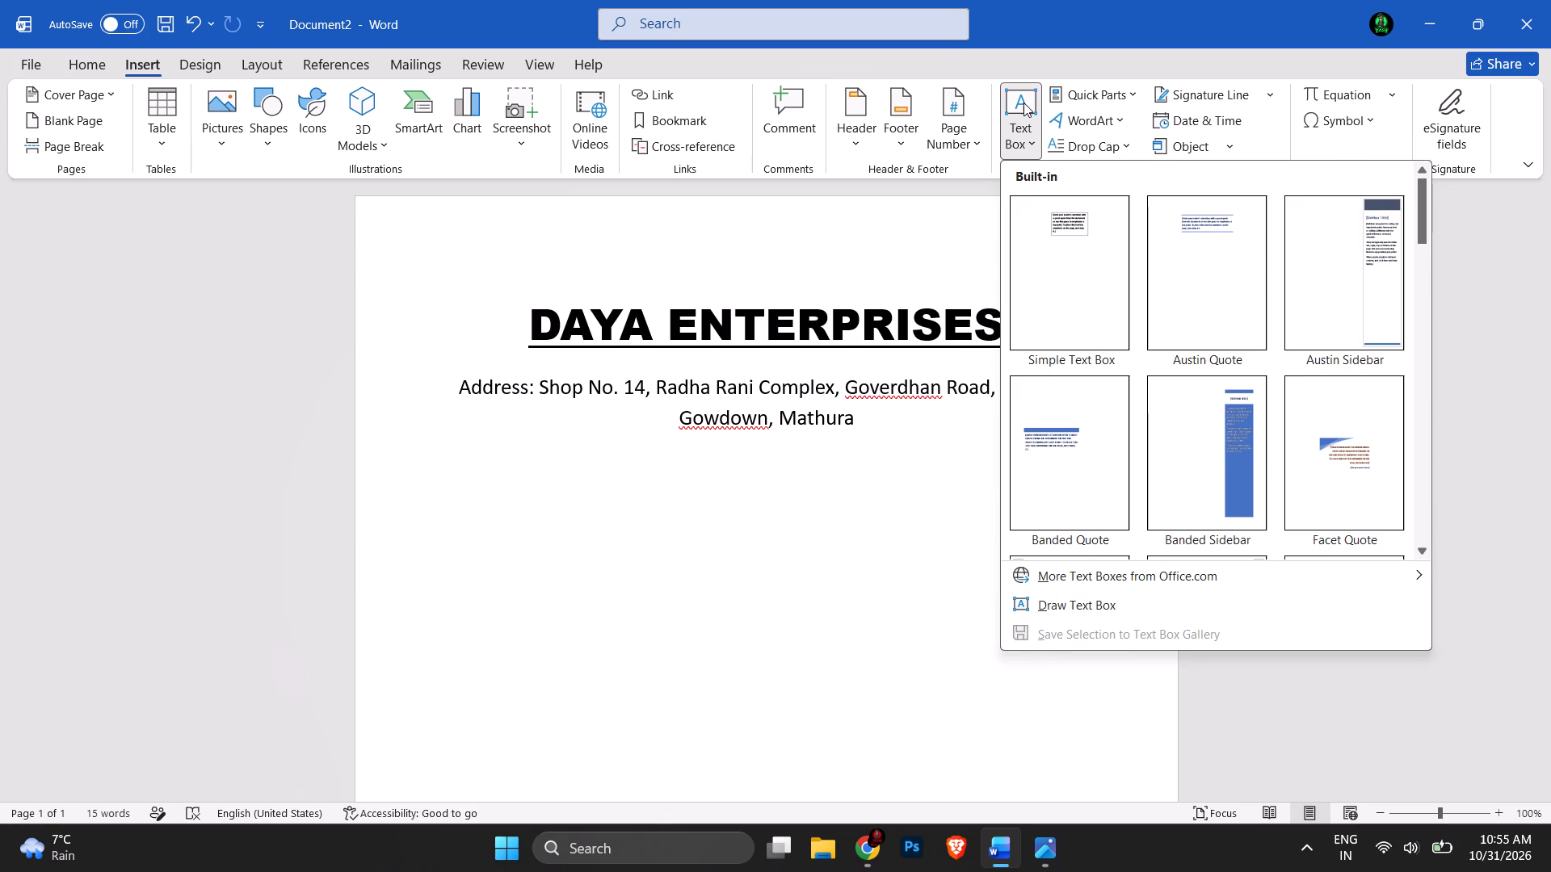
left_click(1023, 103)
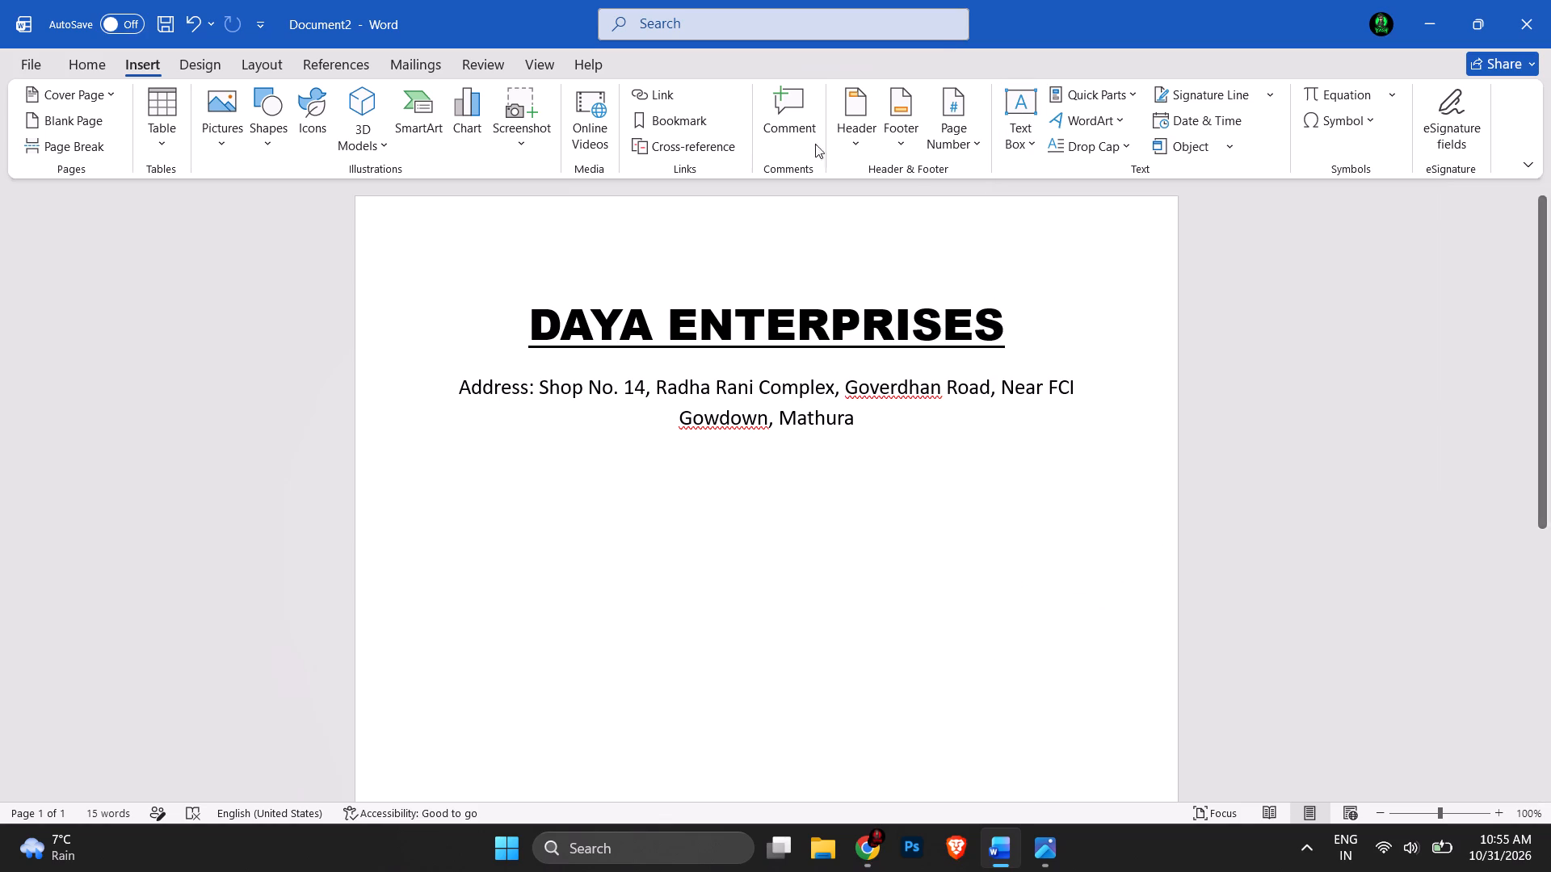
left_click(1020, 103)
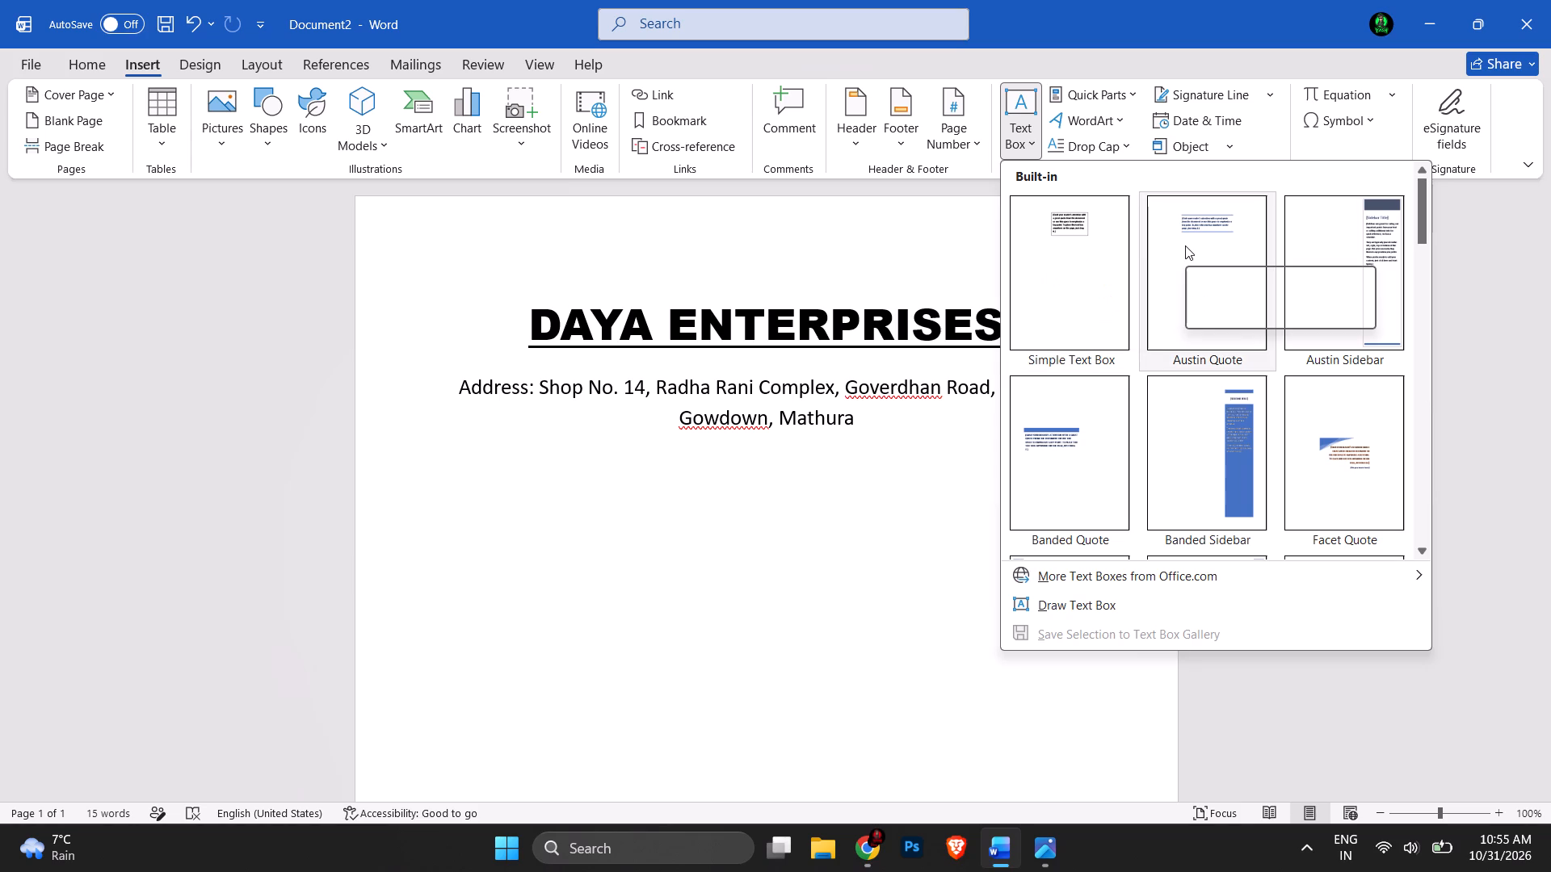
left_click(1092, 245)
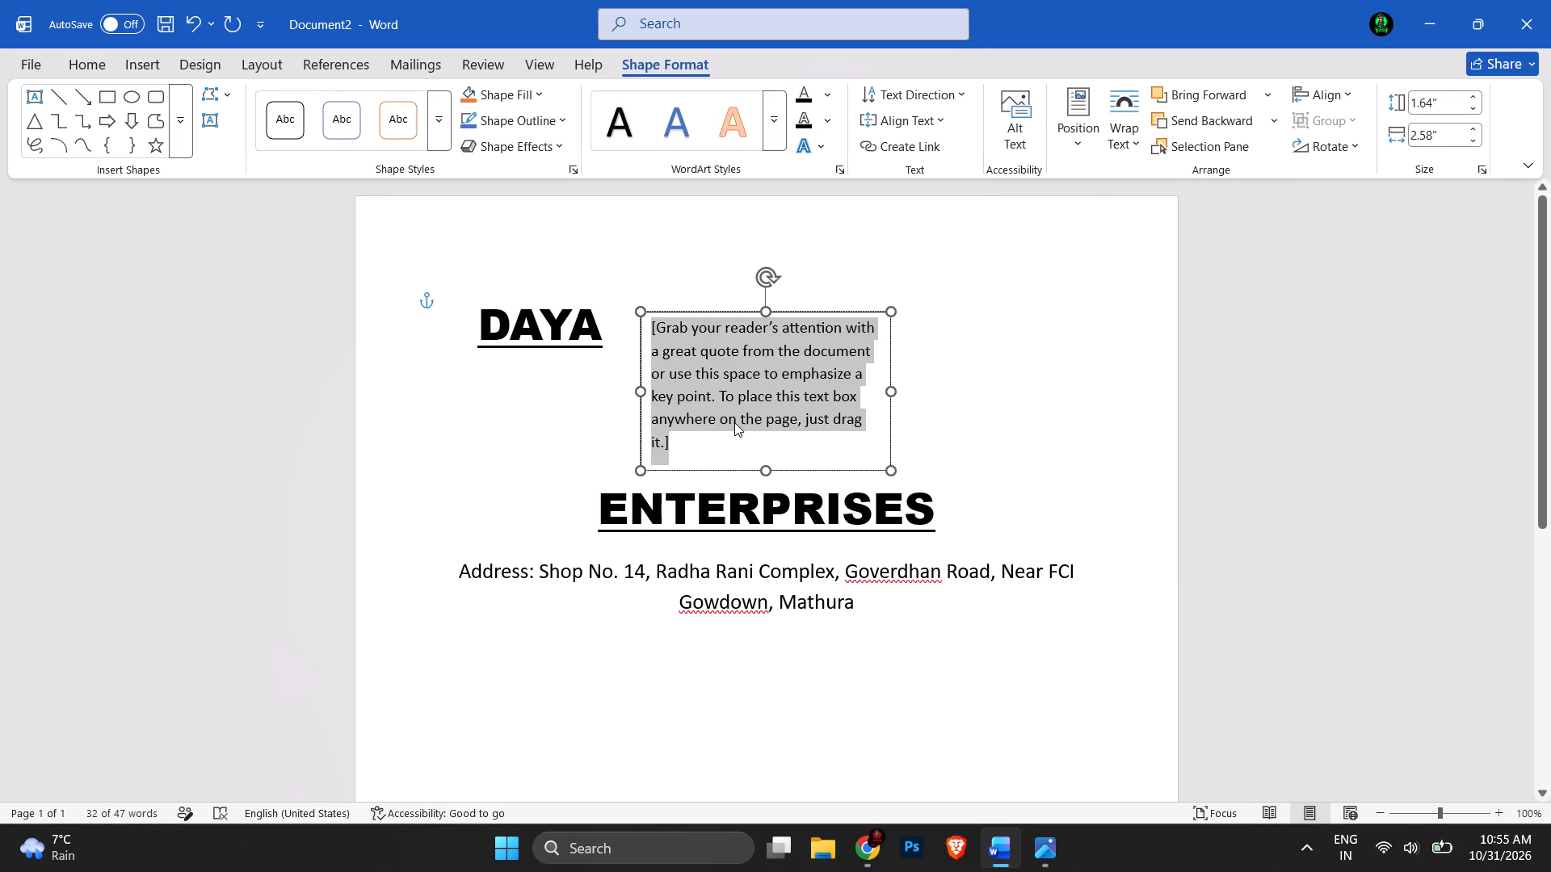
key("BackSpace")
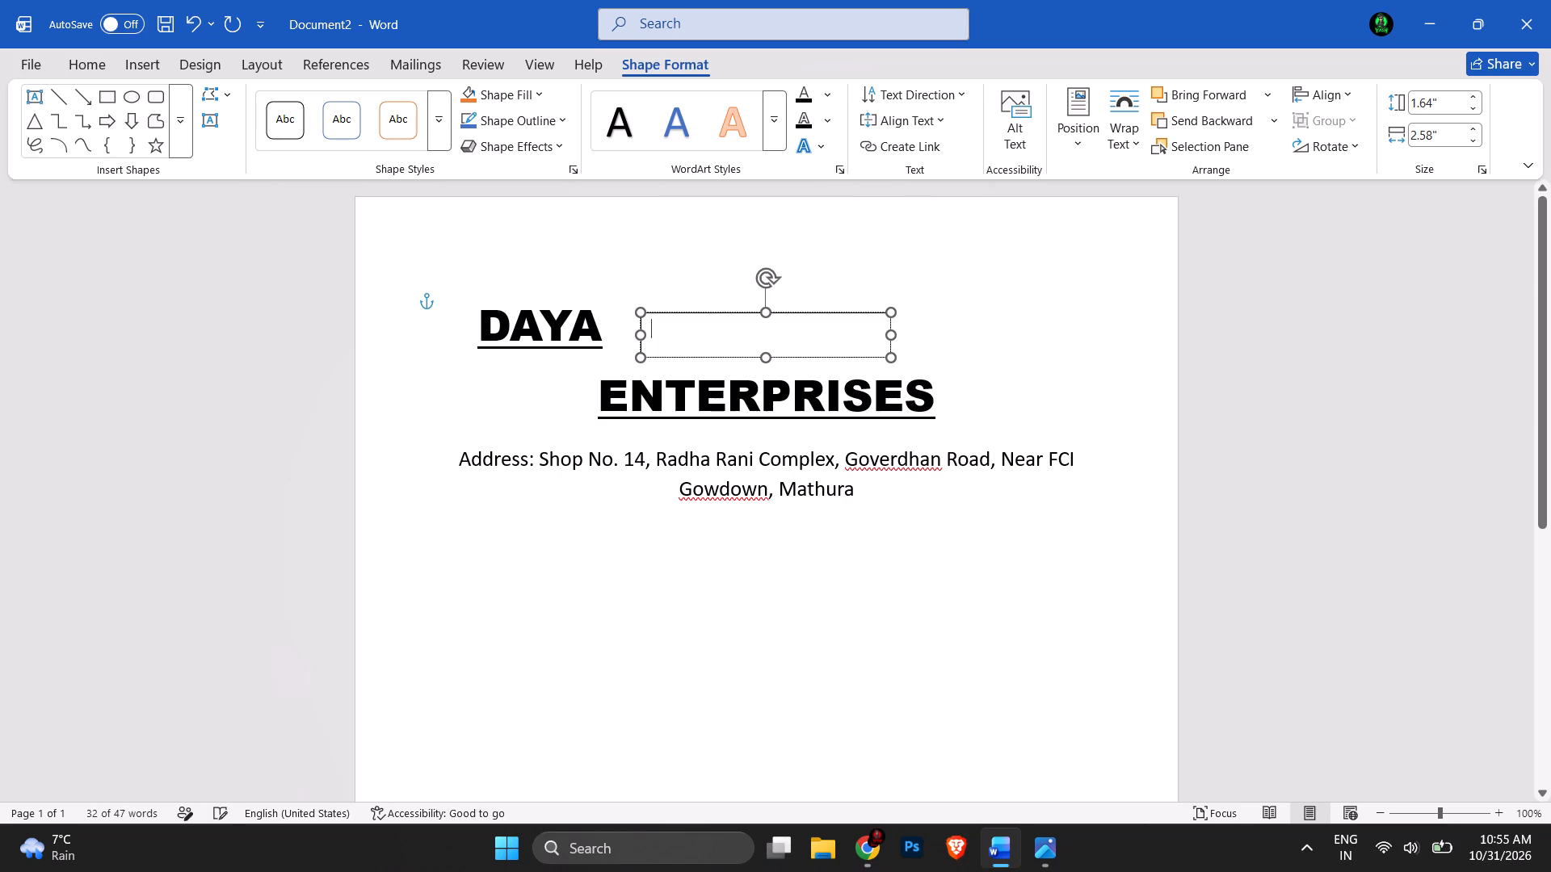
Move the empty text box beside the DAYA ENTERPRISES title, at the top margin just inside the page's left edge.
left_click_drag(737, 311, 657, 277)
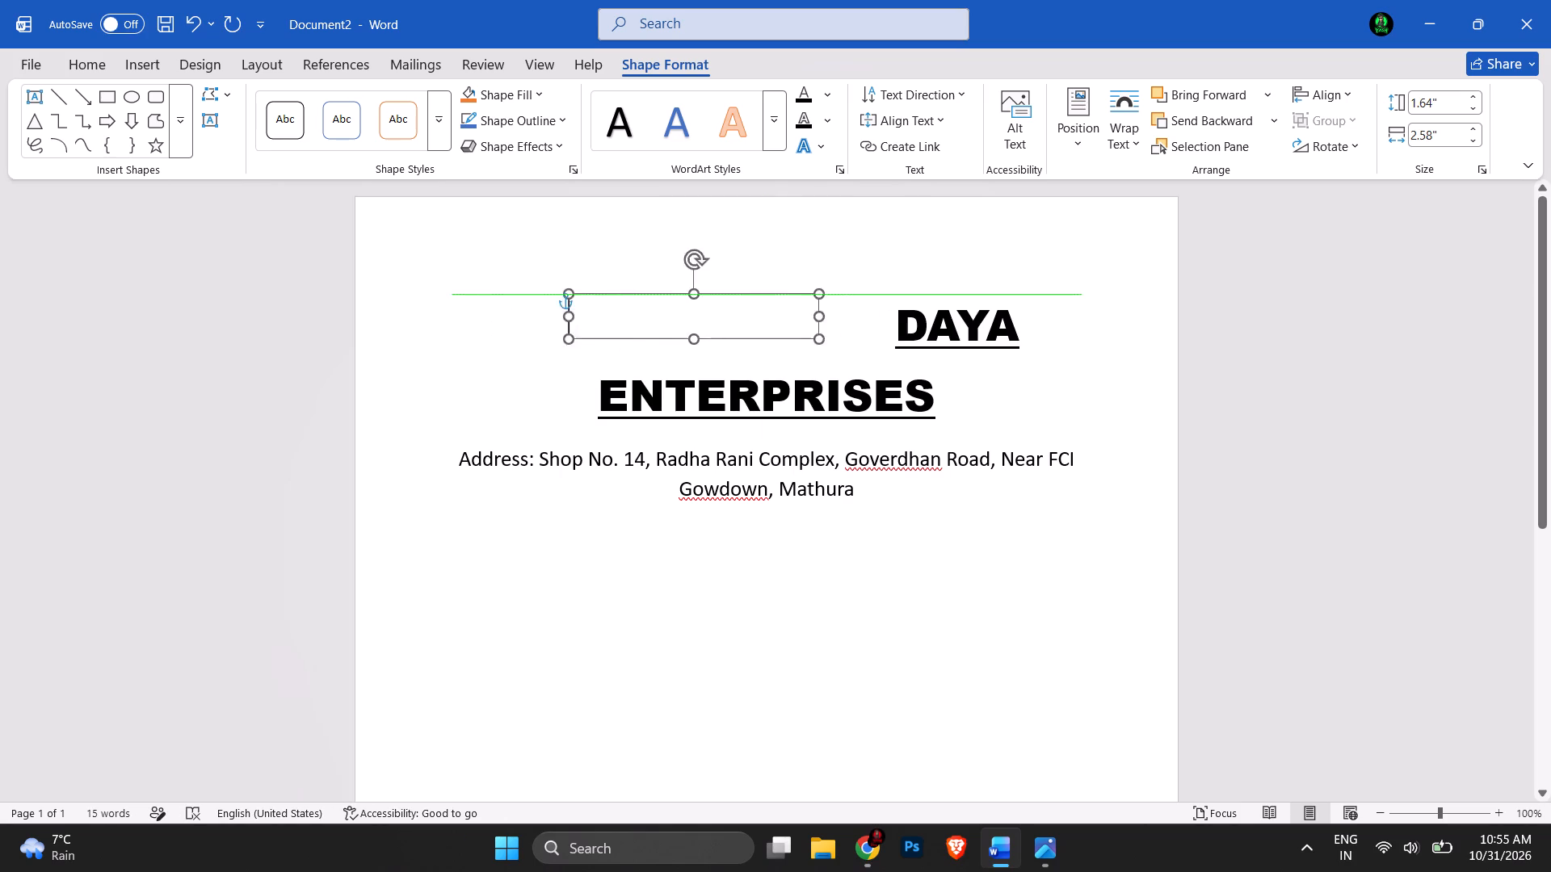
left_click_drag(657, 277, 565, 210)
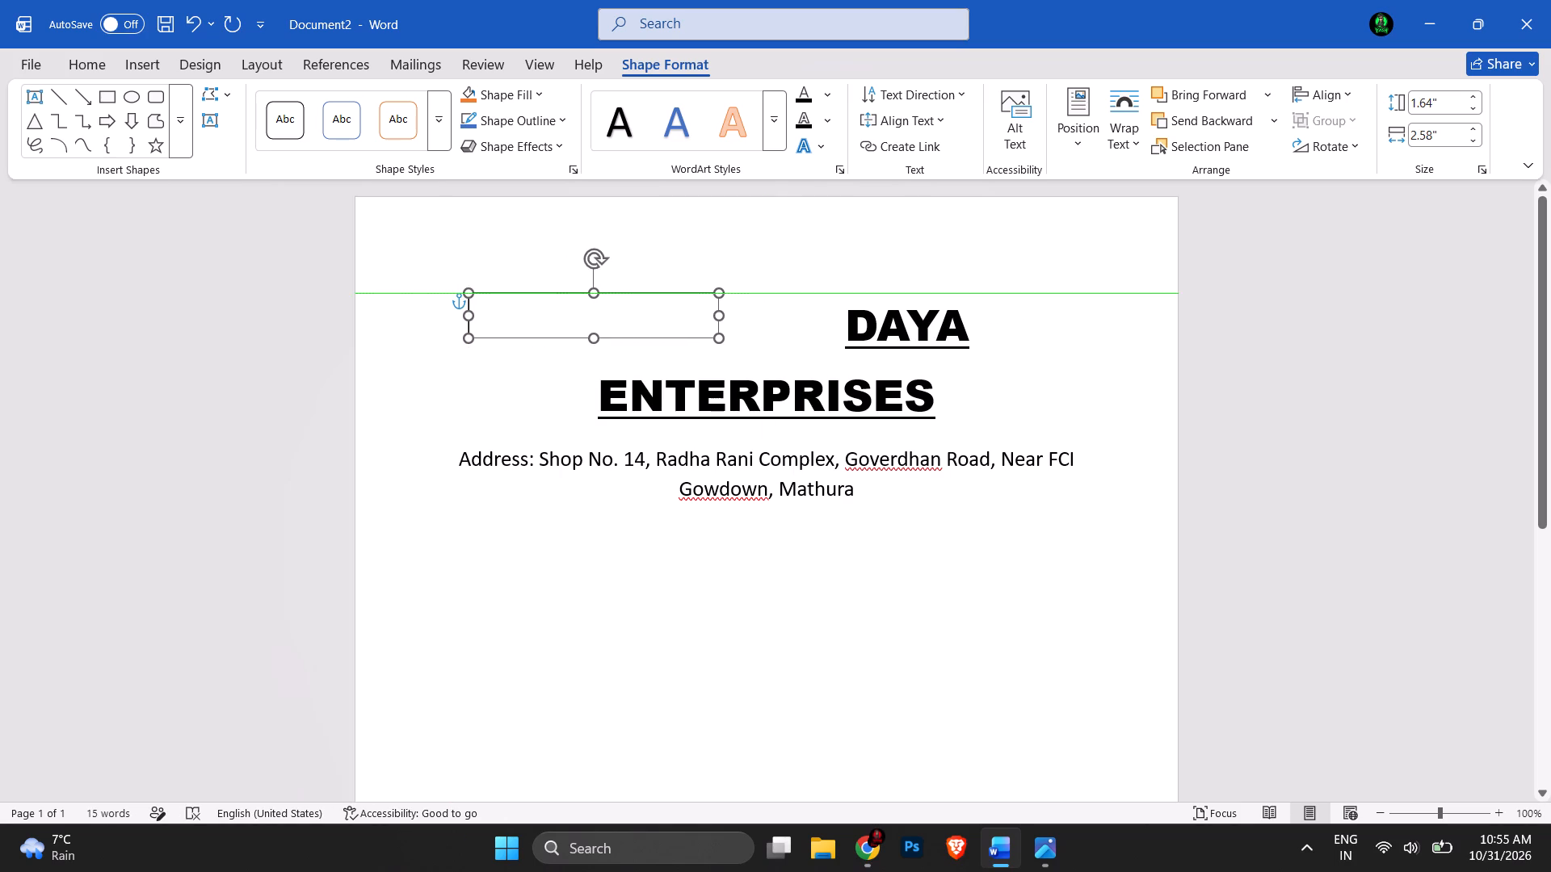
left_click_drag(565, 210, 468, 213)
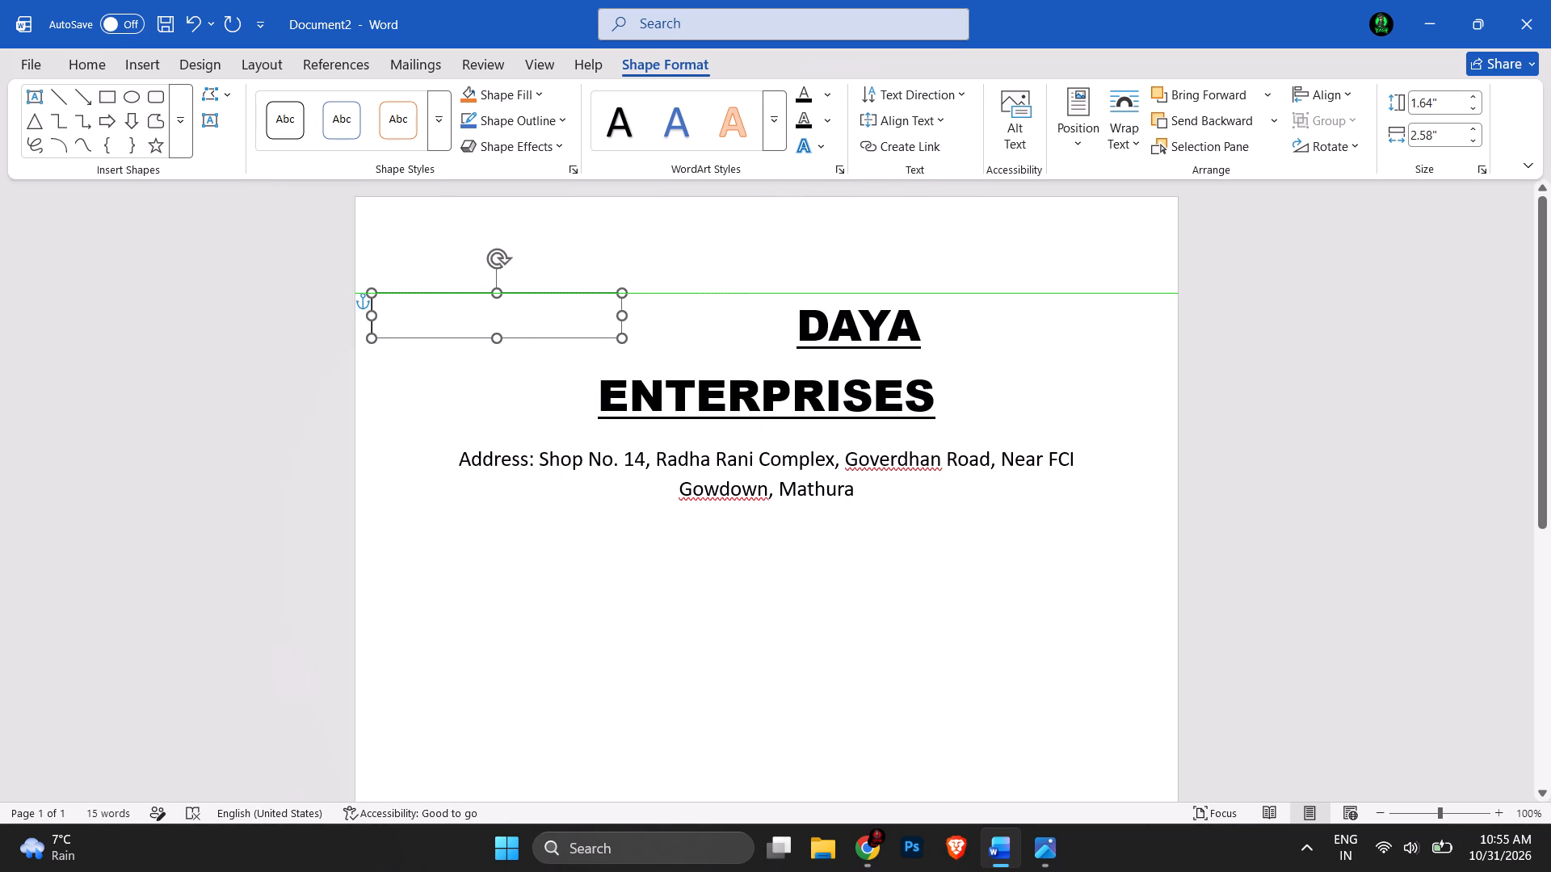
left_click_drag(468, 213, 476, 215)
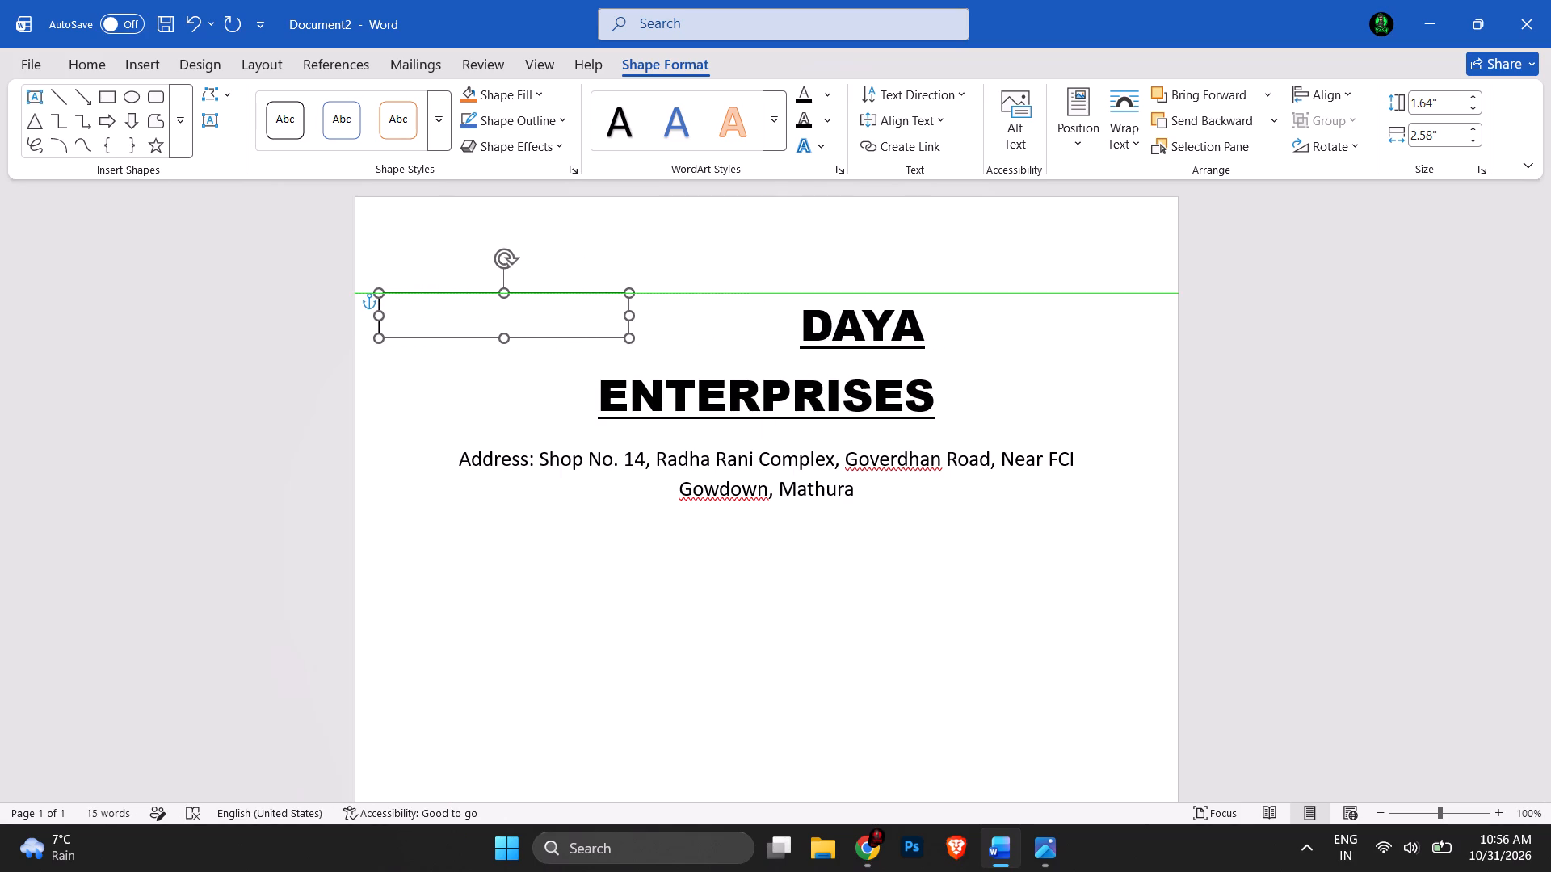
left_click_drag(476, 215, 475, 209)
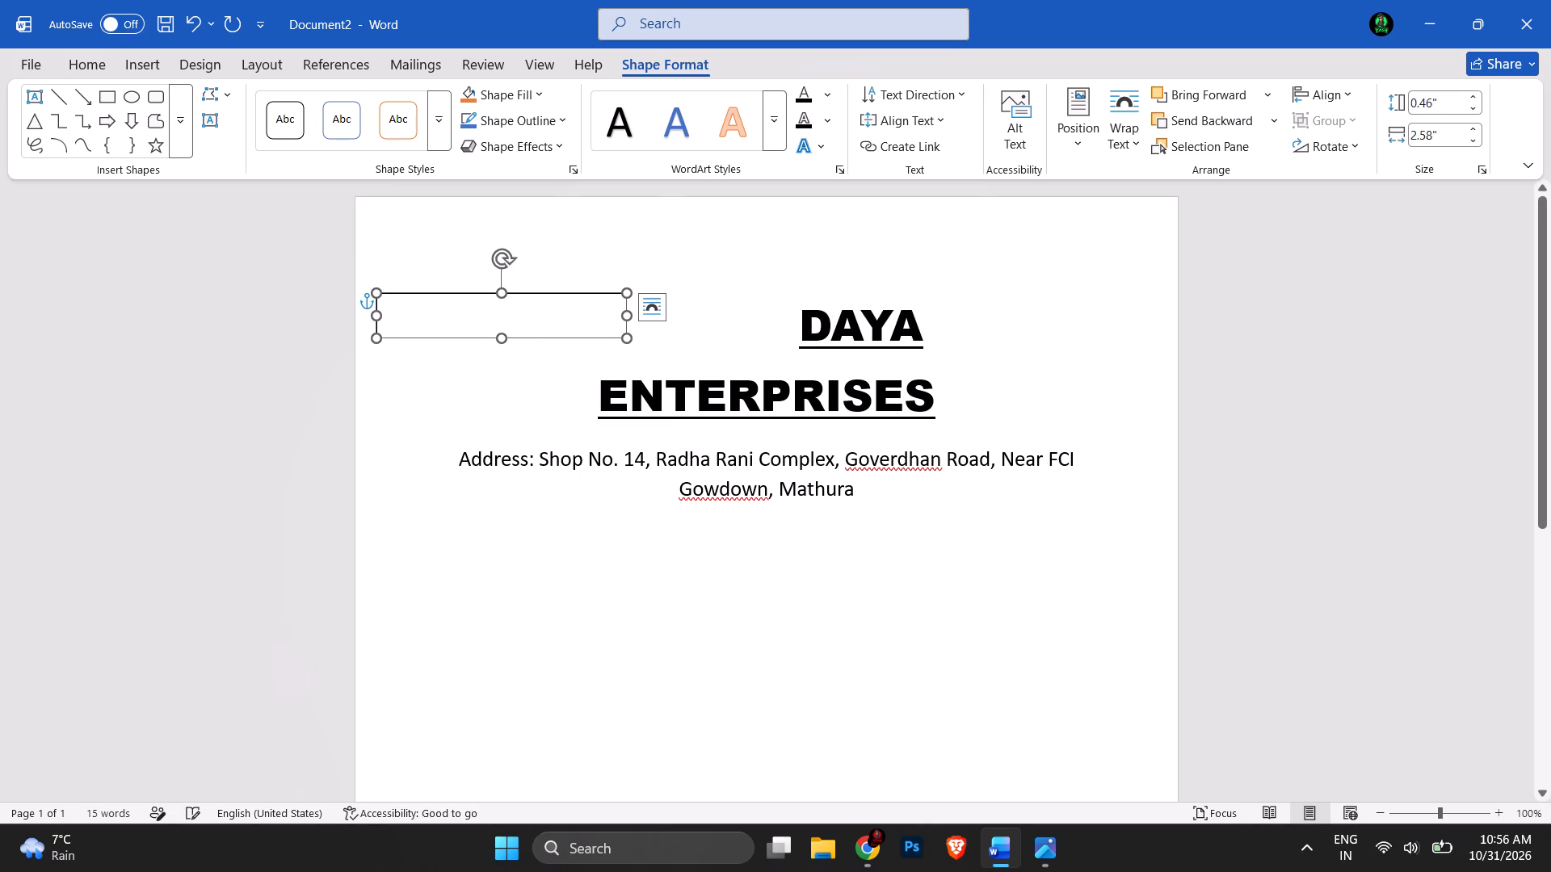
left_click_drag(513, 297, 490, 228)
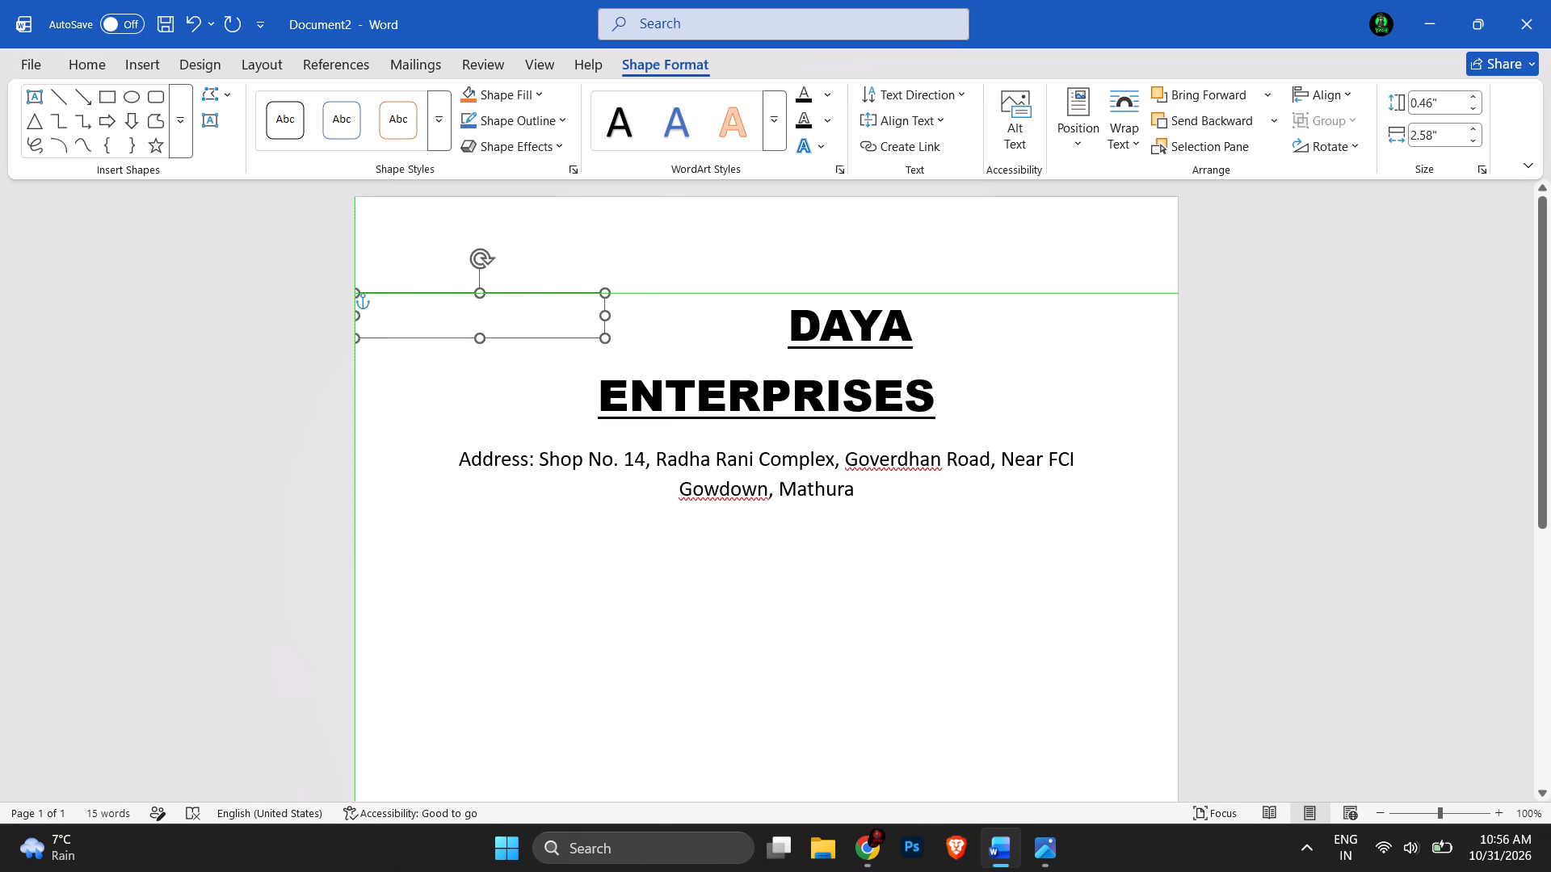
left_click_drag(490, 228, 522, 232)
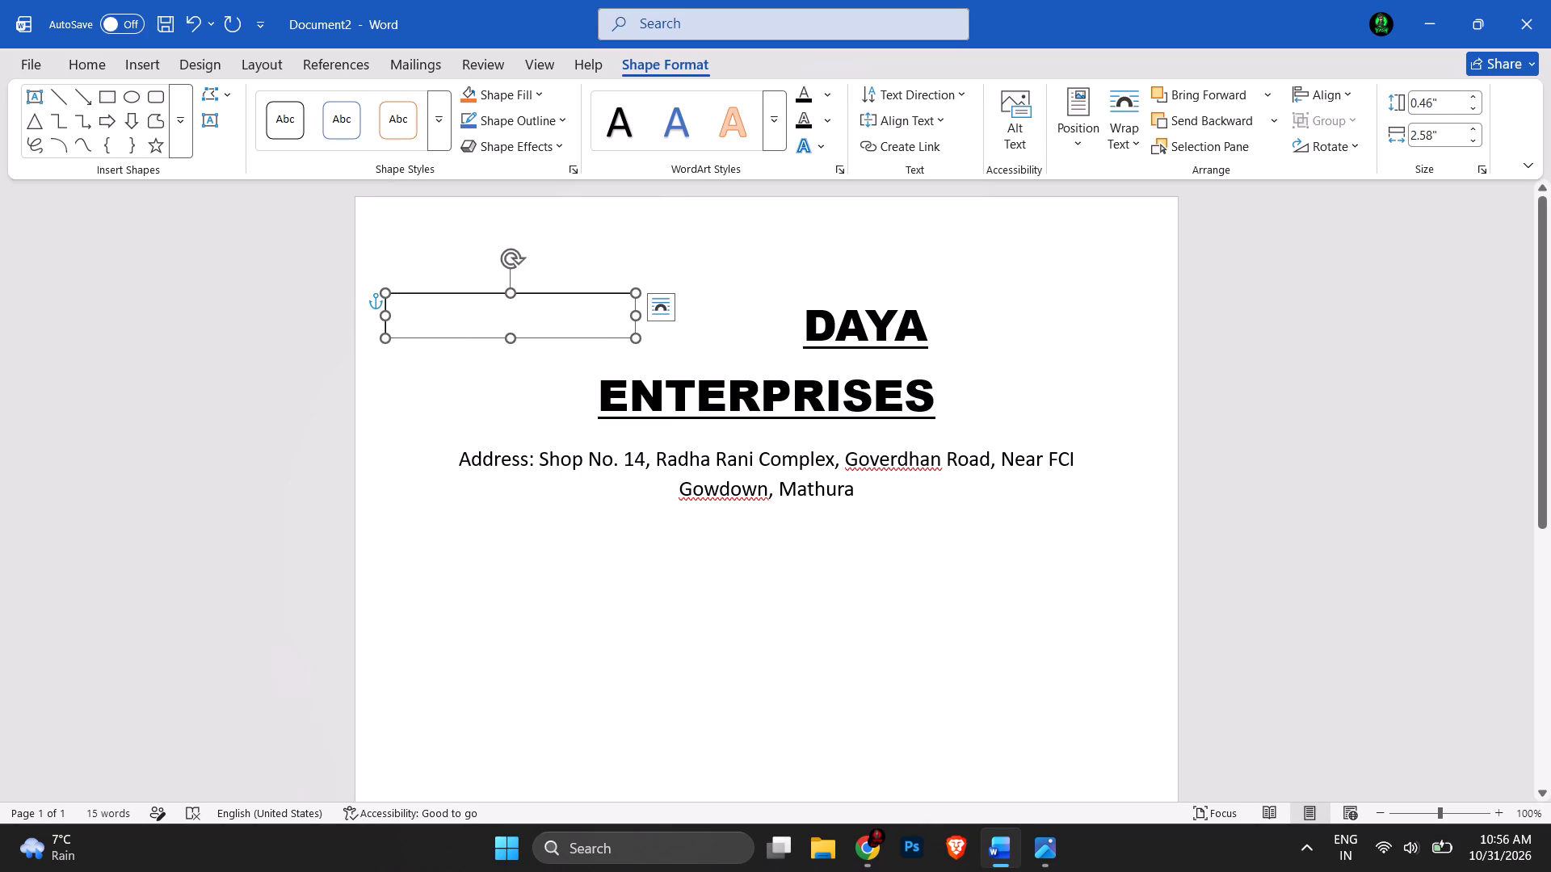
Give the empty text box no fill and no outline.
left_click(544, 94)
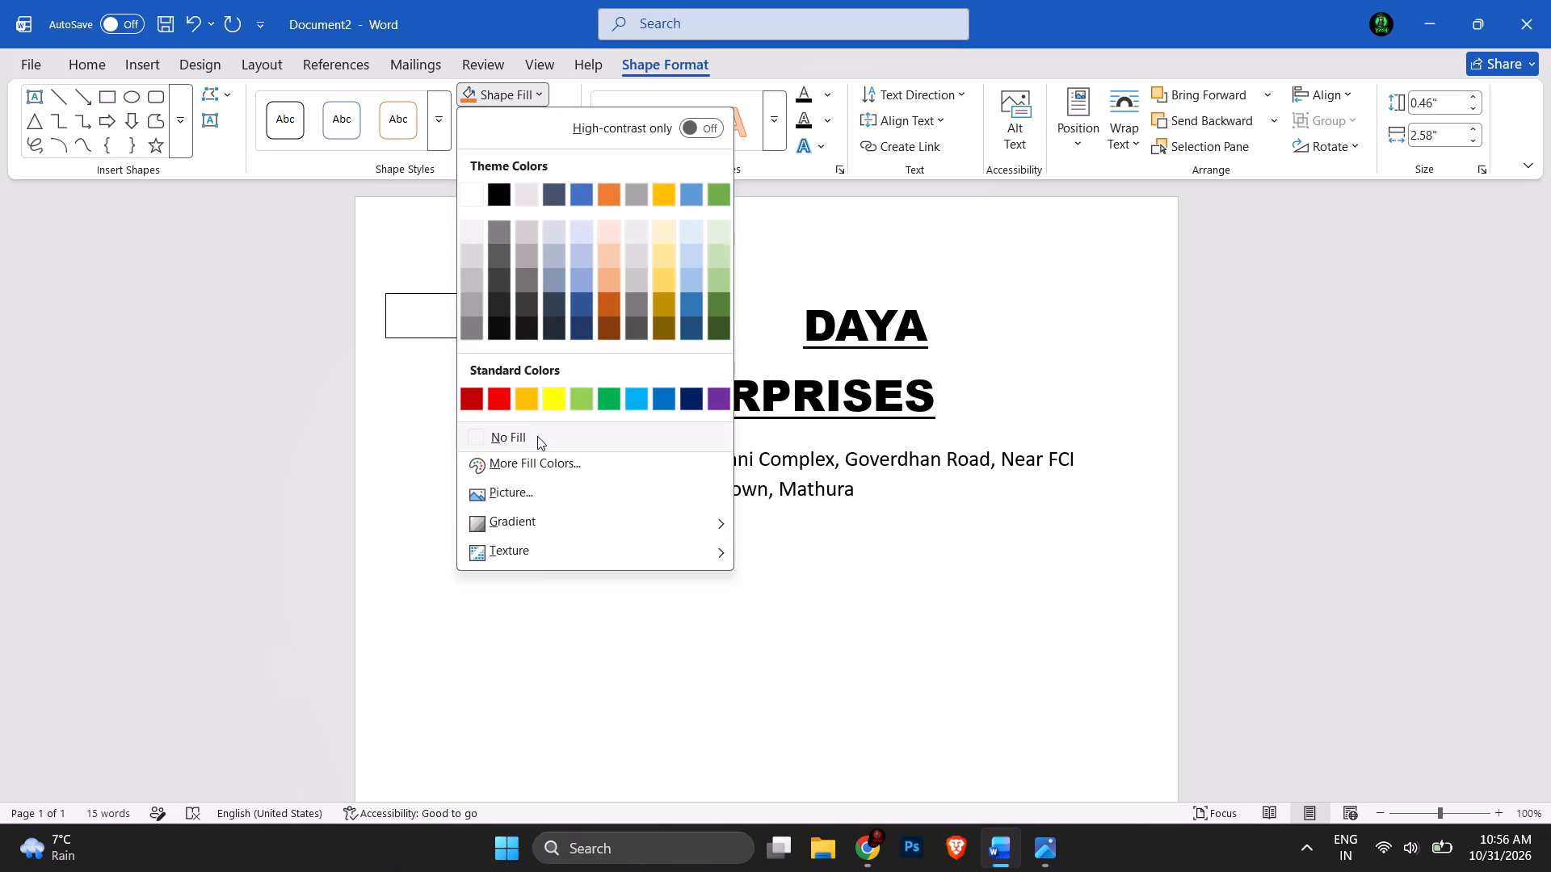
left_click(537, 436)
left_click(536, 123)
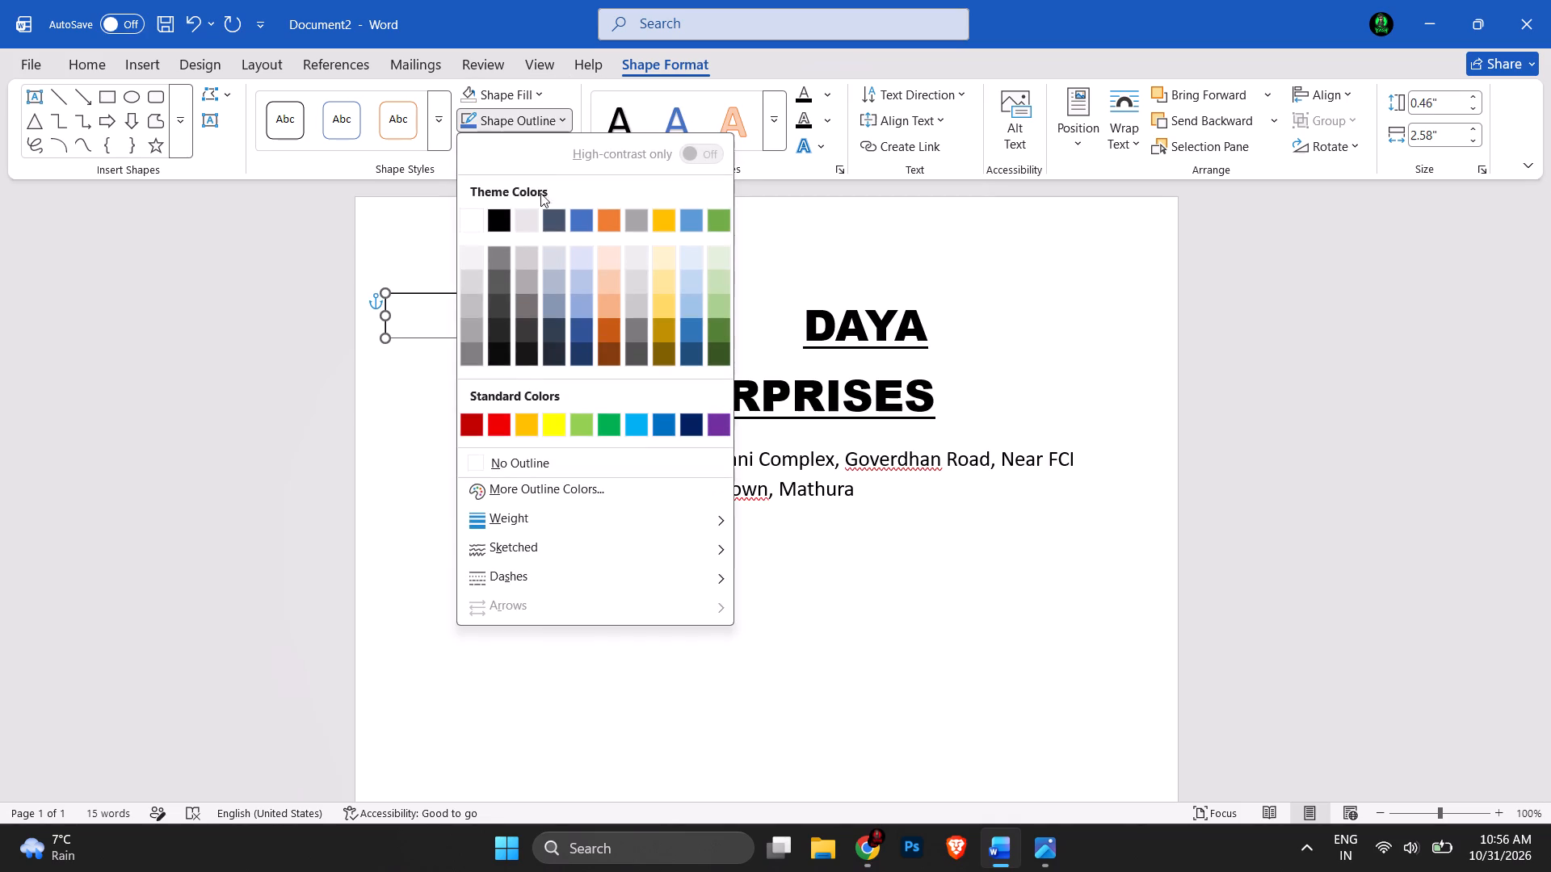
left_click(523, 472)
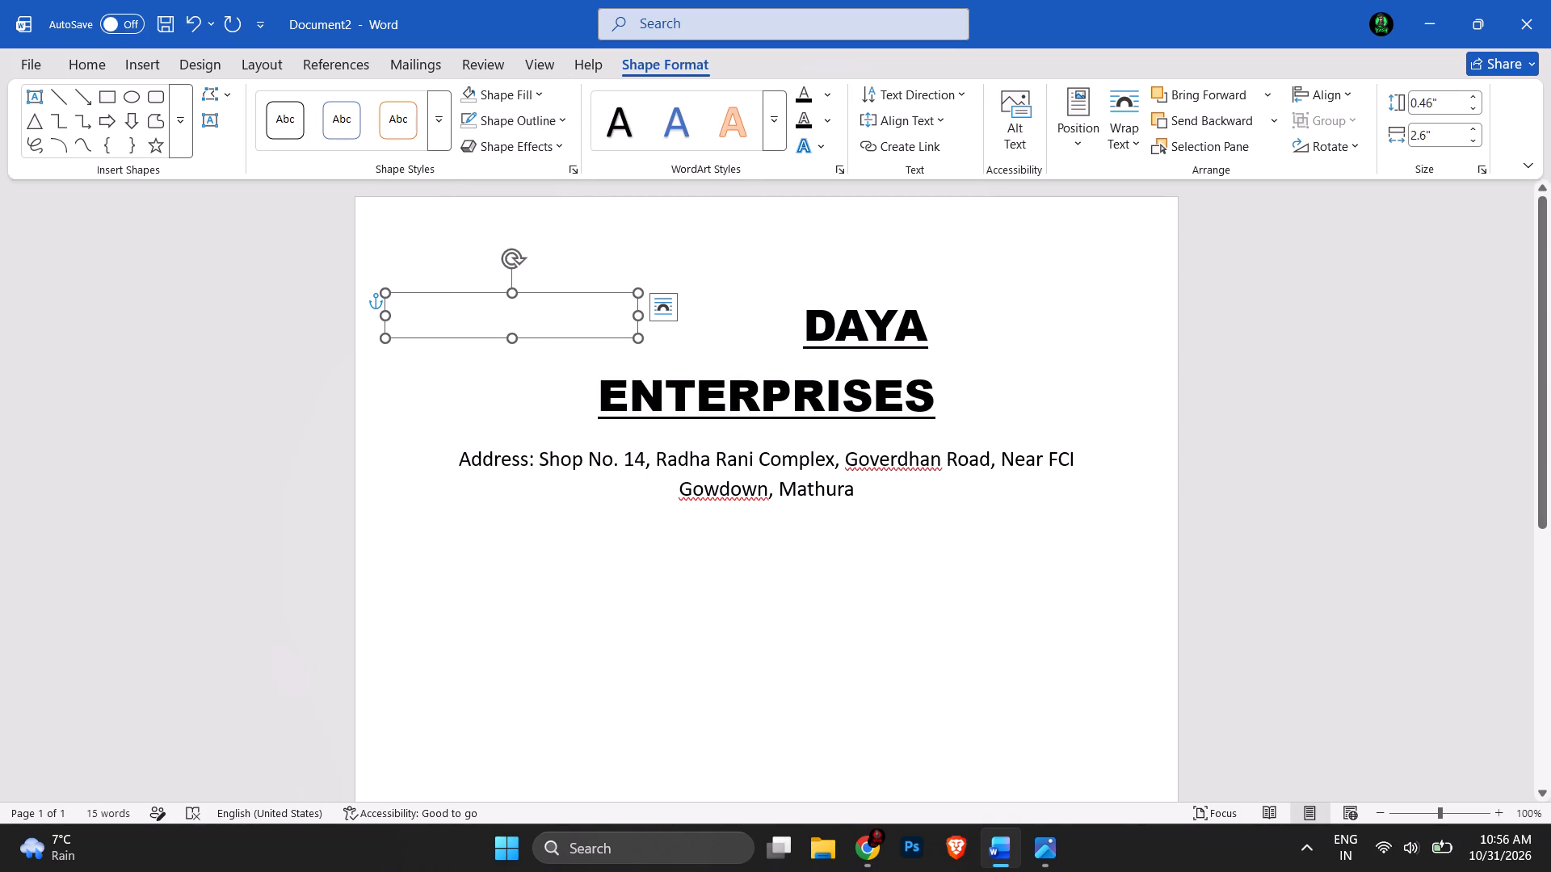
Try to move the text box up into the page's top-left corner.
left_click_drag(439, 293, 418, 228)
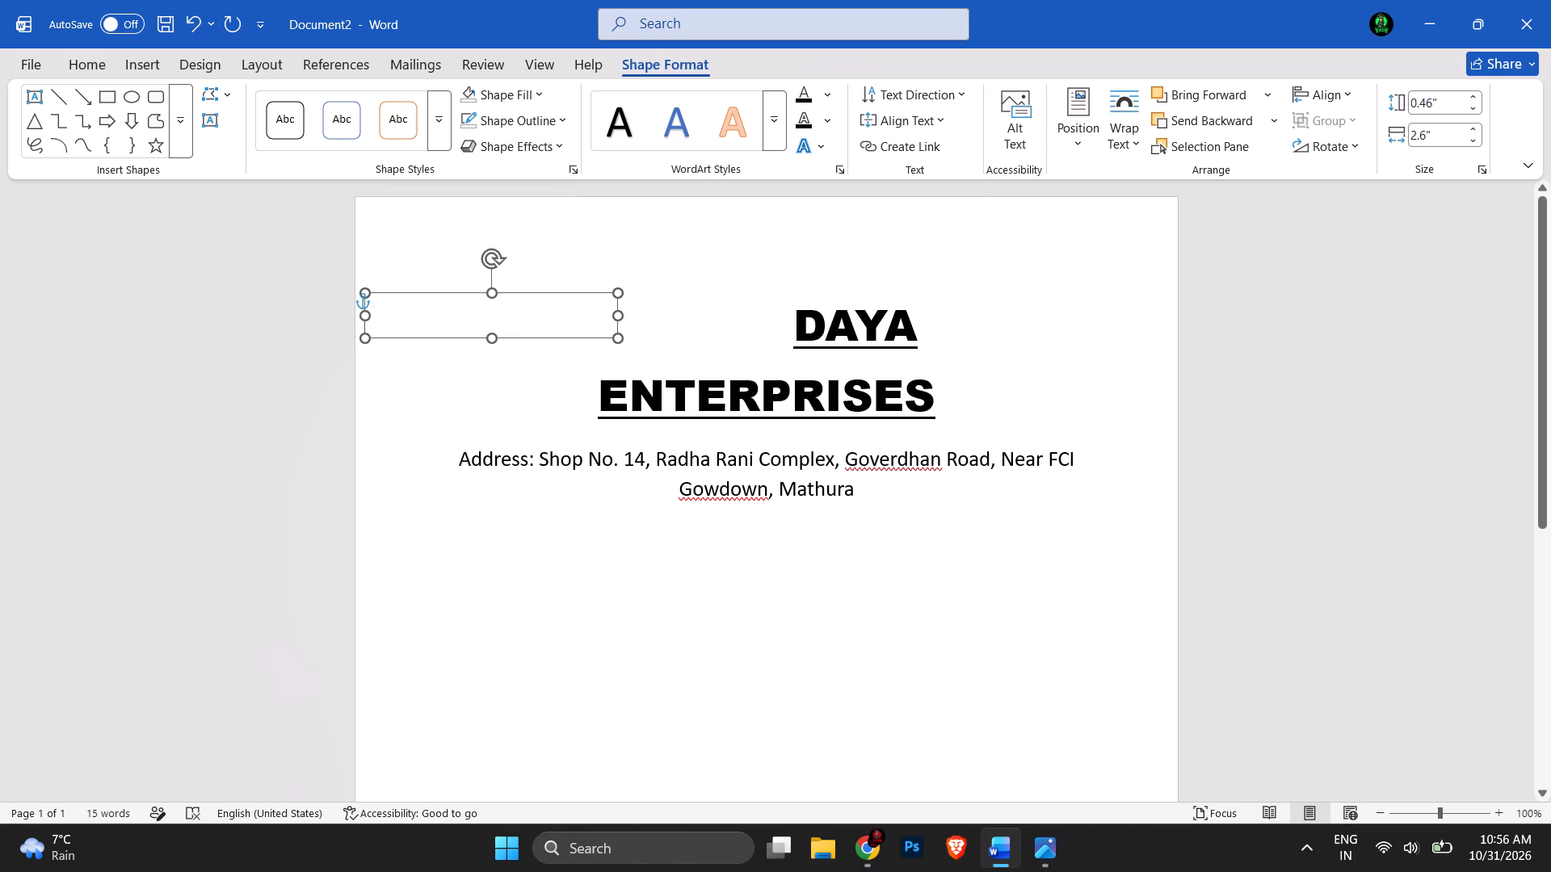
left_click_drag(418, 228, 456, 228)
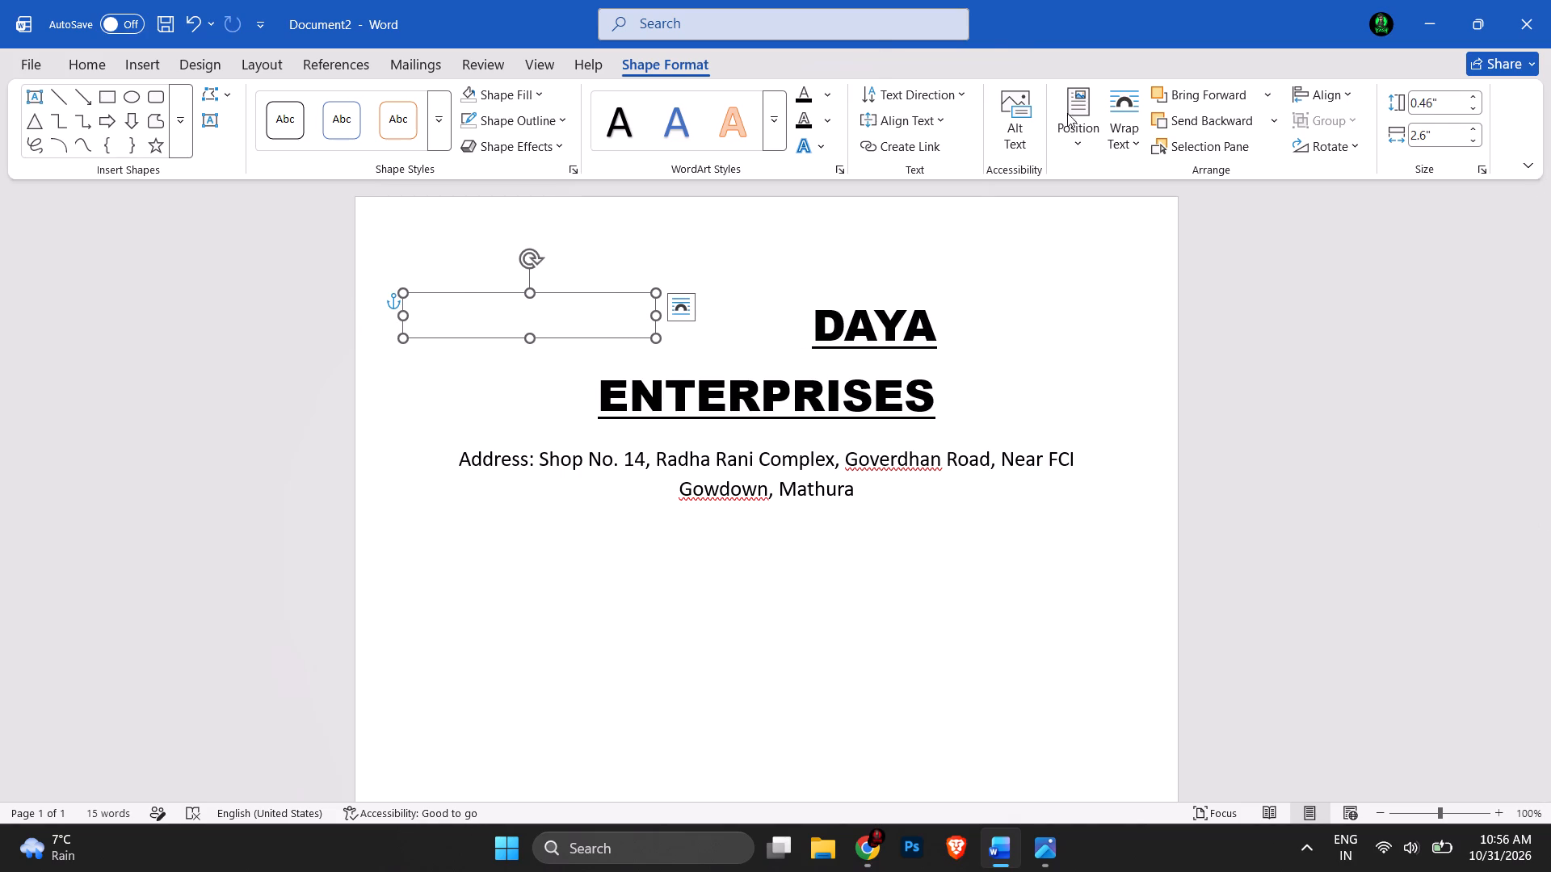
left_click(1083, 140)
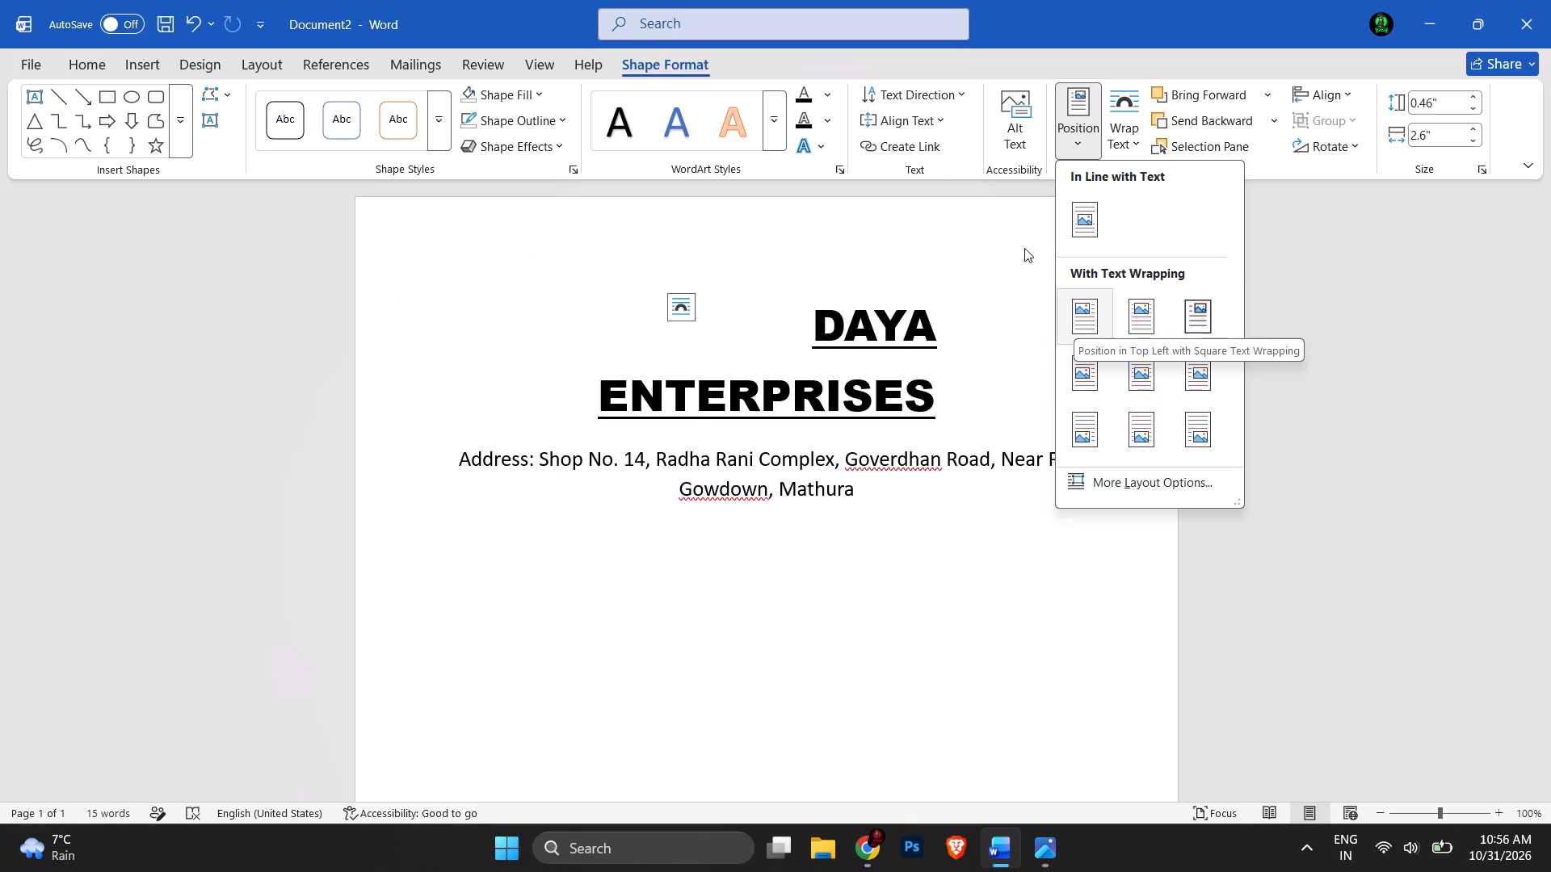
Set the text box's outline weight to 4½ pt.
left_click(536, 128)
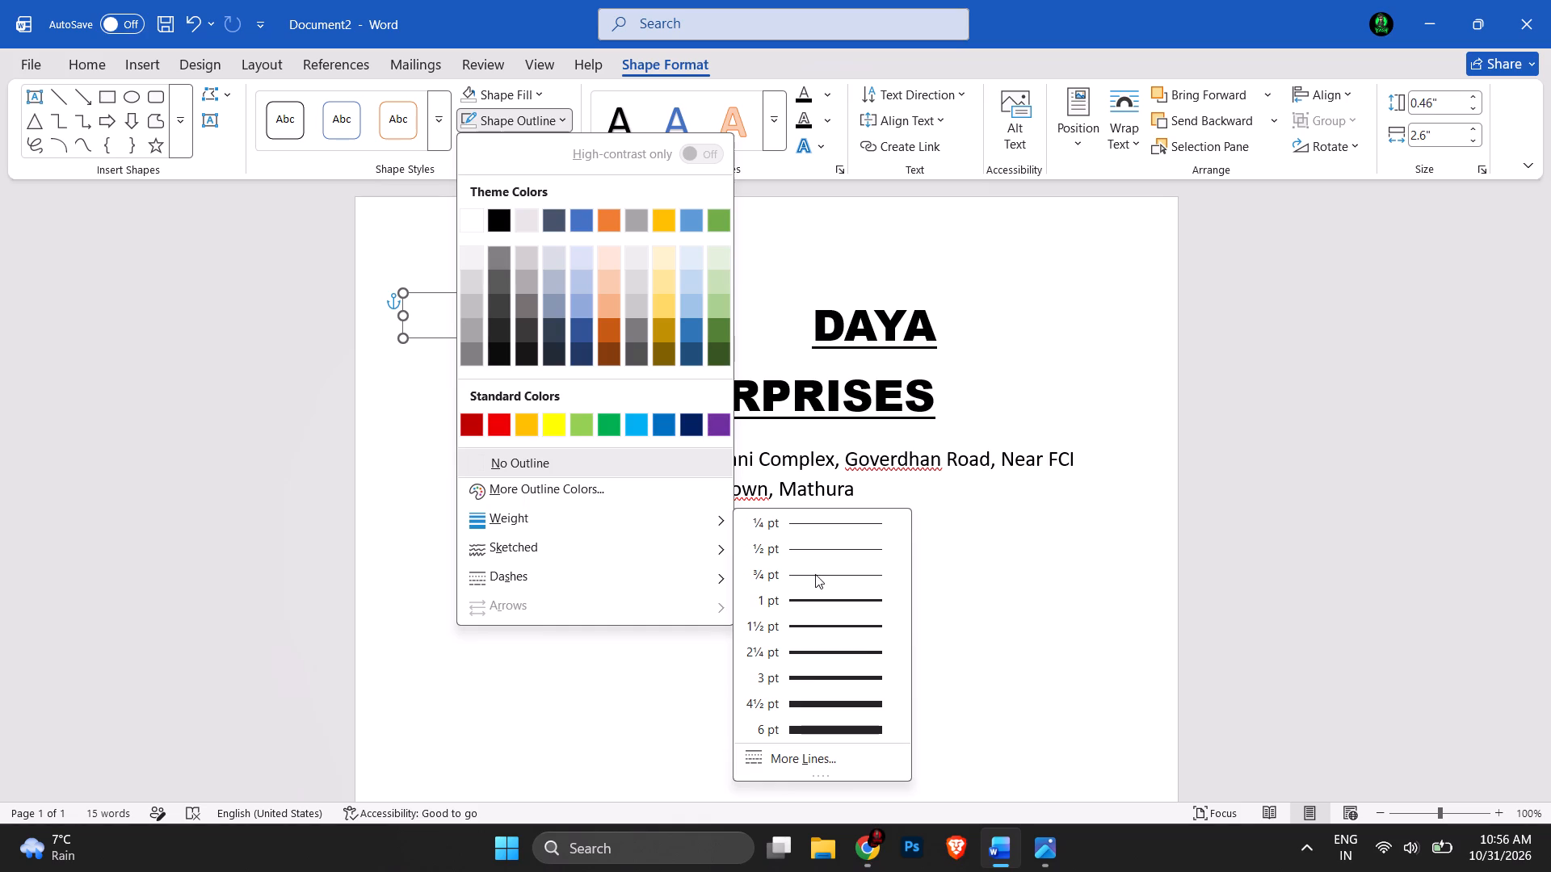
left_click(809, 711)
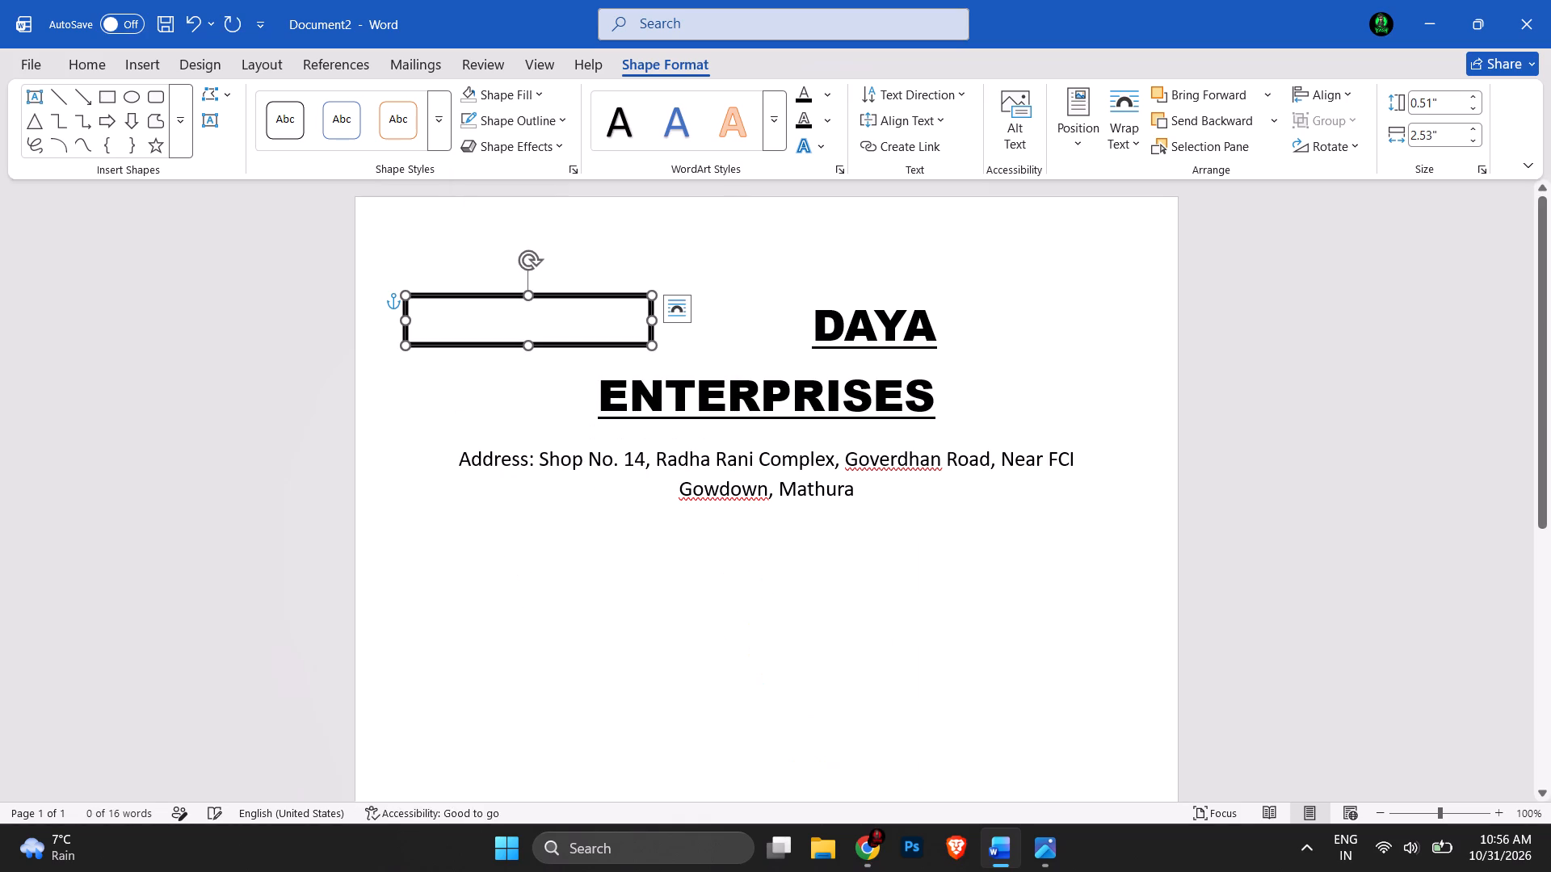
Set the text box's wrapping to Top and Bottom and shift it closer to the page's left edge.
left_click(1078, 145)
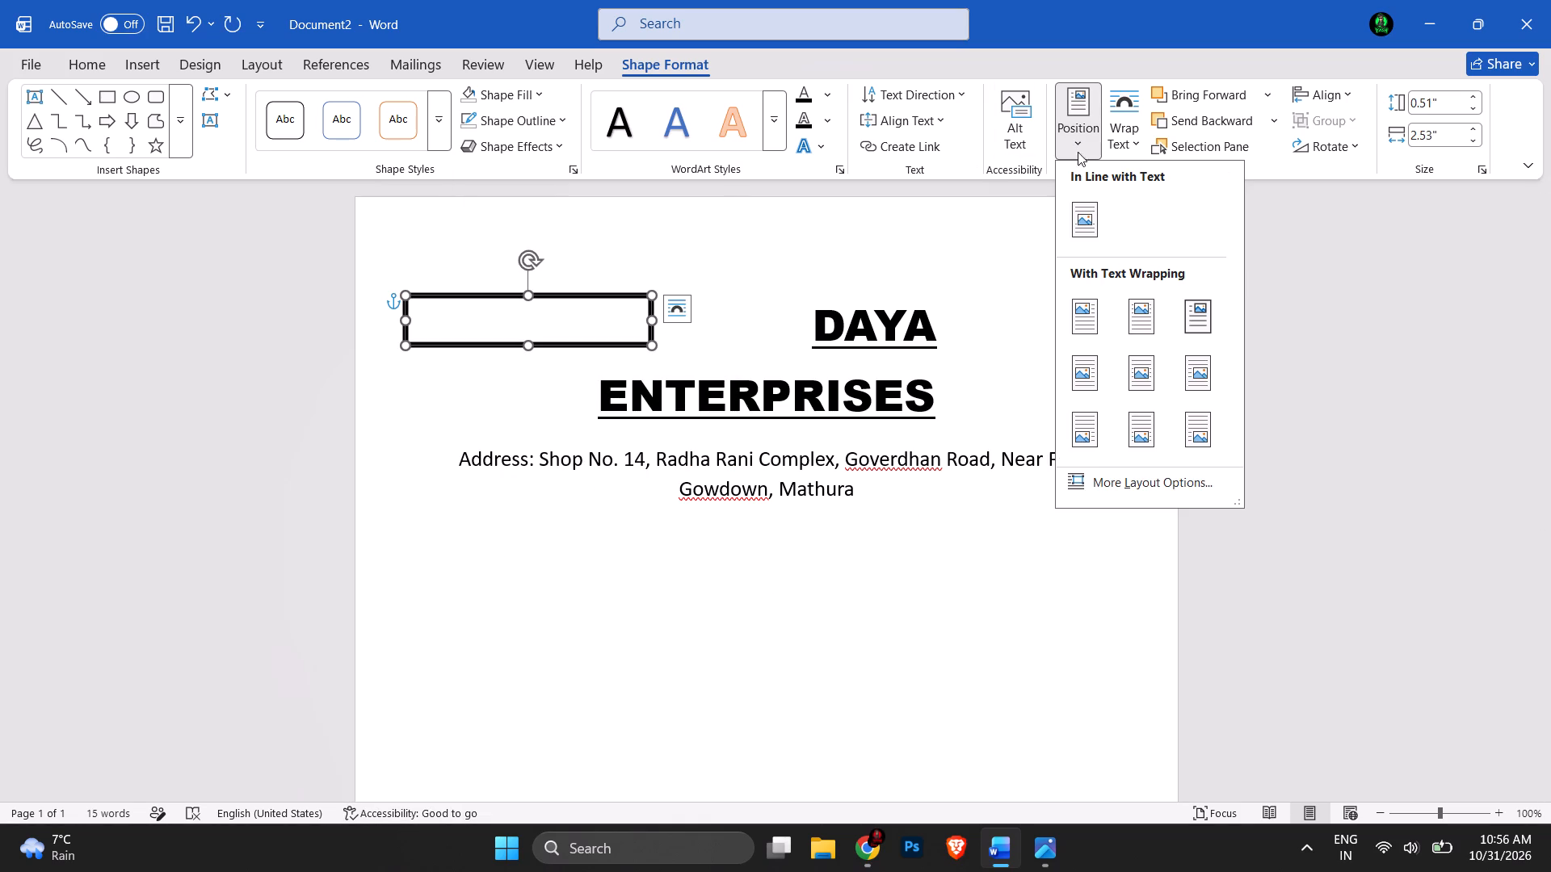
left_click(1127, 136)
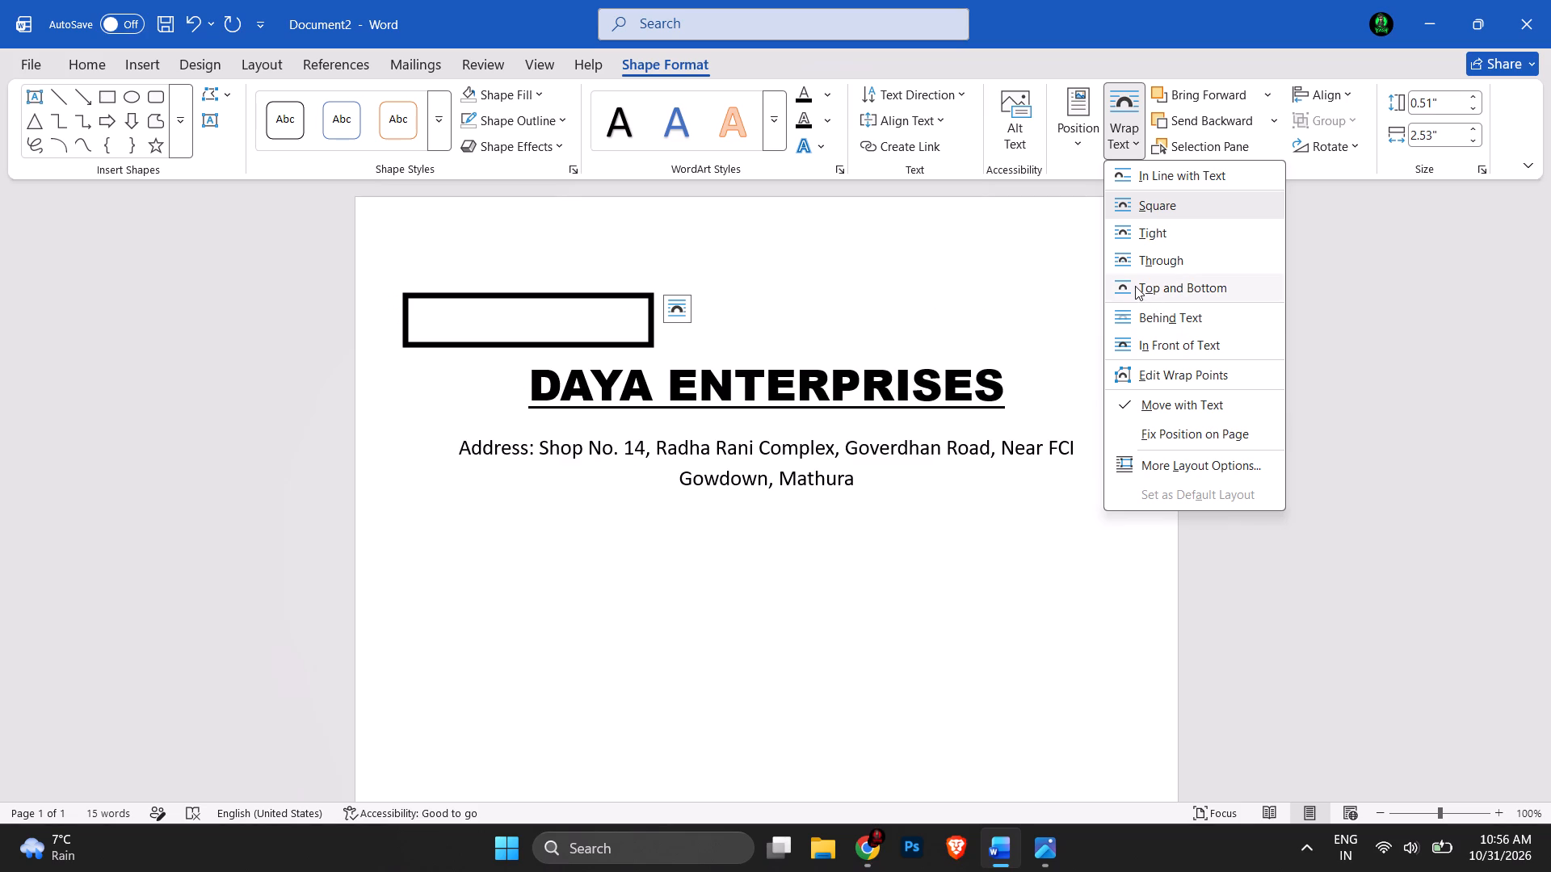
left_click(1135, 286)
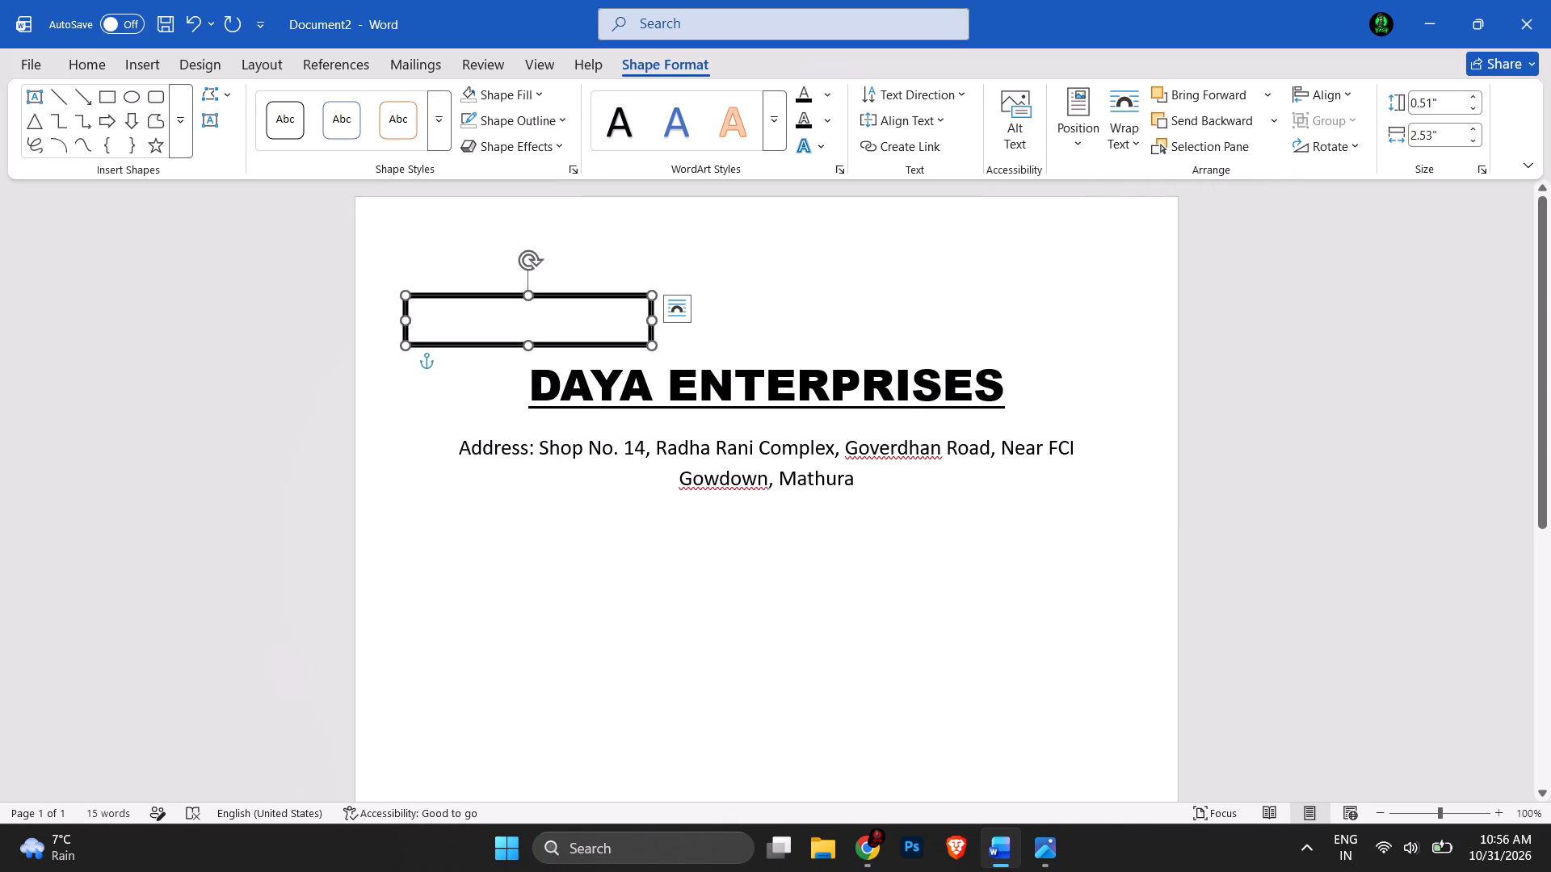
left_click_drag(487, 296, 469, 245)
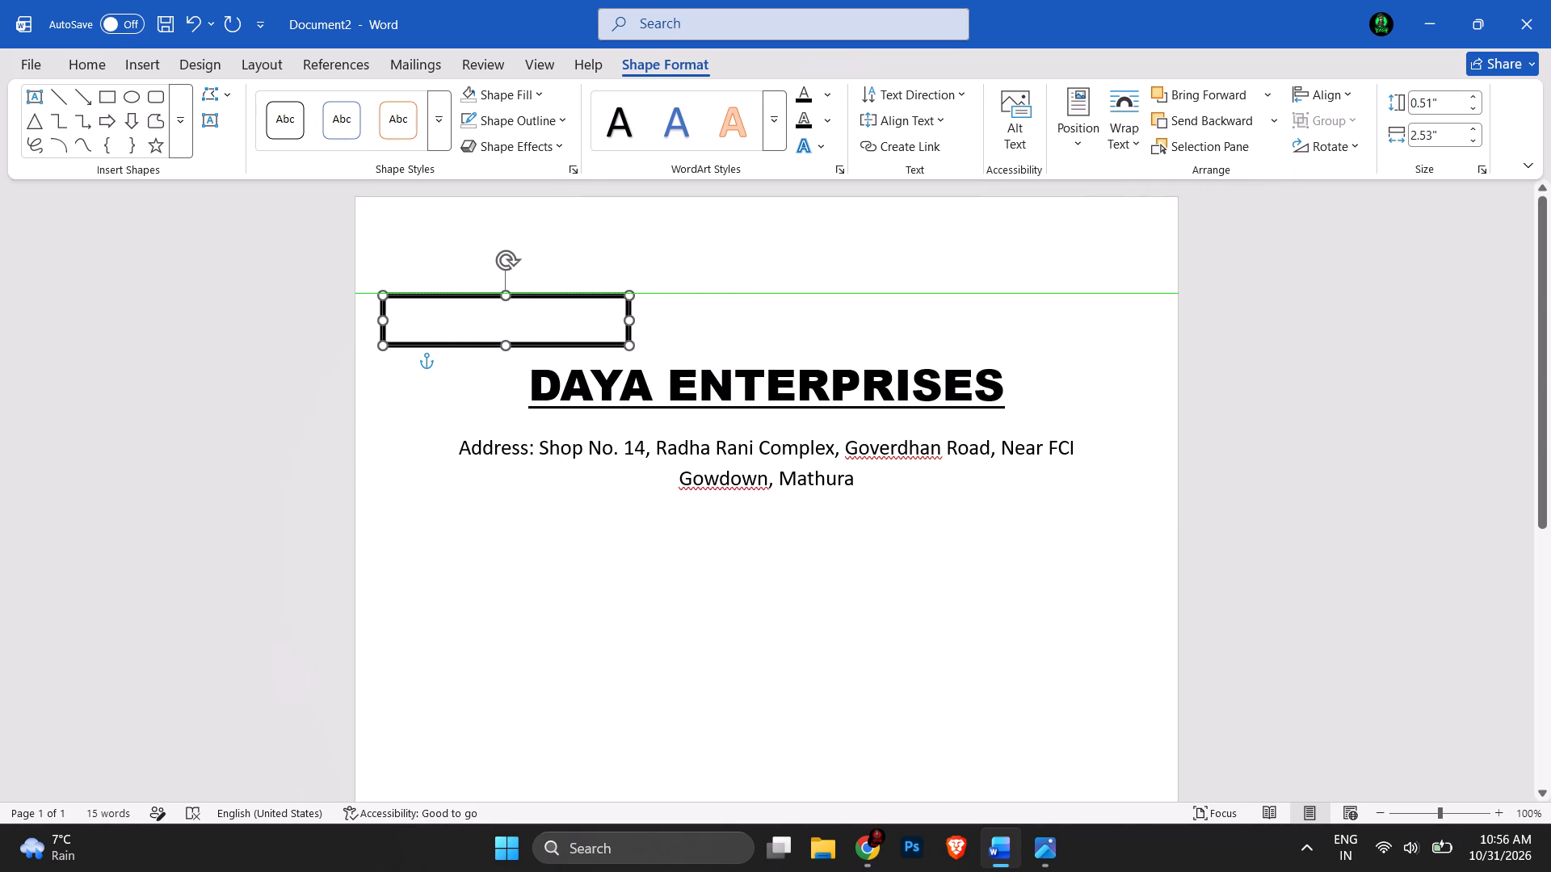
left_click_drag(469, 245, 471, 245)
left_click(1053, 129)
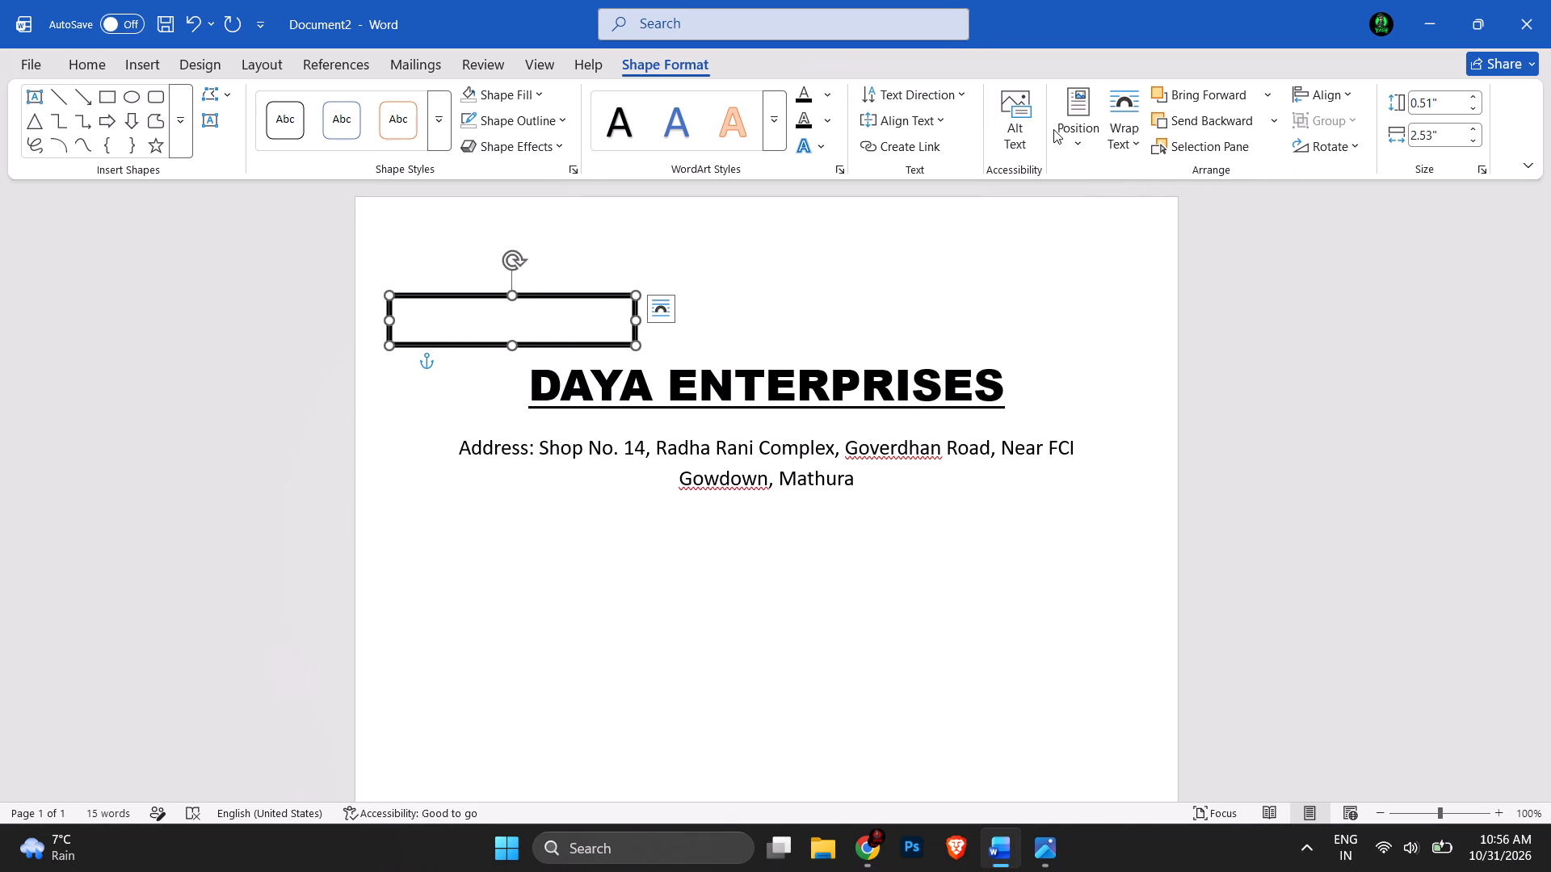
Position the text box in Top Left with Square Text Wrapping, and move it up into the page's top-left corner, above the title.
left_click(1078, 140)
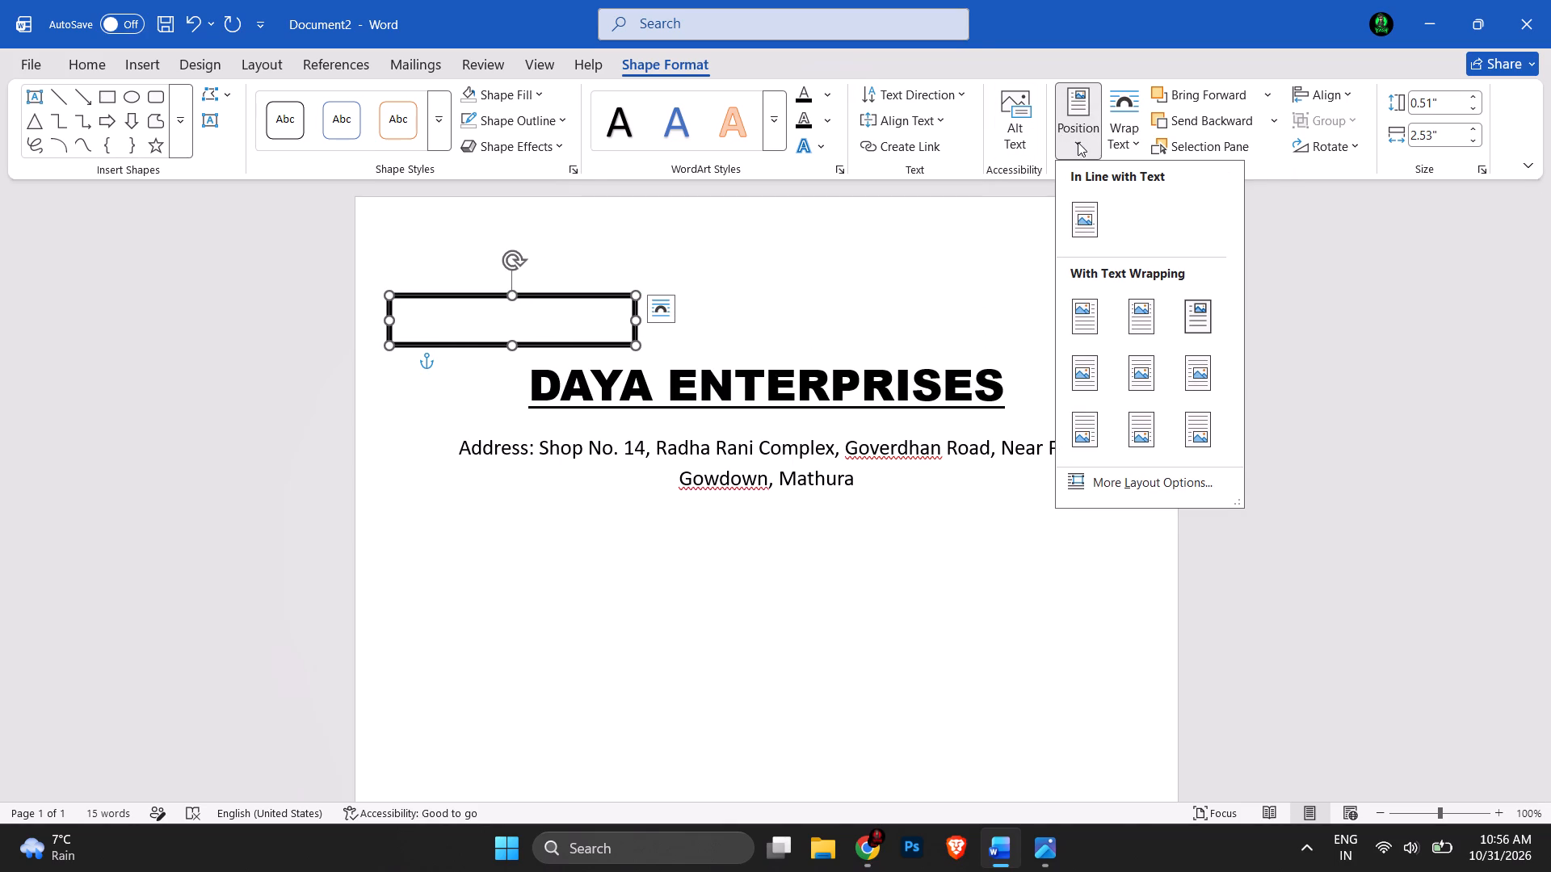
left_click(1081, 324)
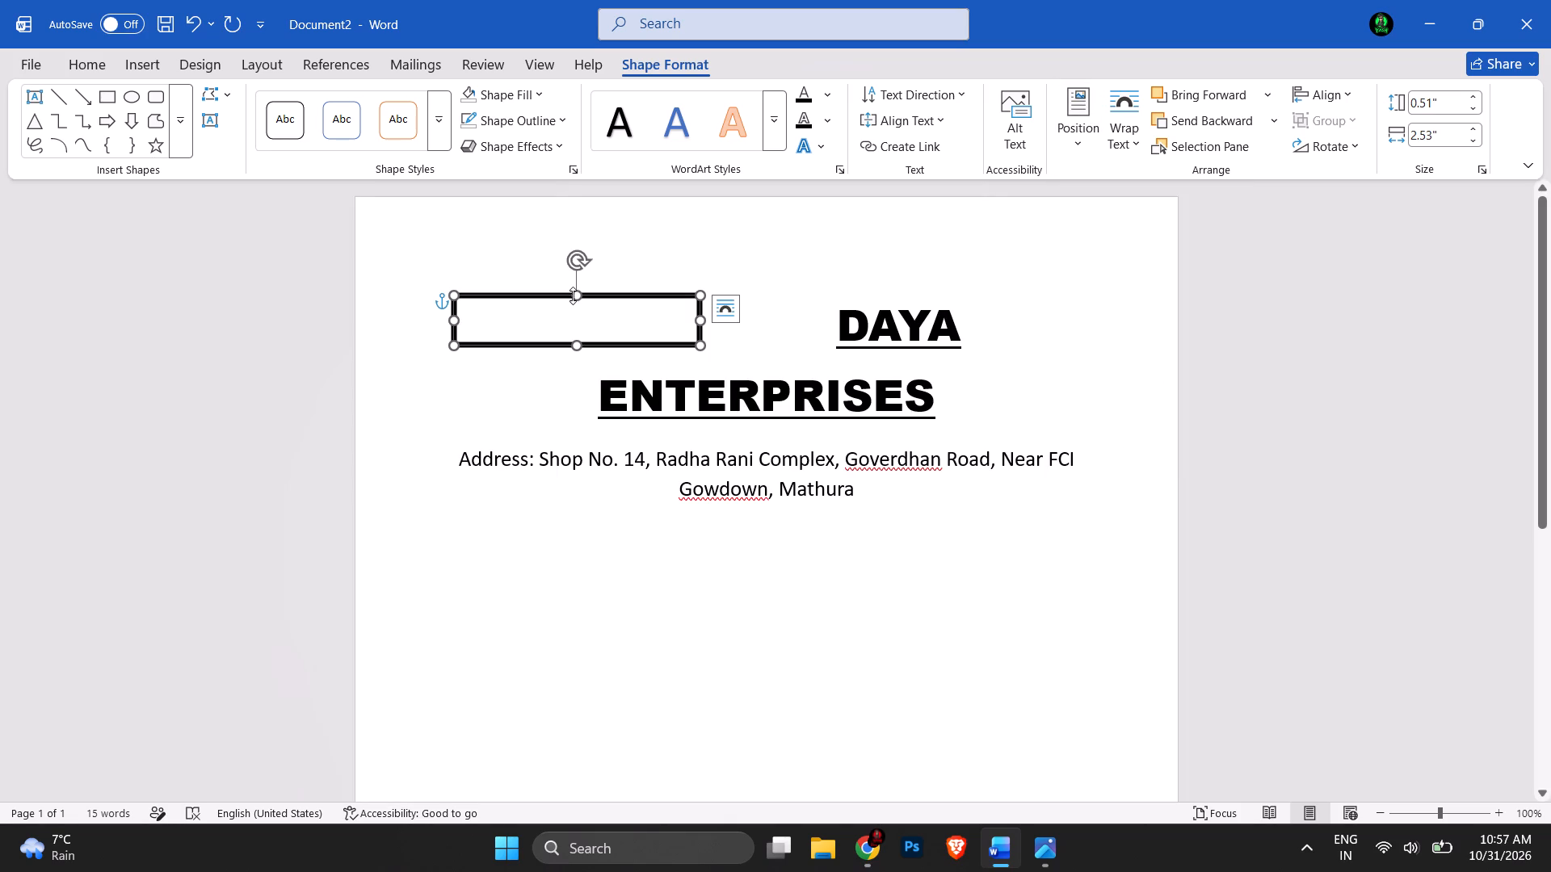
left_click_drag(538, 299, 487, 254)
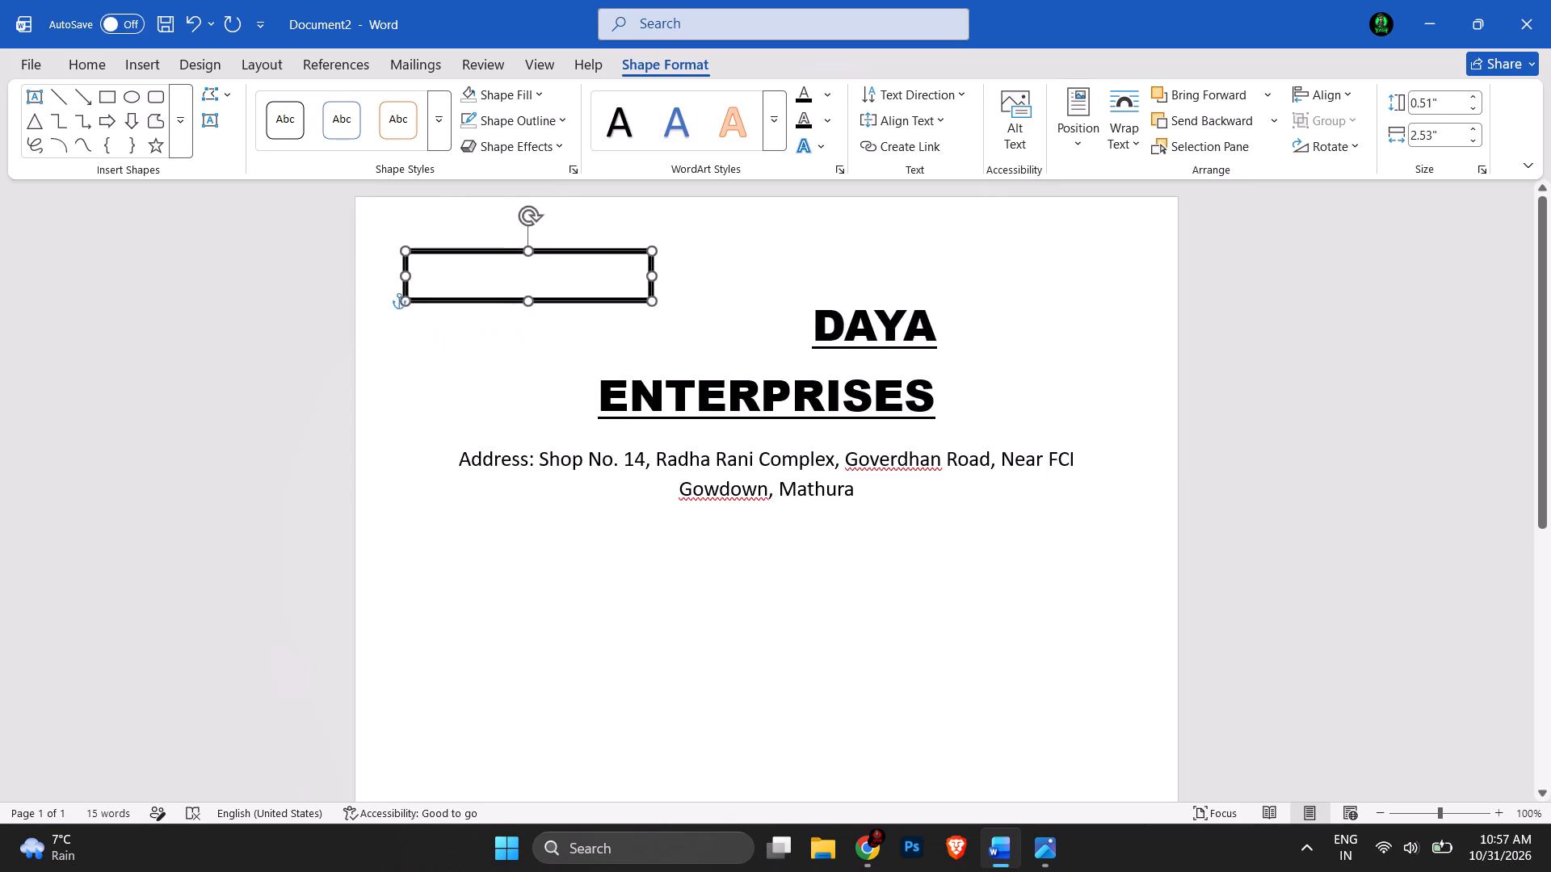
left_click_drag(487, 254, 448, 214)
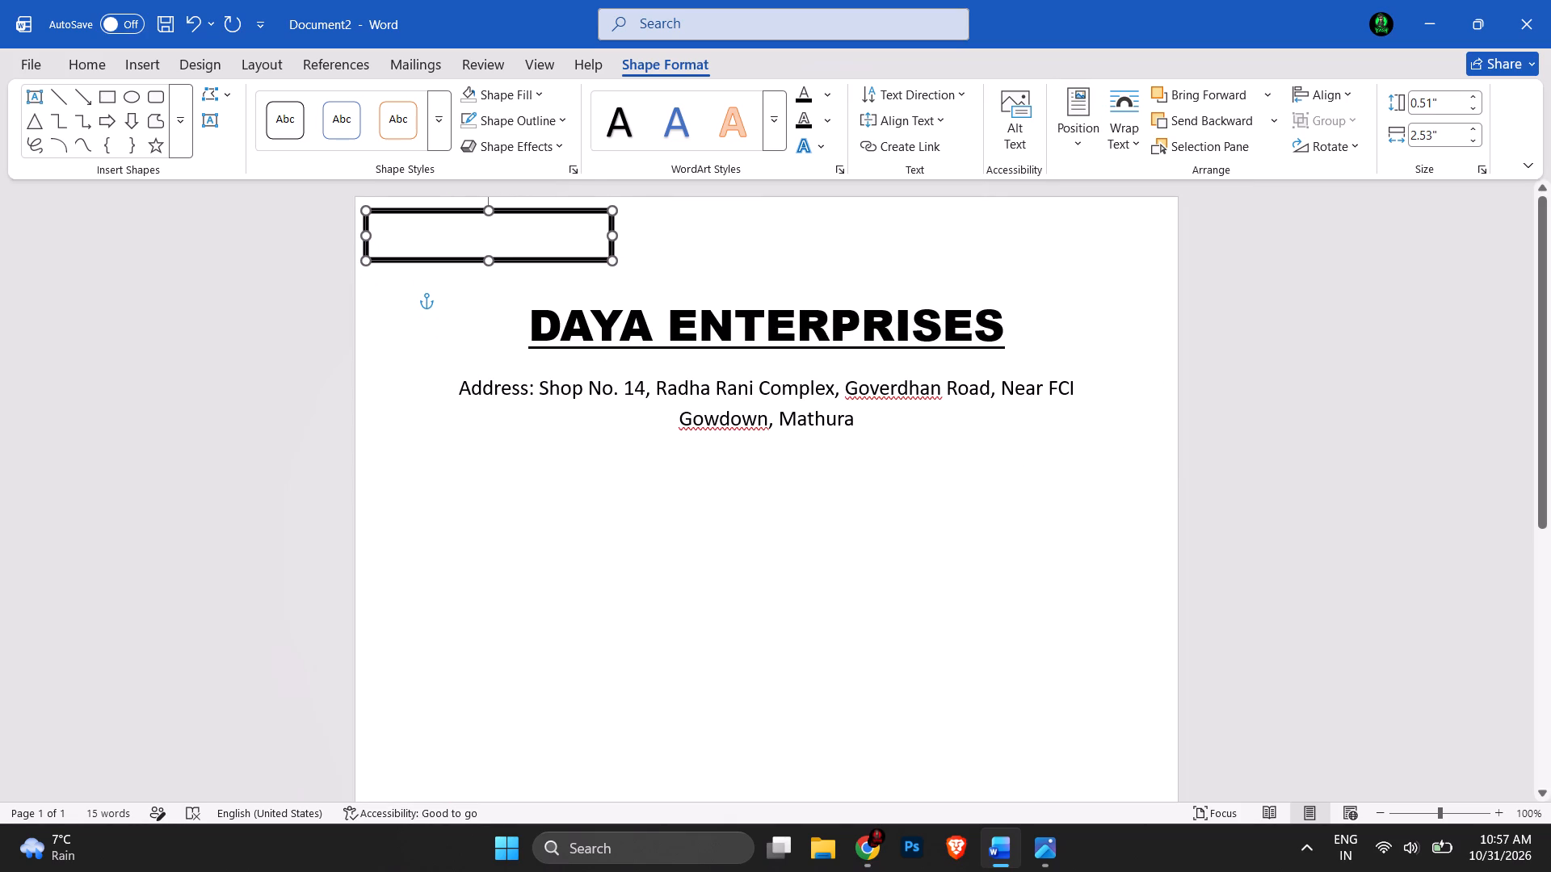
left_click_drag(448, 214, 450, 209)
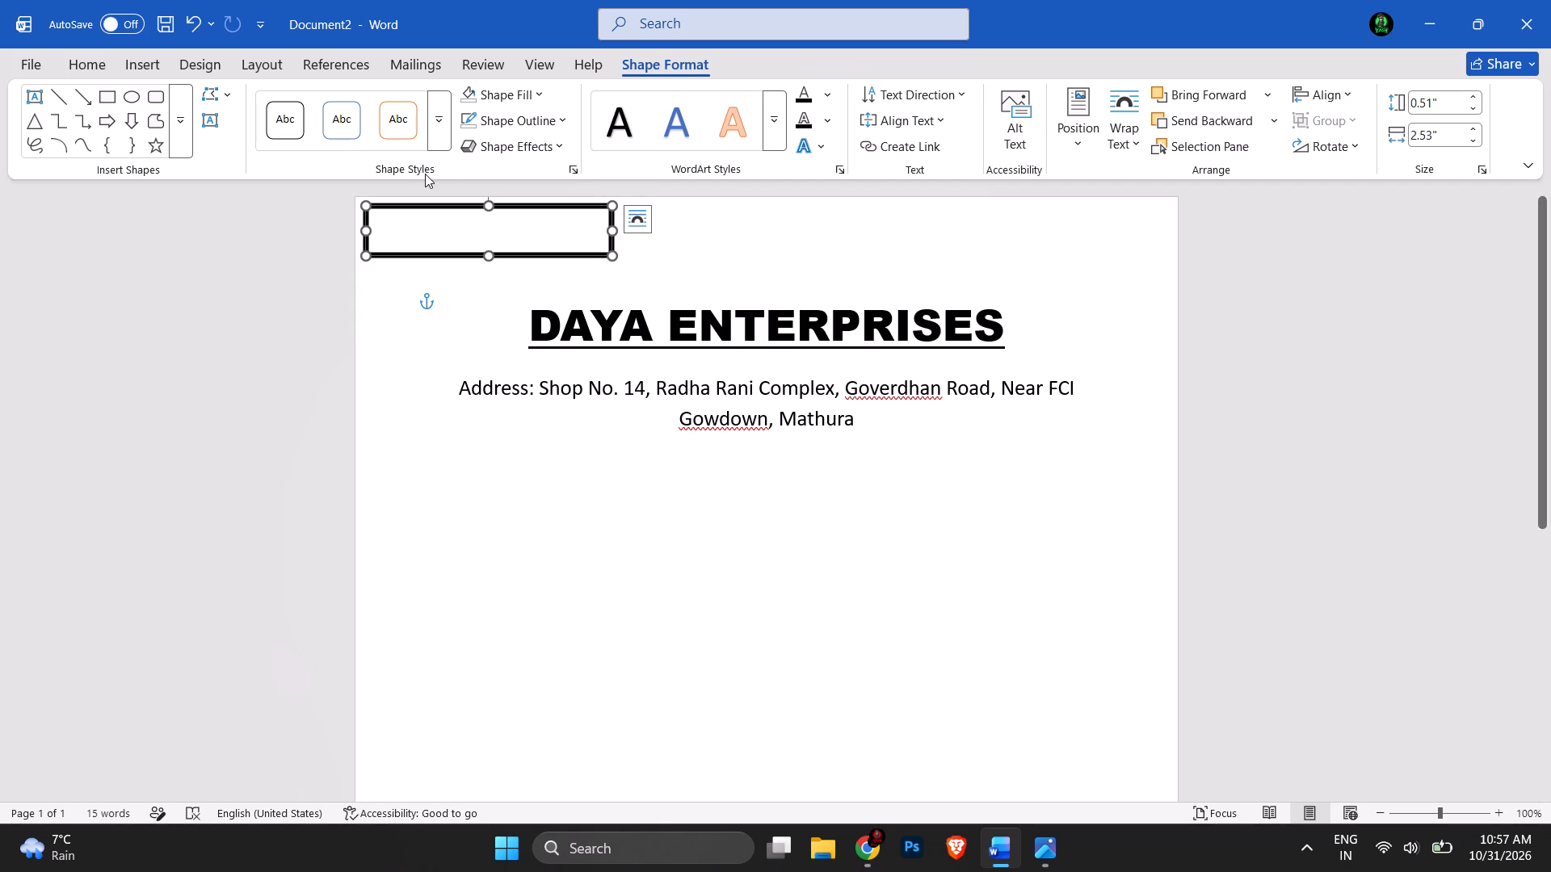
Remove the text box's outline and nudge the box just inside the page's top-left corner.
left_click(496, 112)
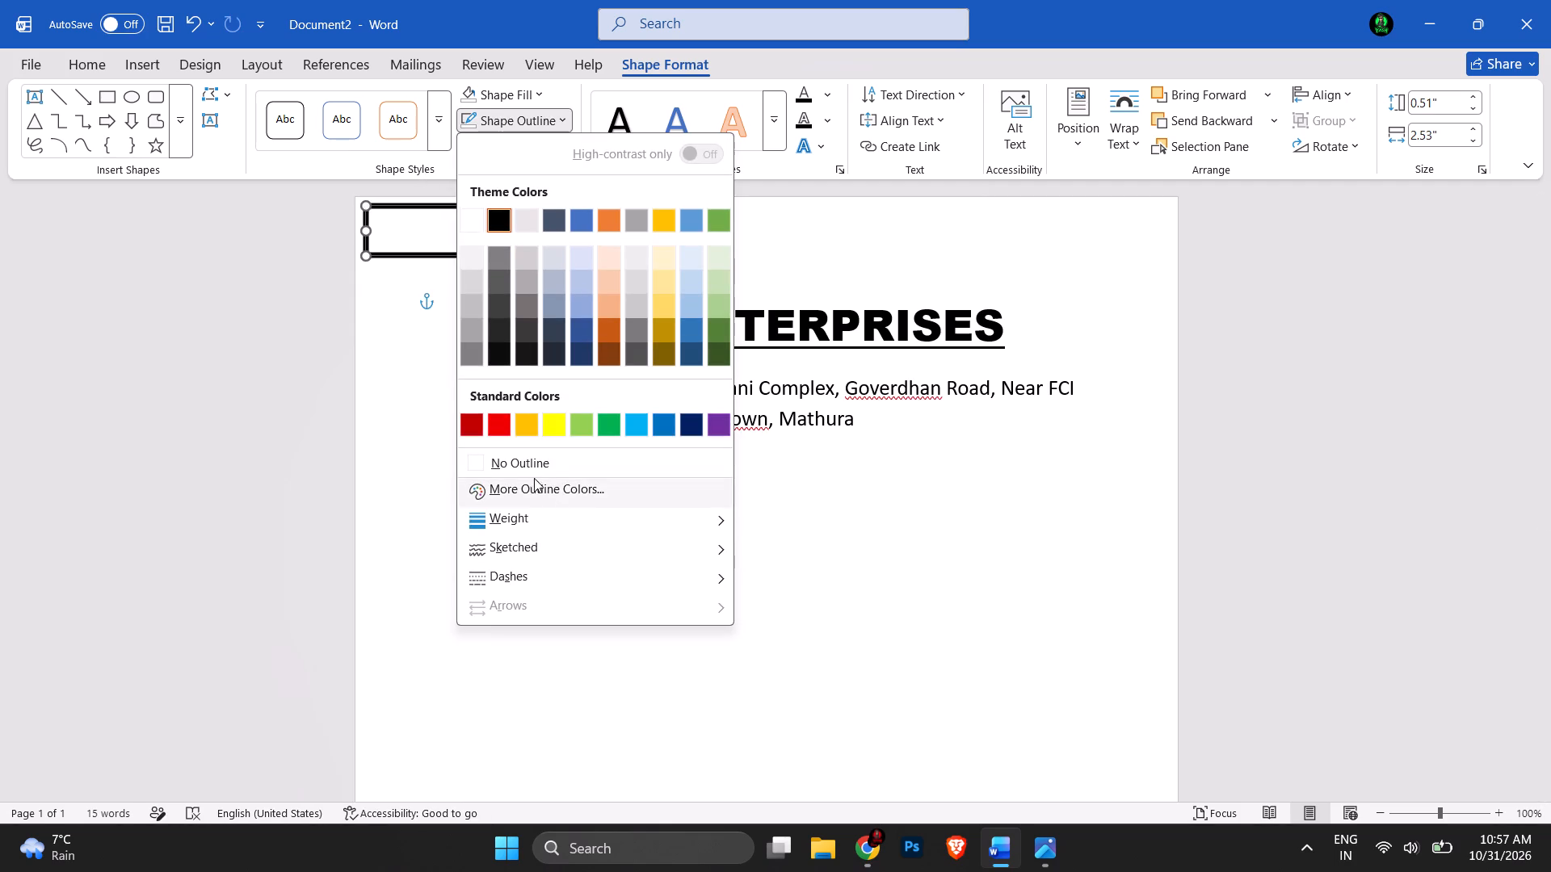
left_click(510, 456)
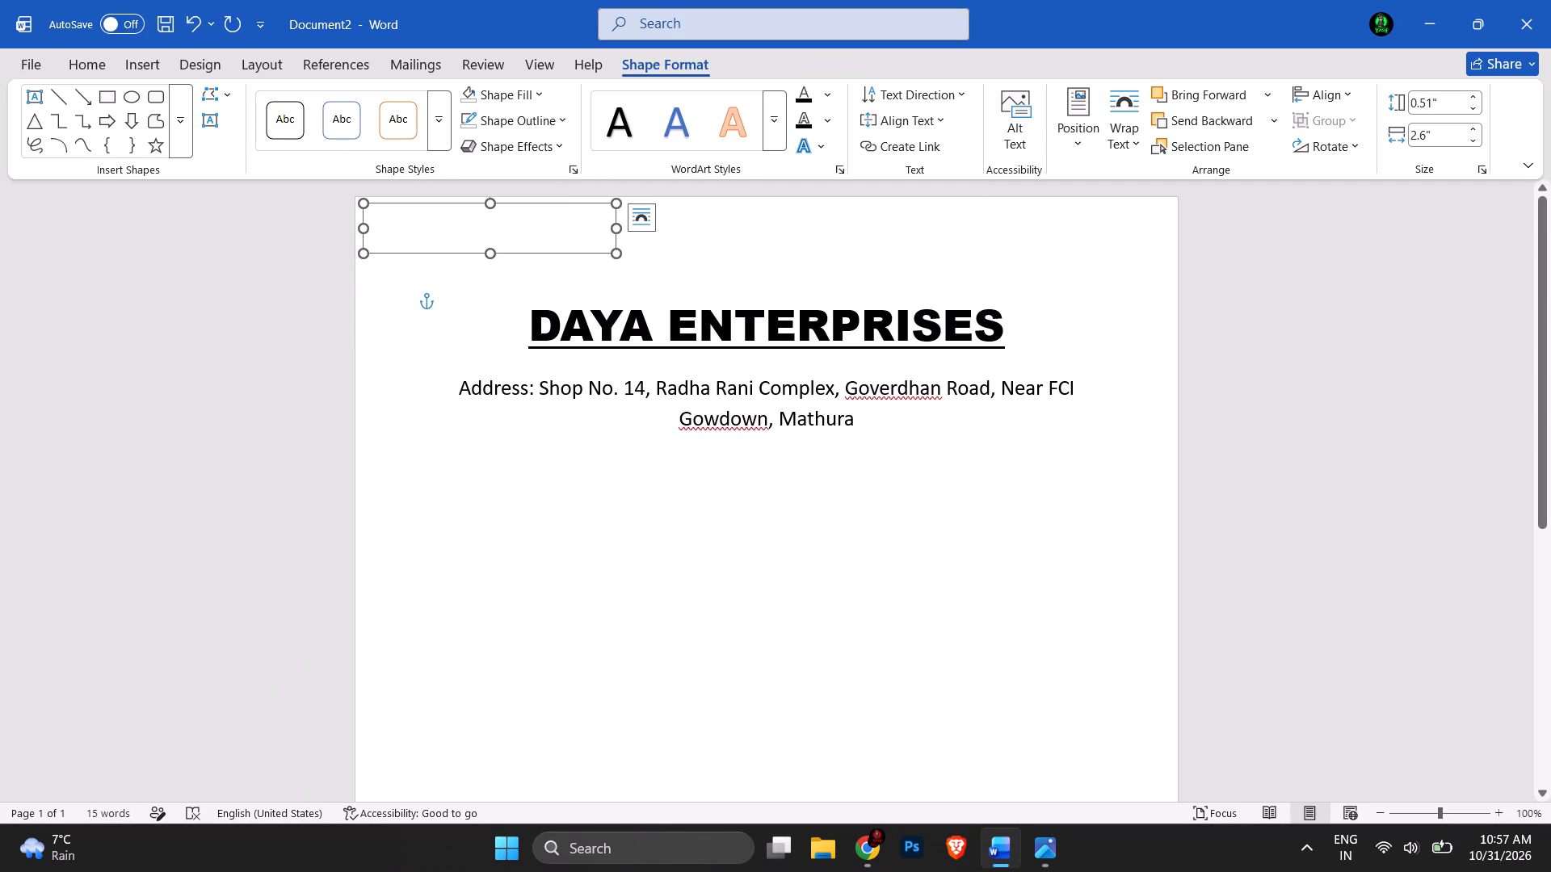
left_click_drag(421, 206, 418, 199)
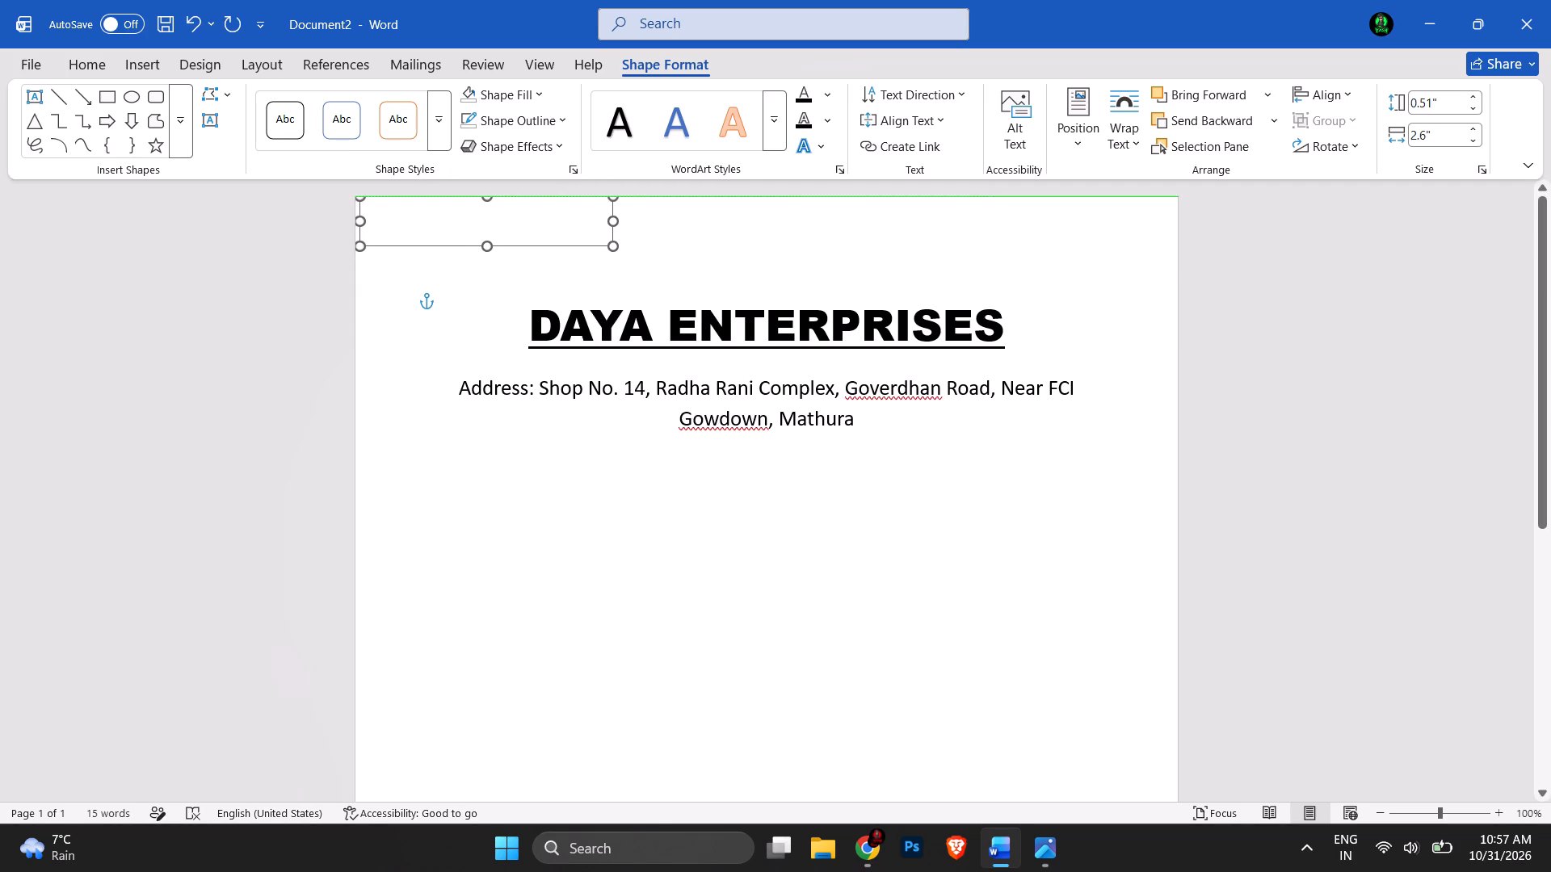
left_click_drag(418, 199, 430, 208)
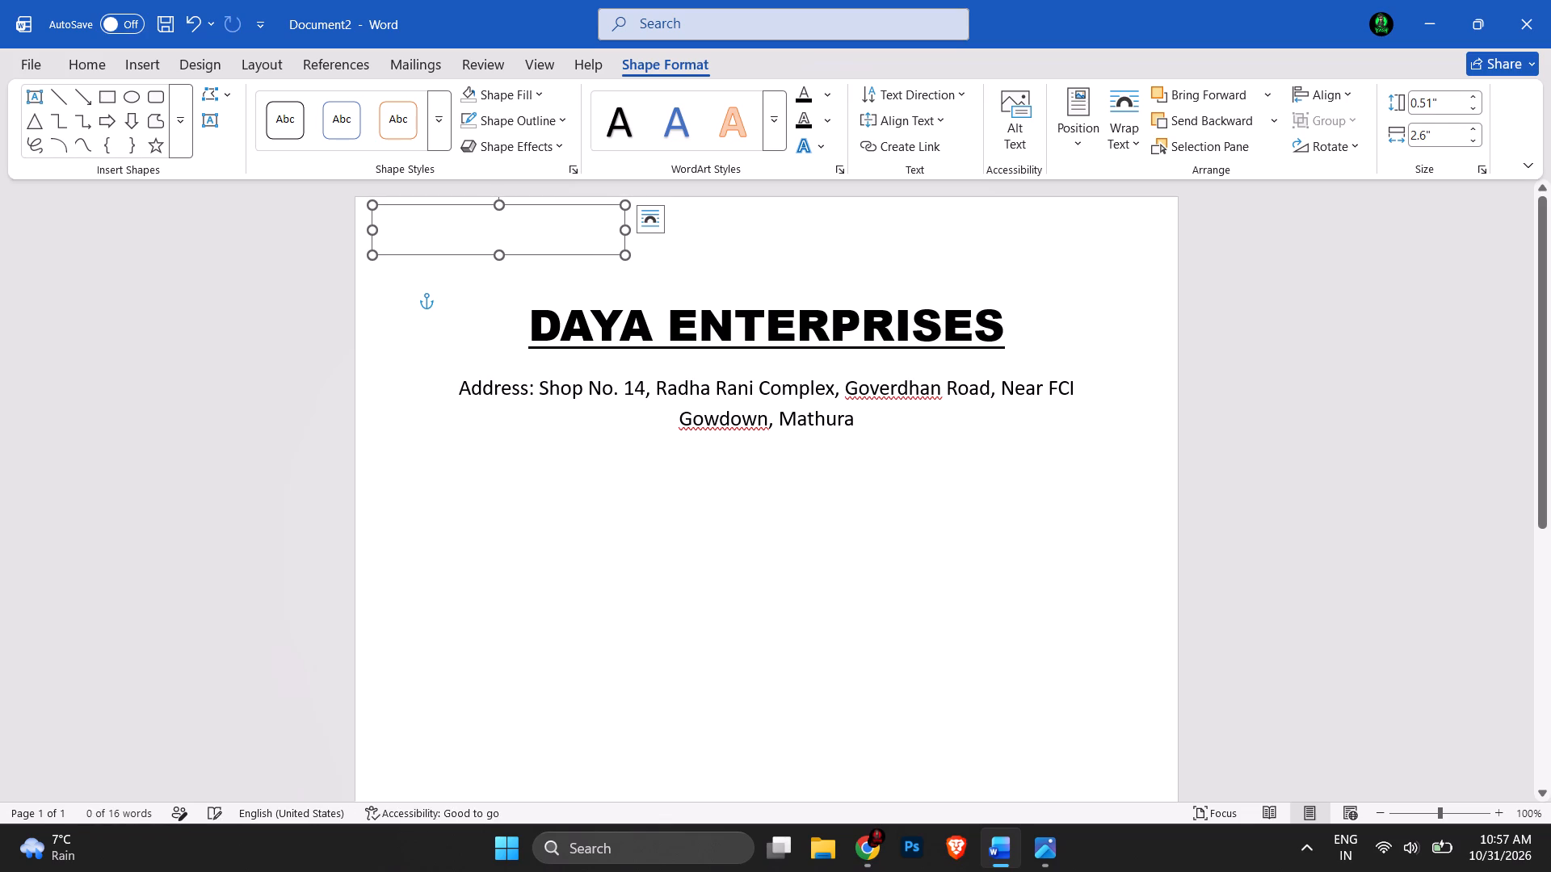
Enter the label "GSTIN:" followed by the business's full GSTIN number in the text box.
left_click(387, 220)
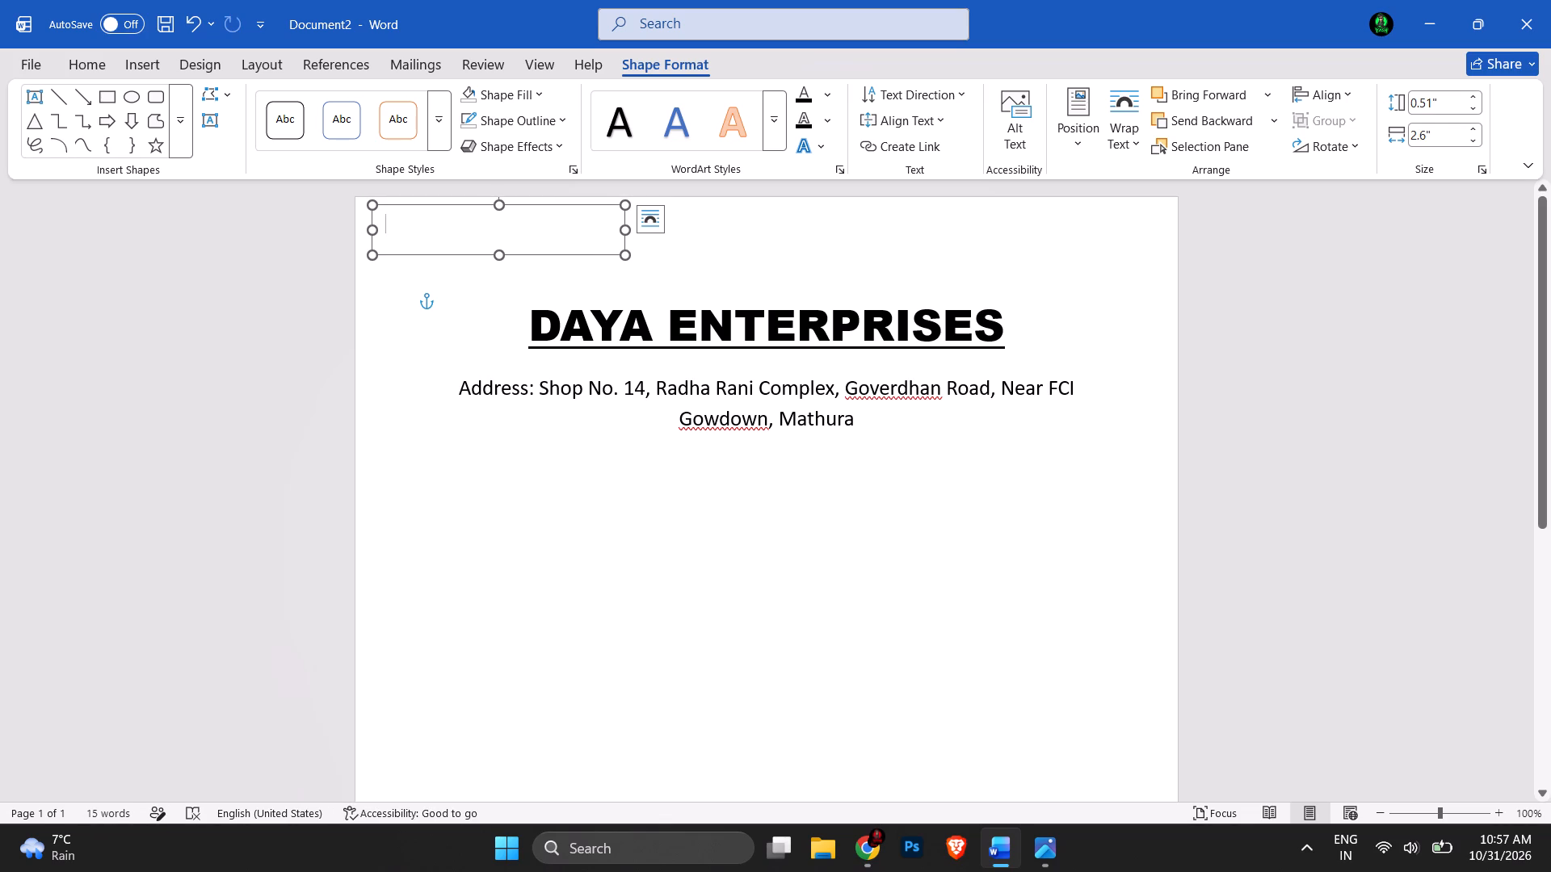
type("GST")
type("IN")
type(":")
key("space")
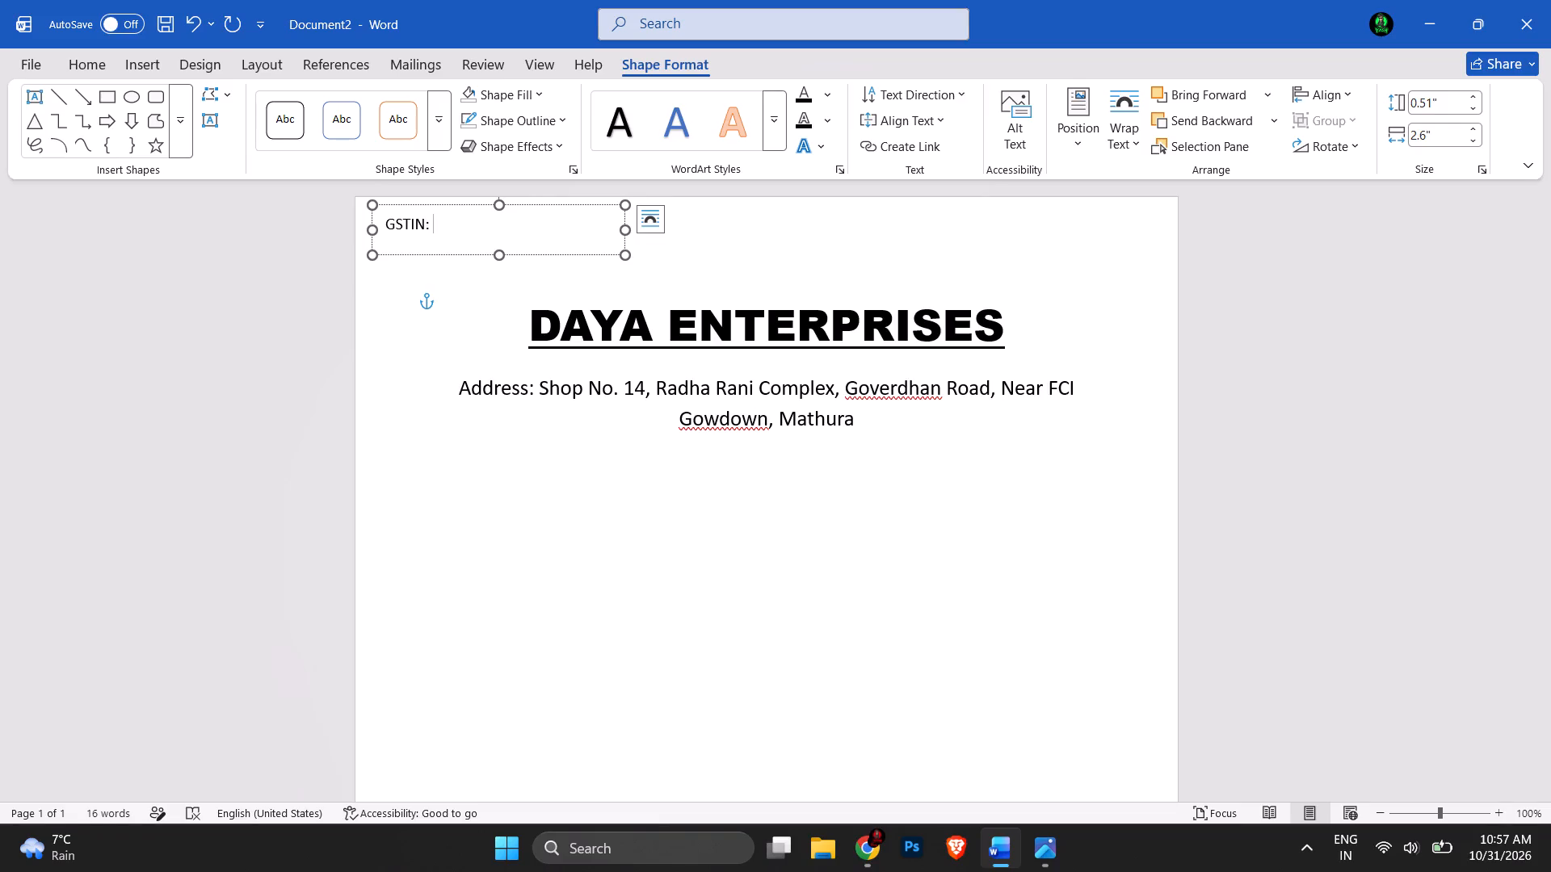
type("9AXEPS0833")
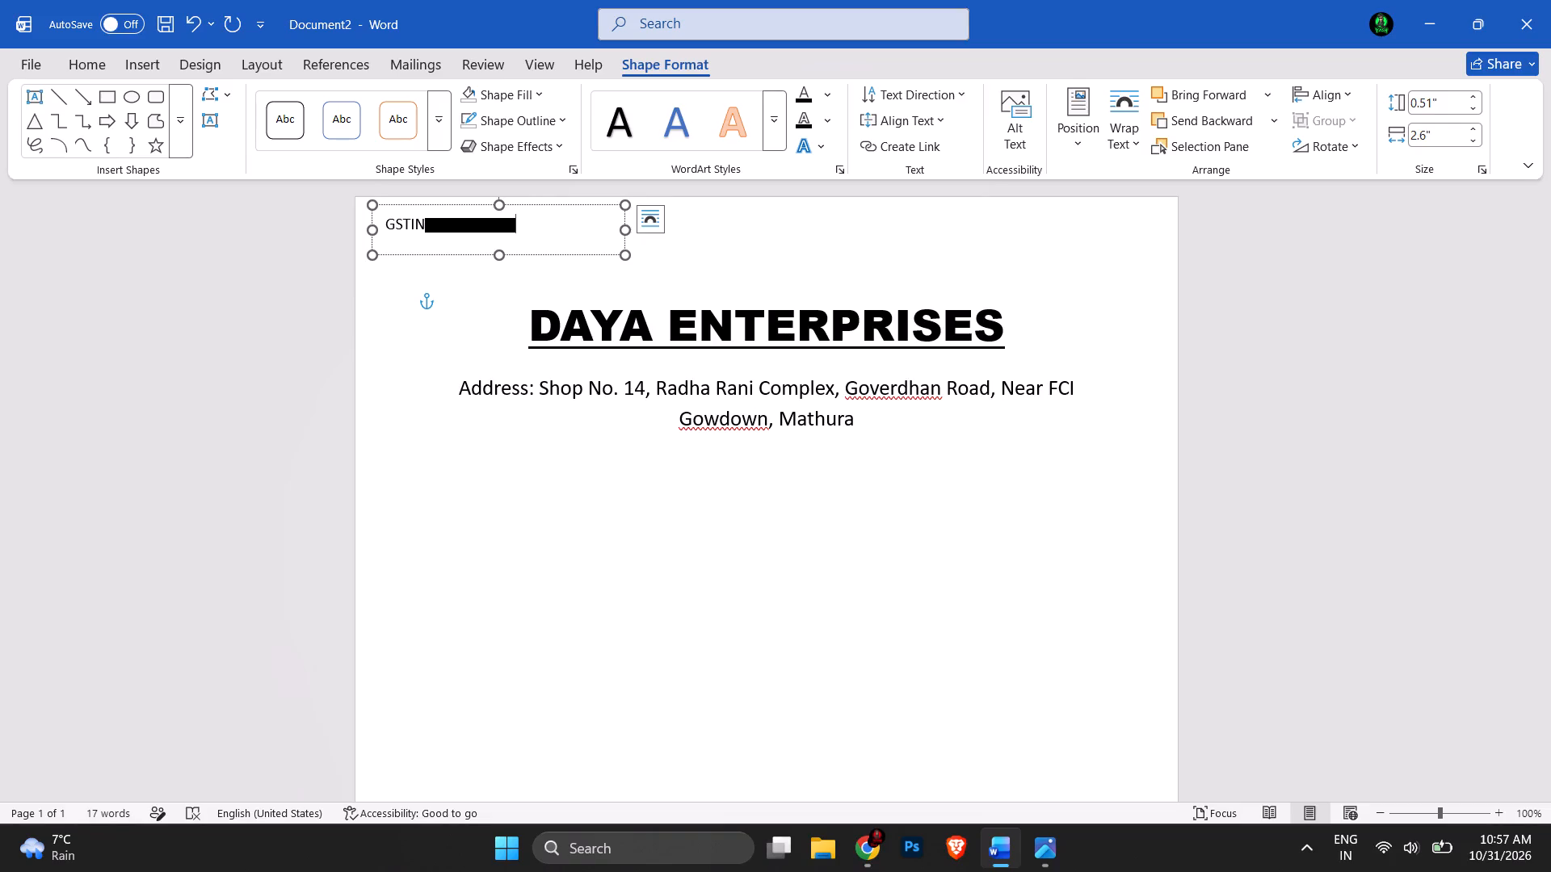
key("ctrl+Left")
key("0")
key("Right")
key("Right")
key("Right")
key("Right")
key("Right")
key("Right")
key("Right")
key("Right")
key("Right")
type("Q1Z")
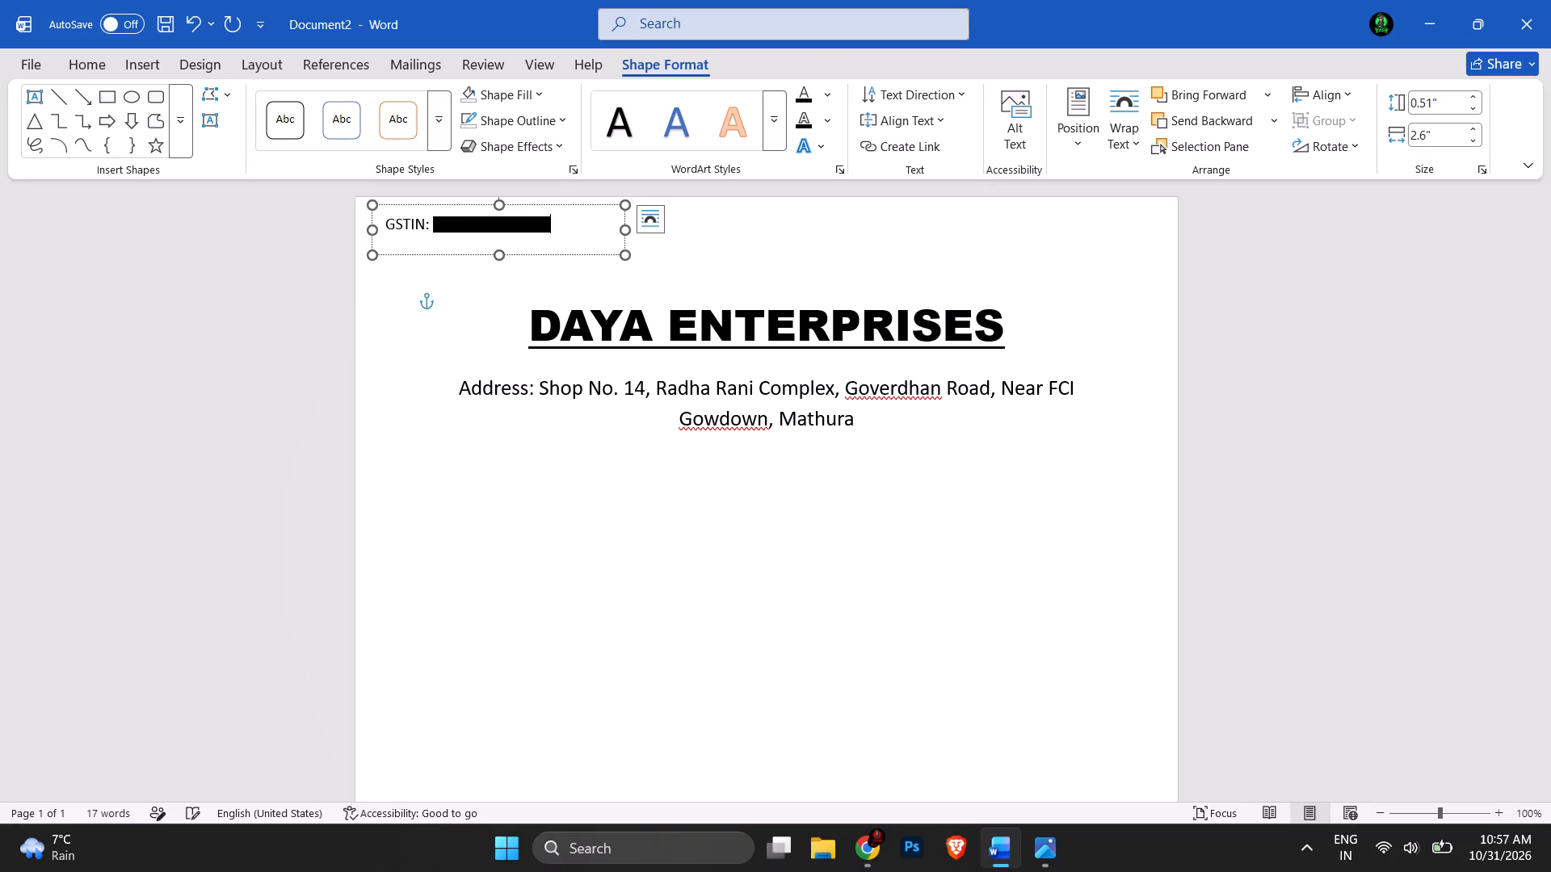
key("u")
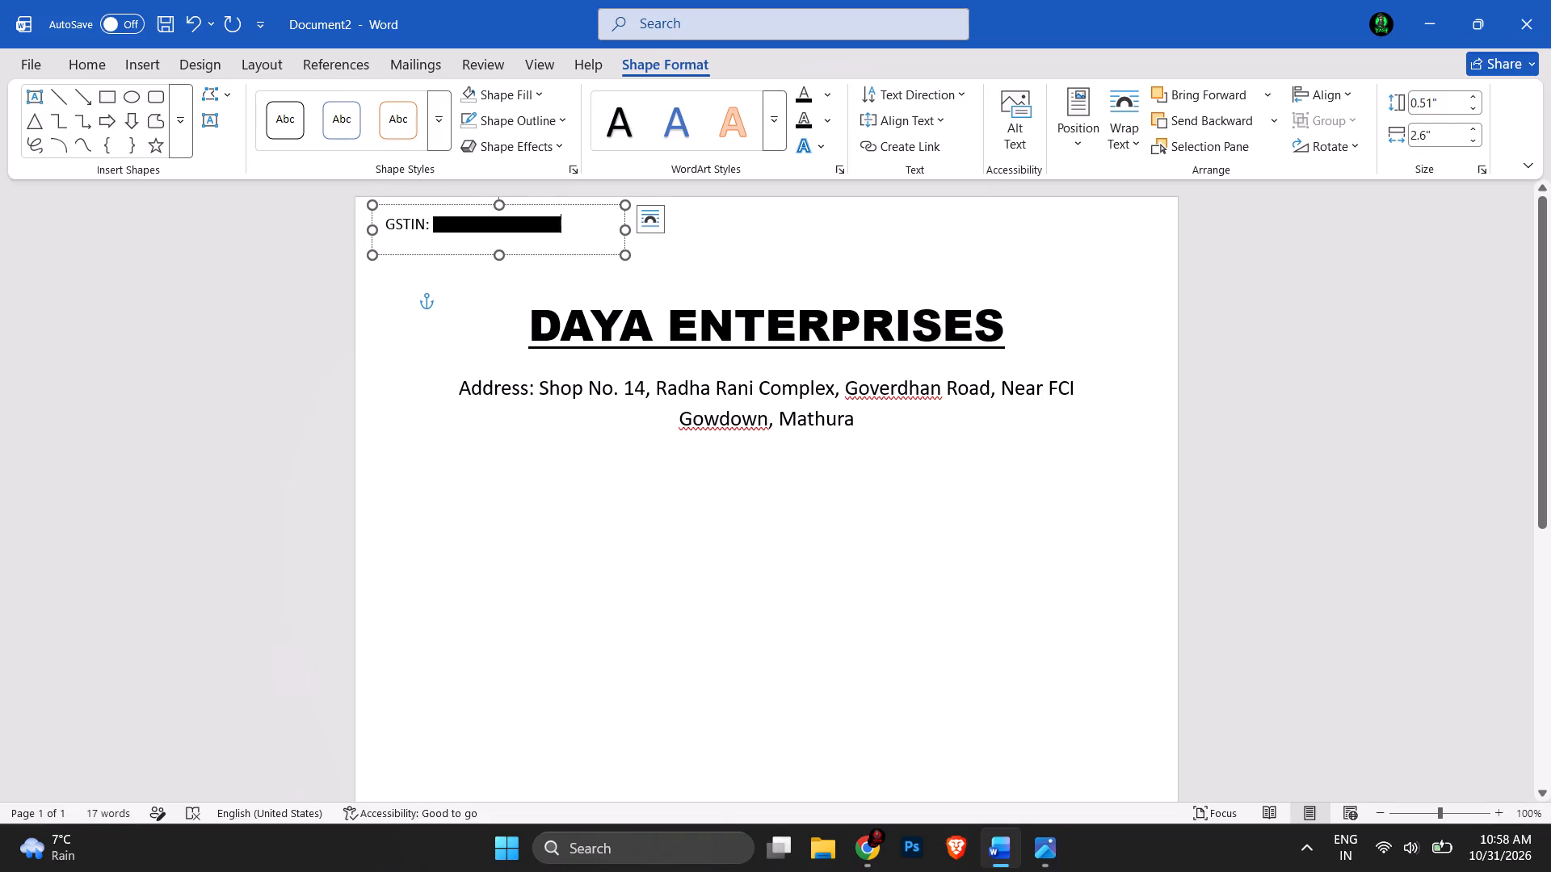
Nudge the GSTIN text box closer to the page corner and shrink it to about 0.39 in high by 2.26 in wide.
left_click_drag(427, 205, 406, 197)
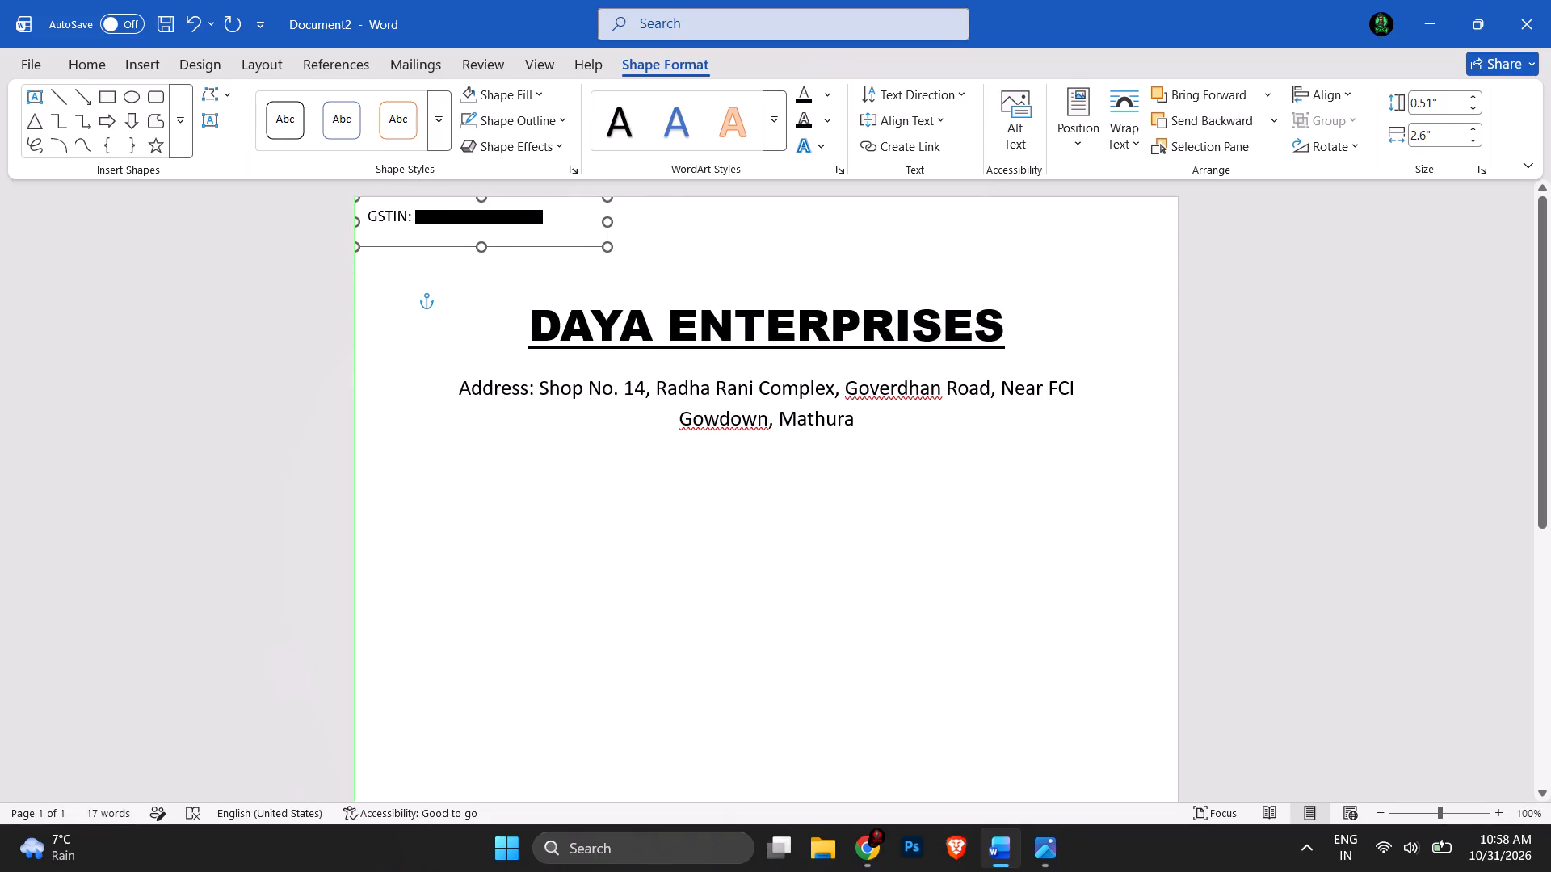
left_click_drag(406, 197, 418, 200)
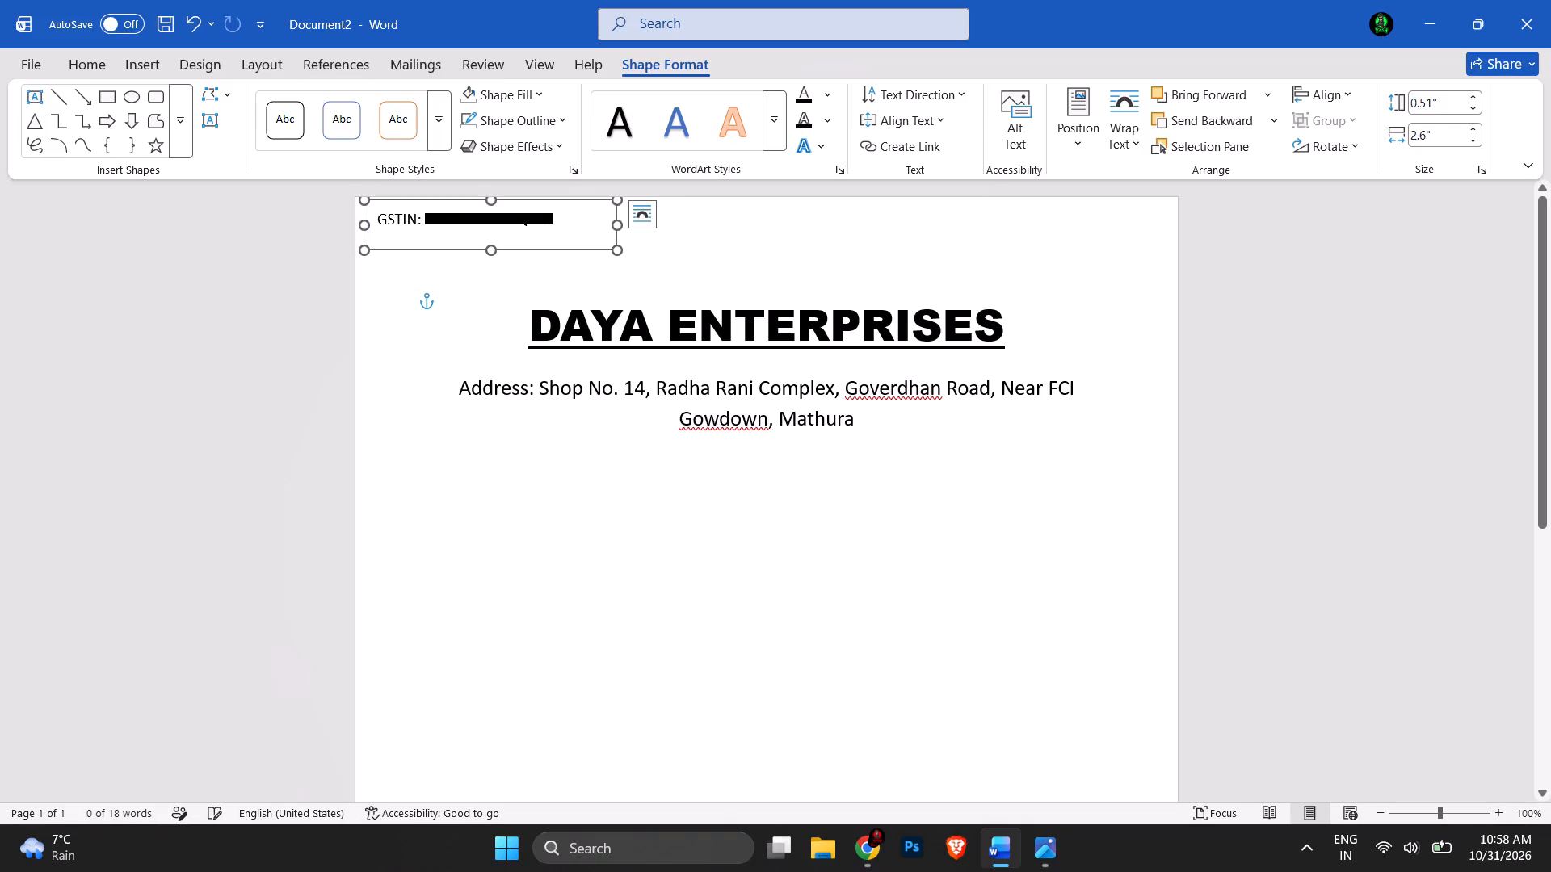
left_click(582, 228)
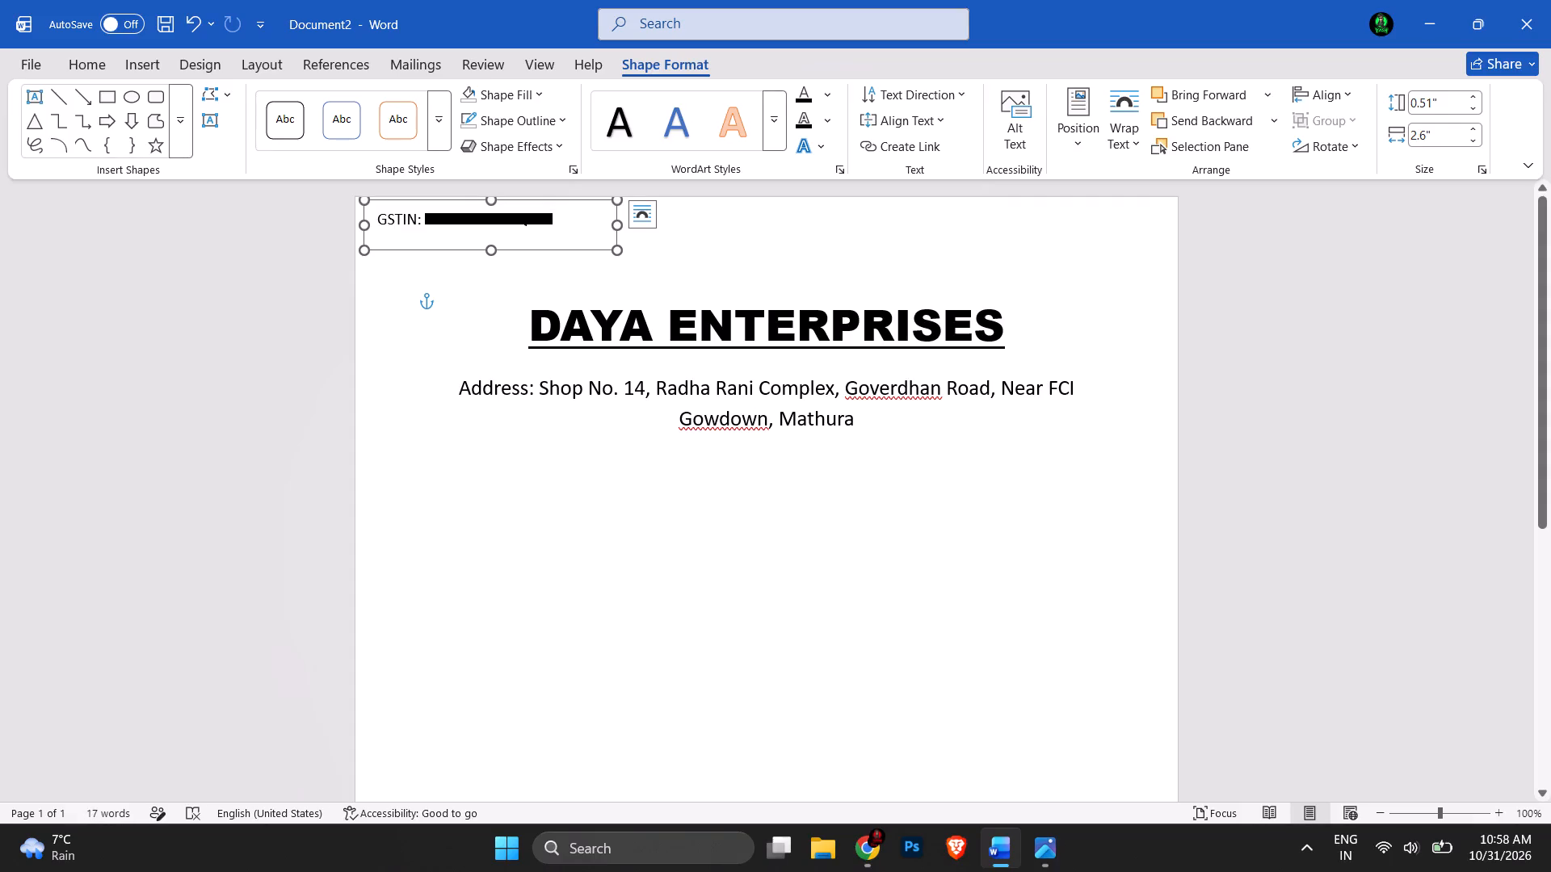
left_click_drag(619, 246, 583, 239)
Increase the font size of the whole GSTIN line to 14.
left_click_drag(560, 224, 351, 203)
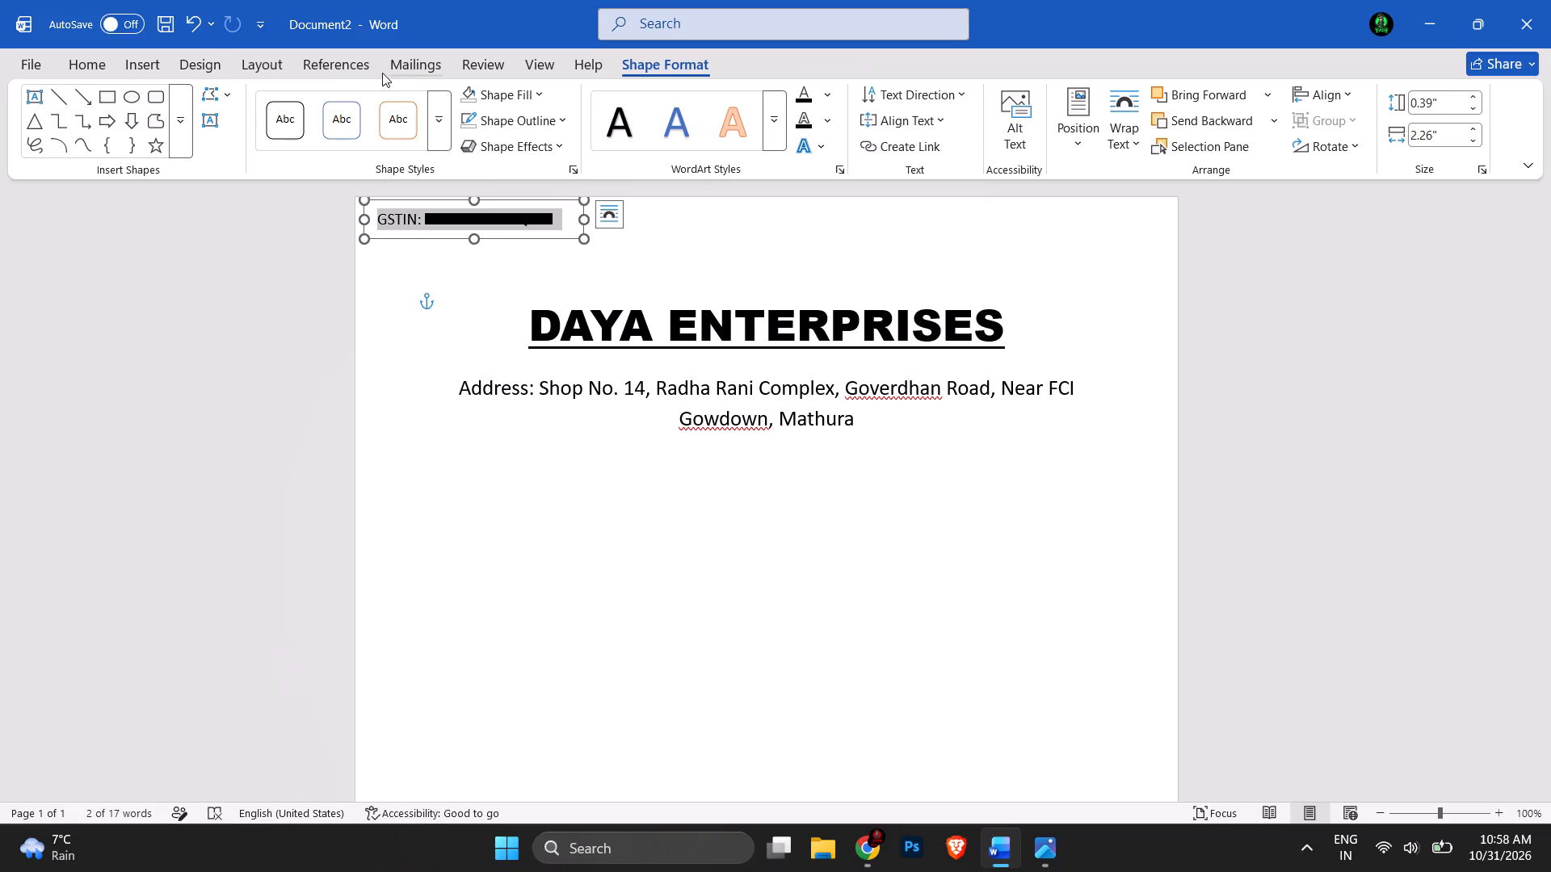
left_click(131, 61)
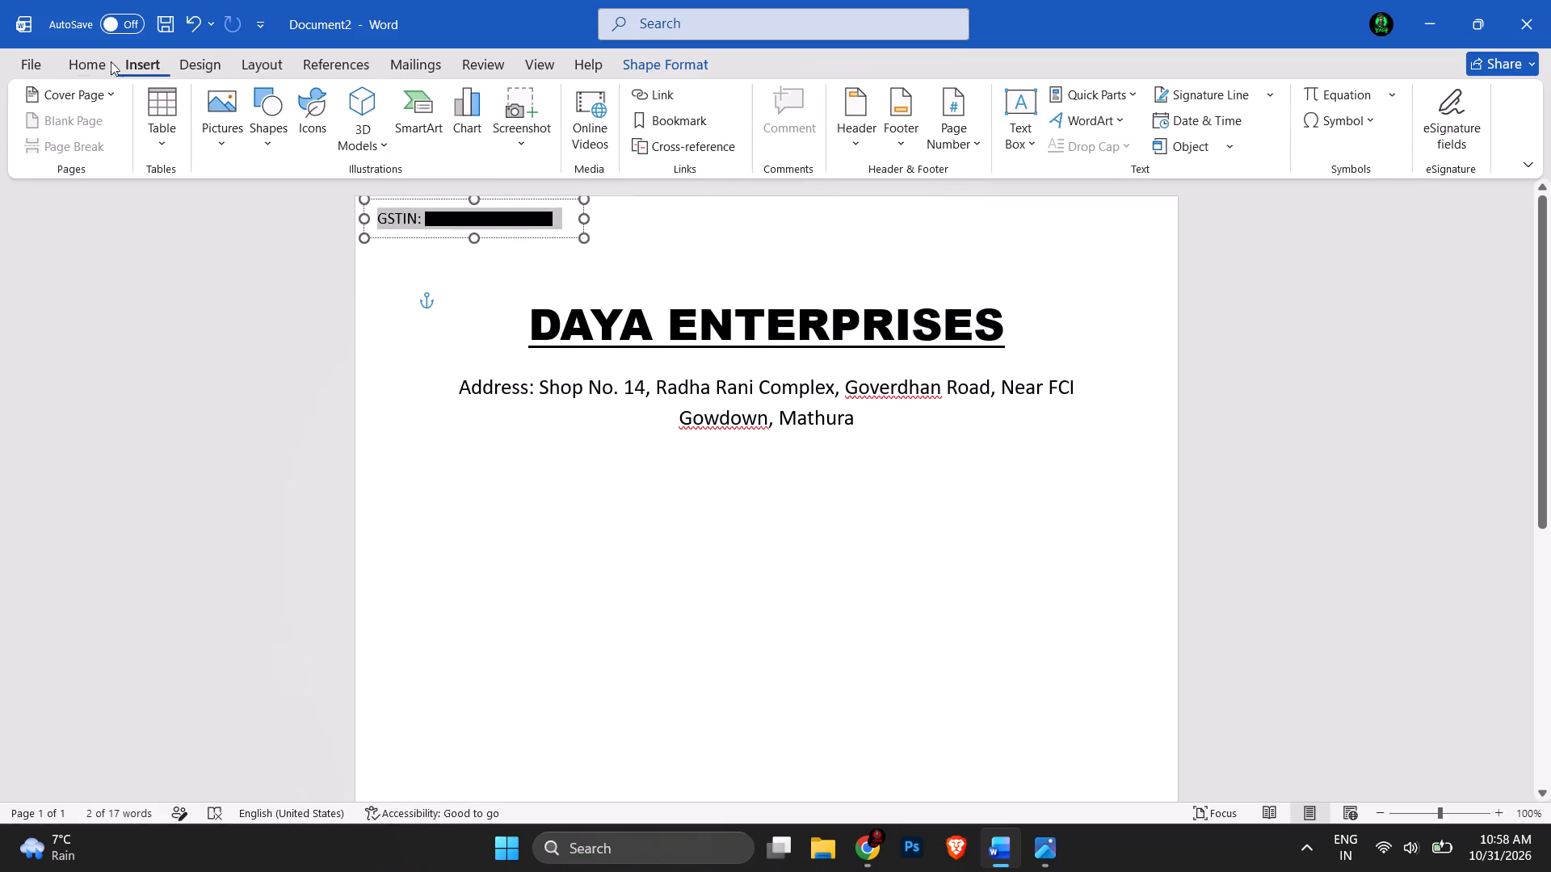
left_click(80, 61)
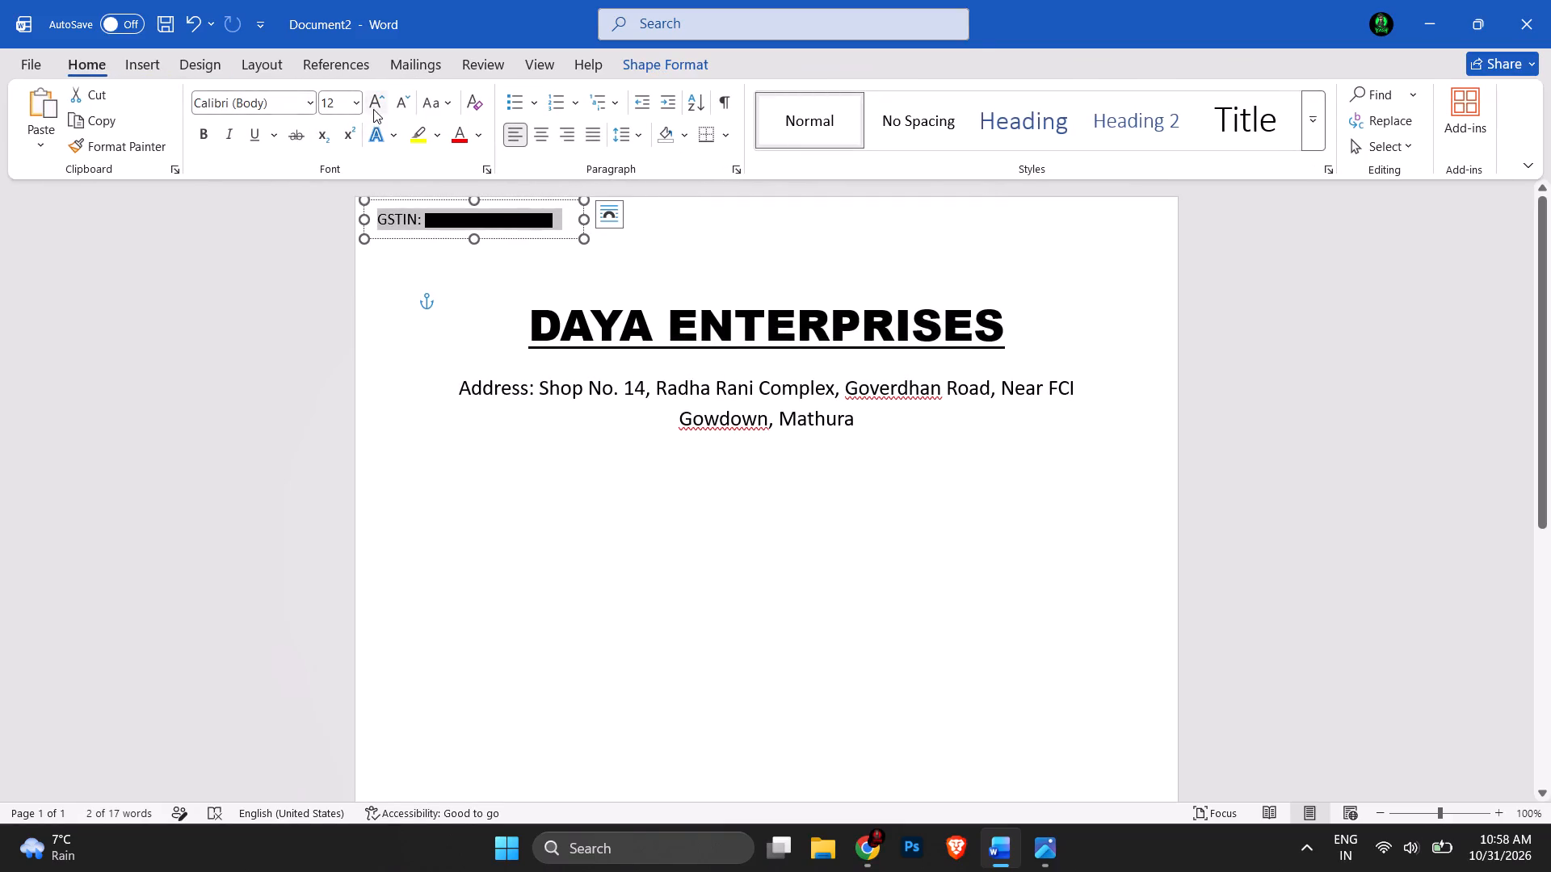
left_click(373, 108)
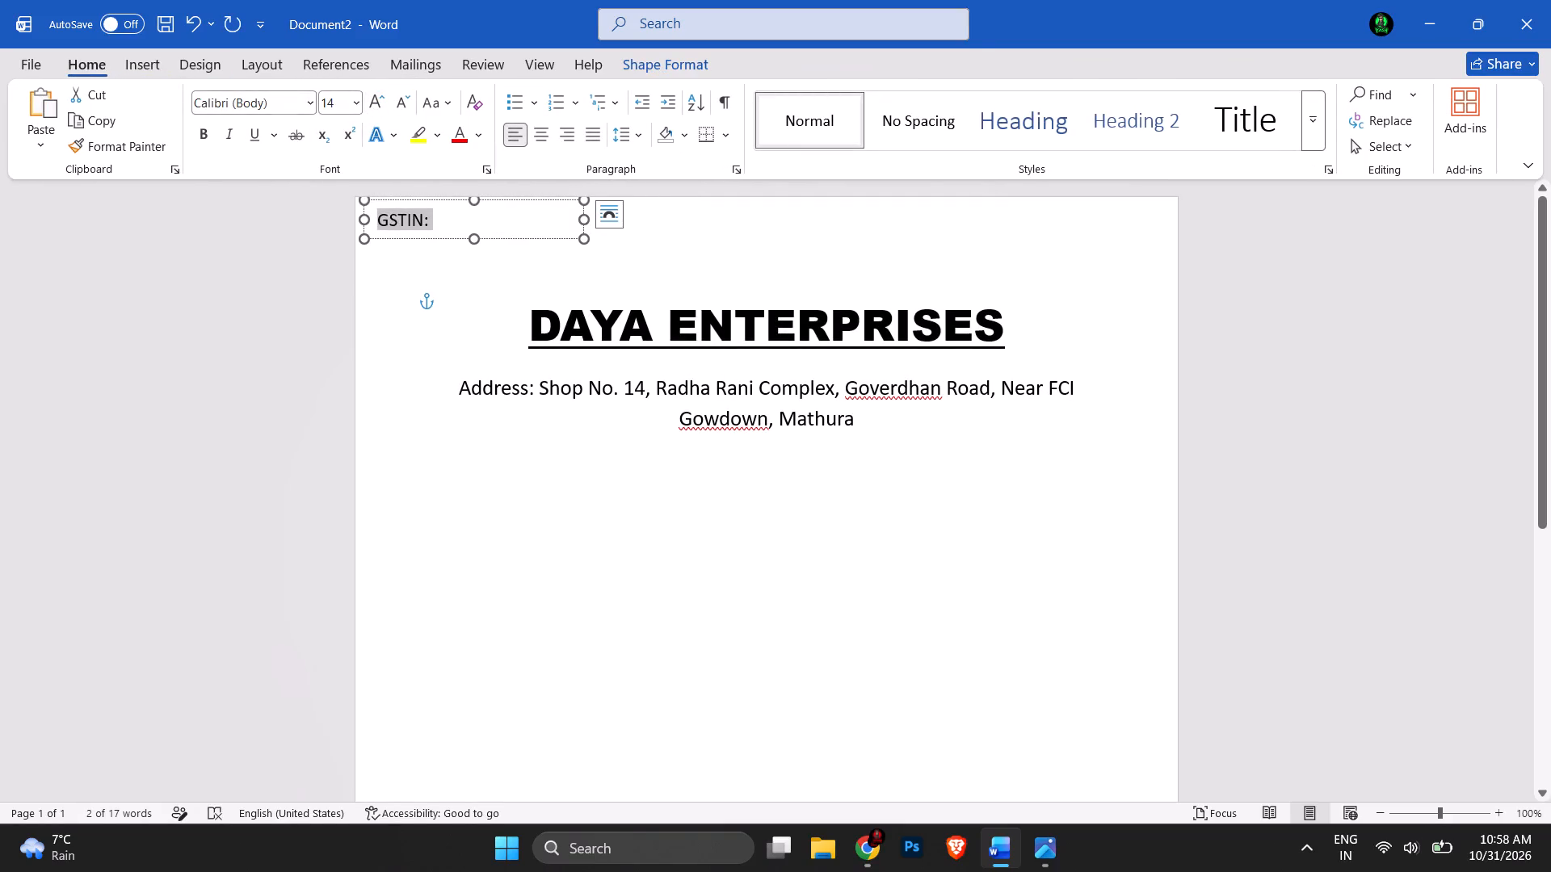
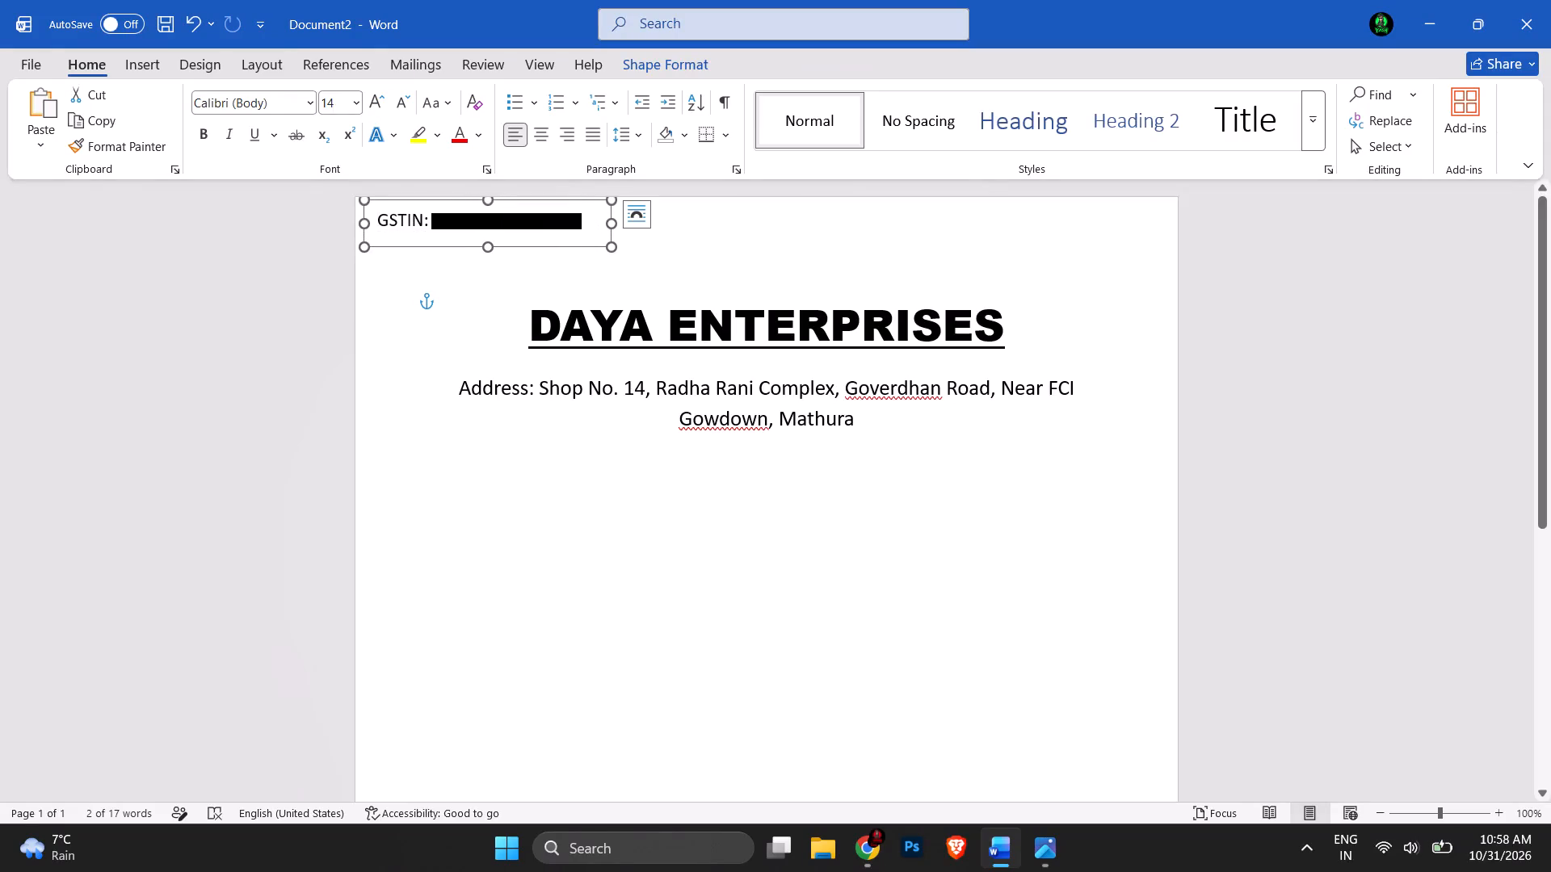
Set the whole GSTIN line to font size 13 and make it bold.
left_click_drag(593, 222, 330, 187)
left_click(337, 107)
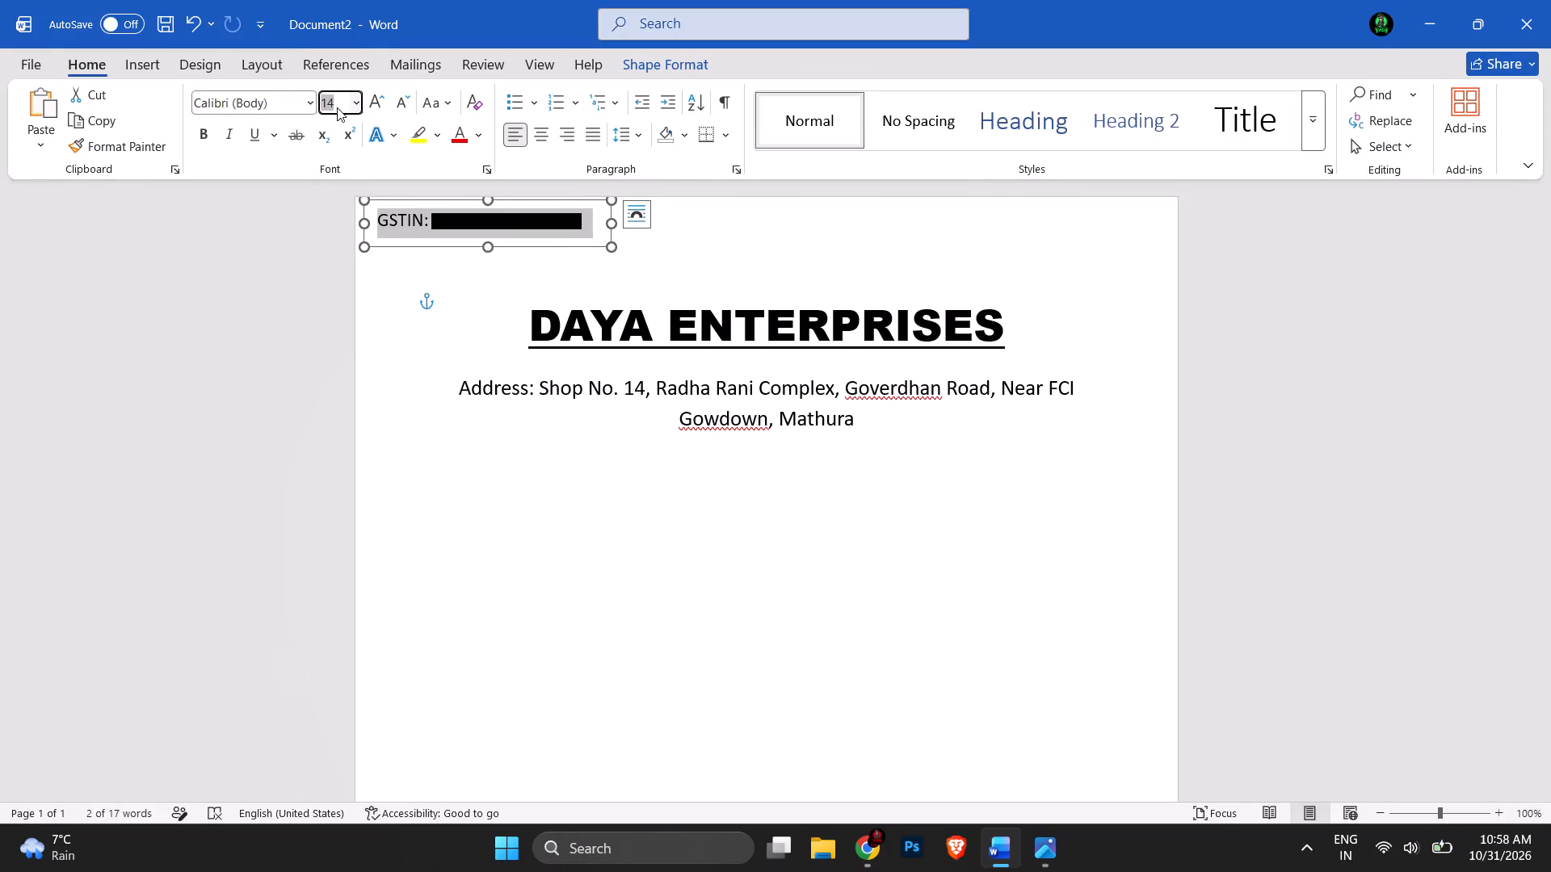
type("13")
key("Return")
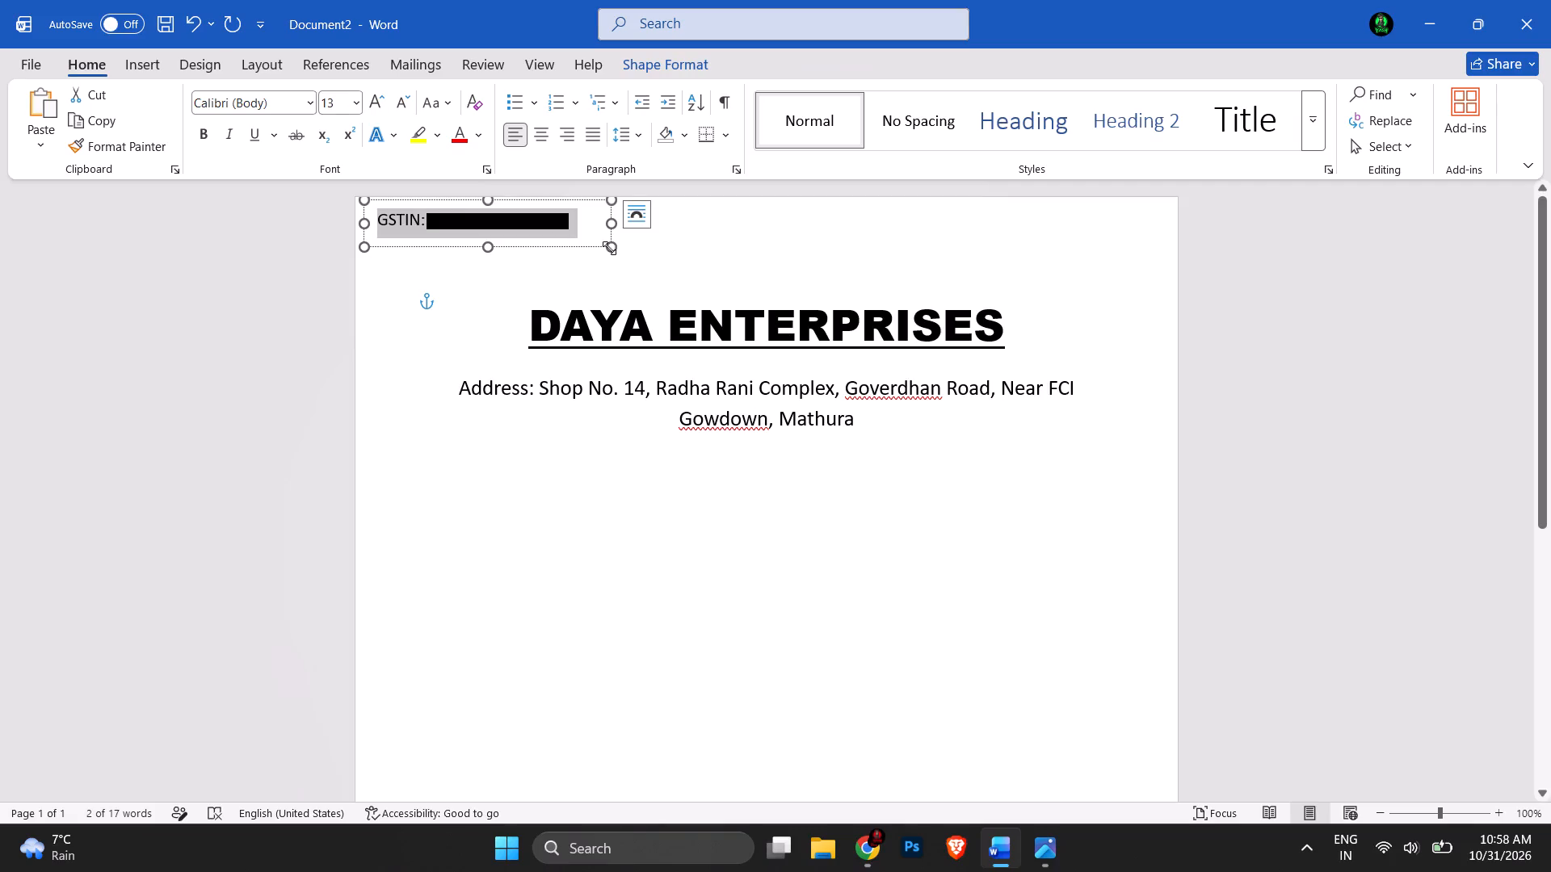
key("ctrl+b")
left_click(732, 596)
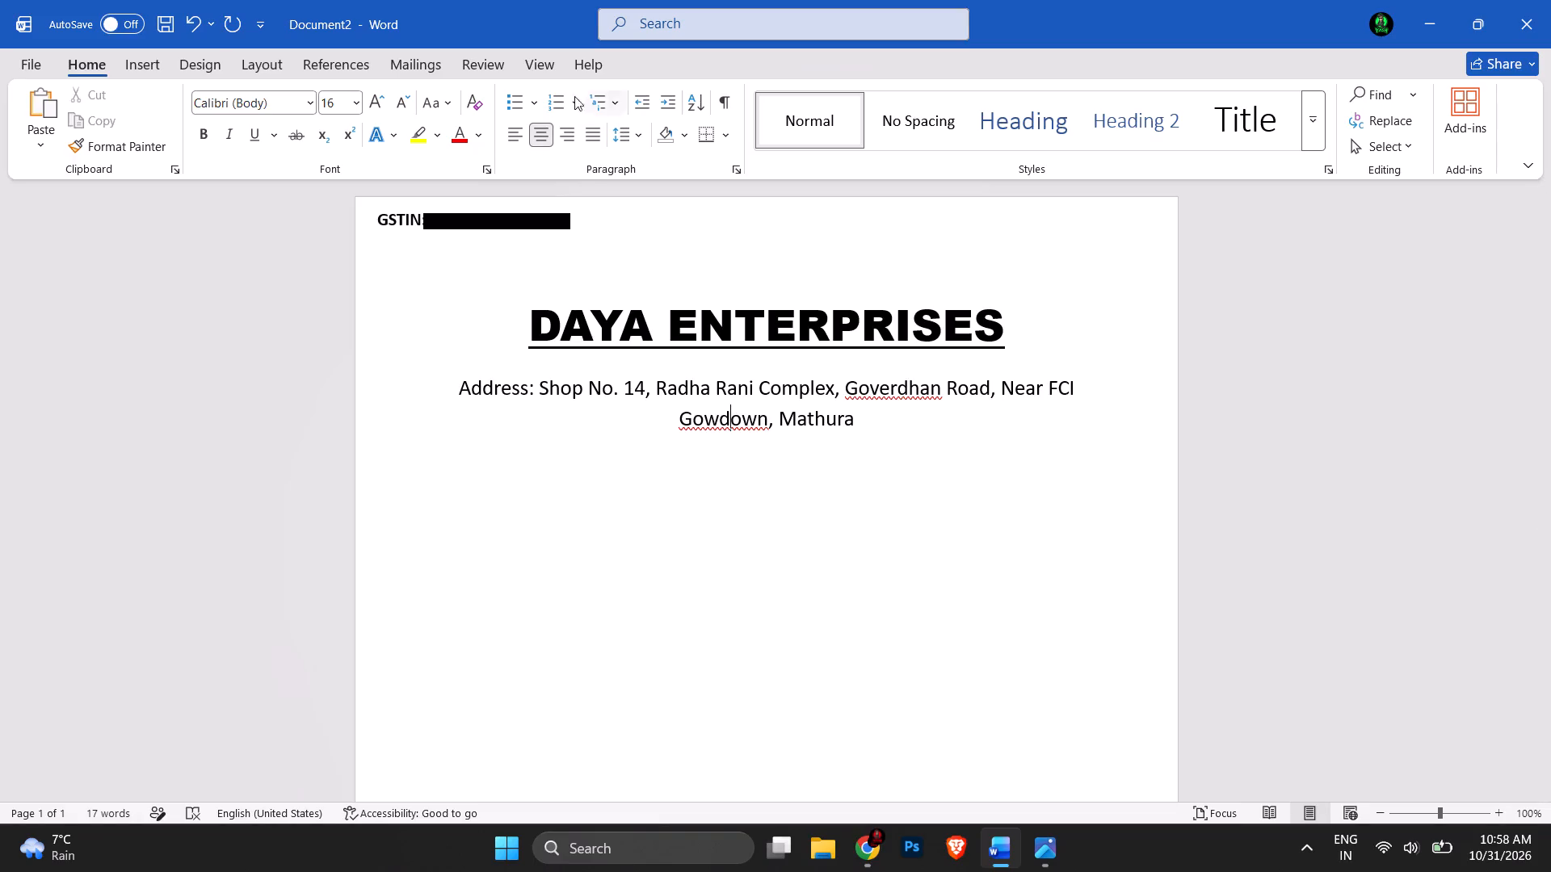
Insert a second text box, position it with text wrapping, and move it just inside the page's top-right corner.
left_click(133, 60)
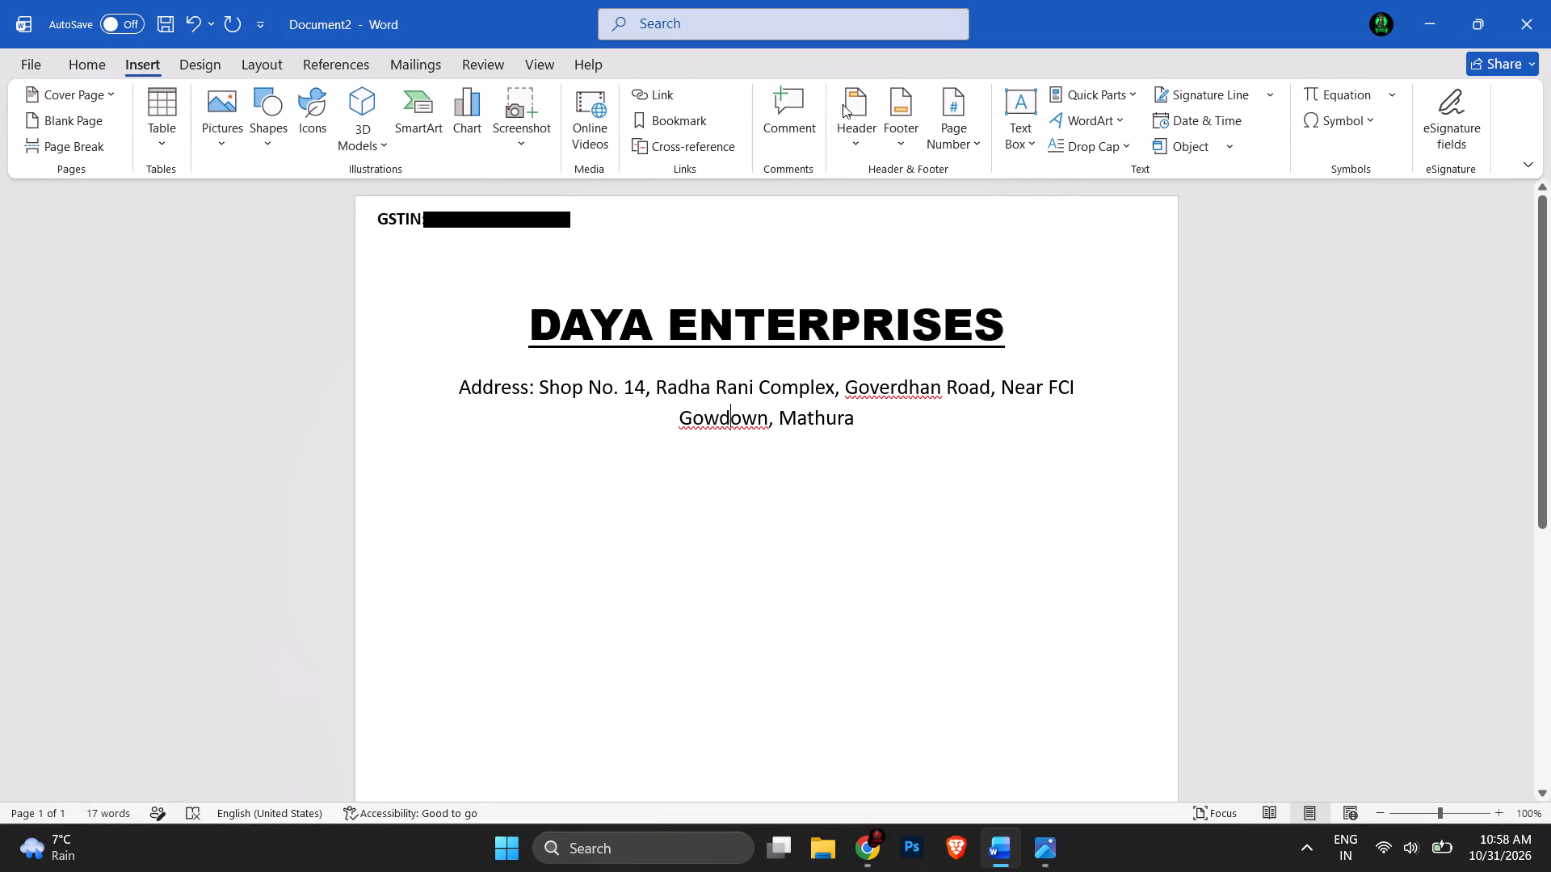
left_click(1011, 132)
left_click(1053, 232)
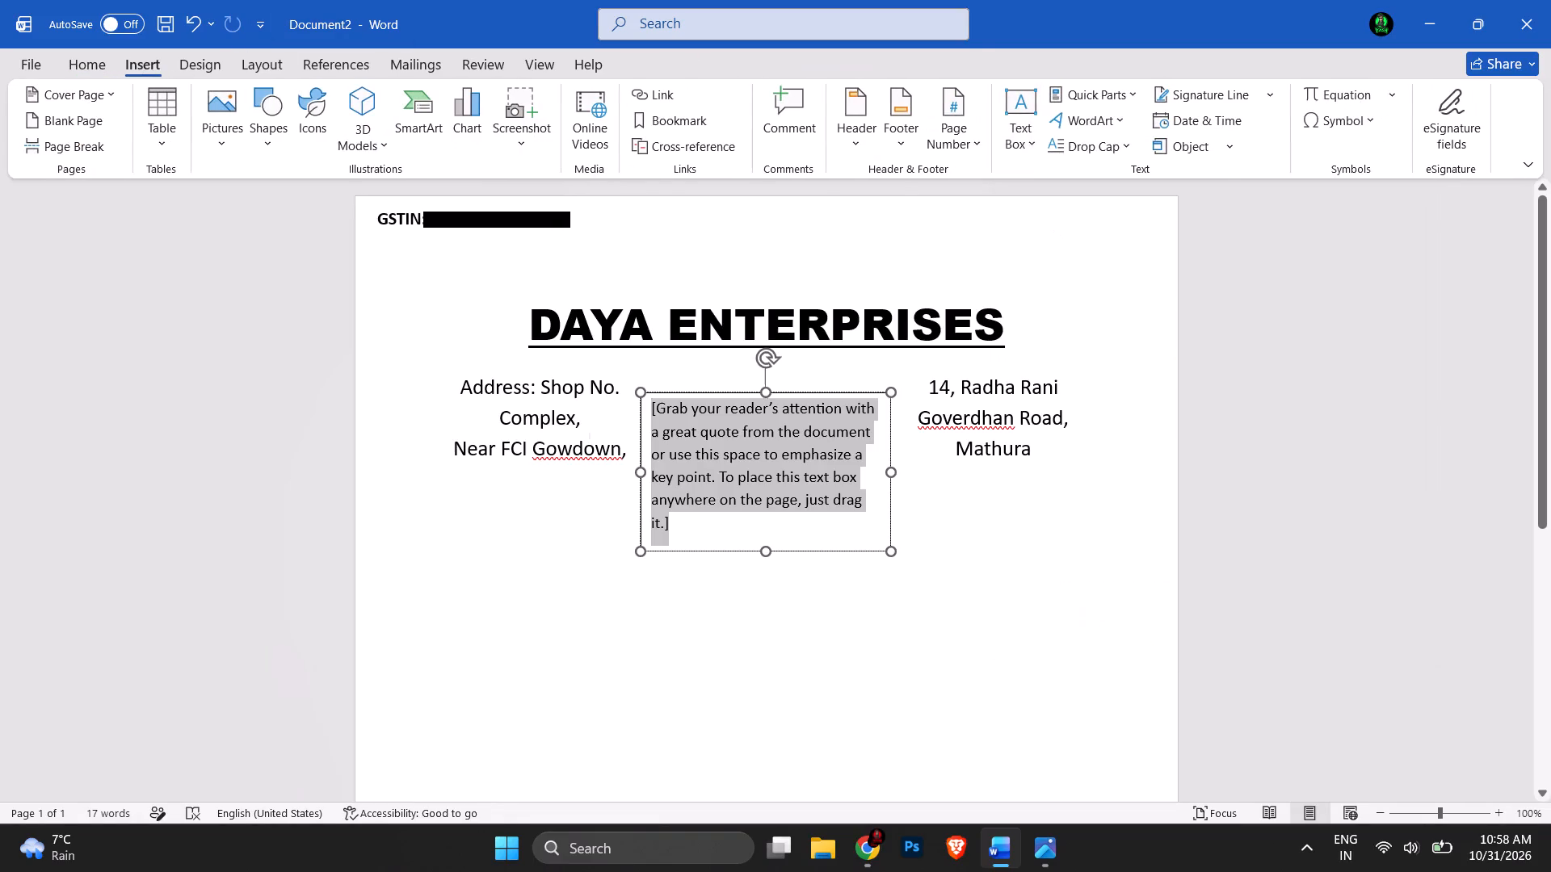
left_click(1074, 124)
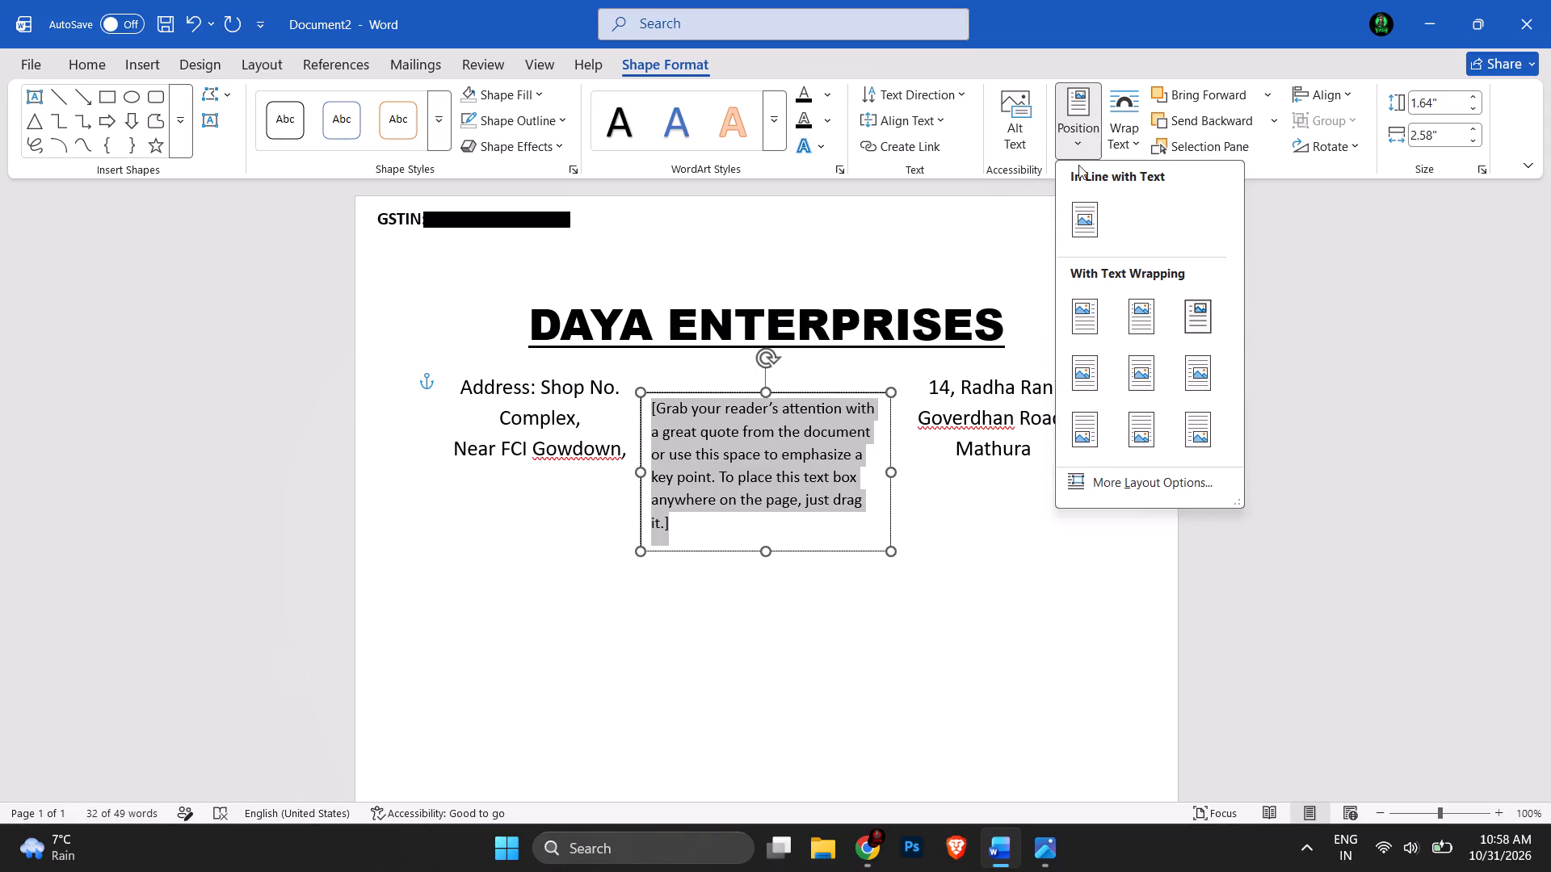
left_click(1083, 312)
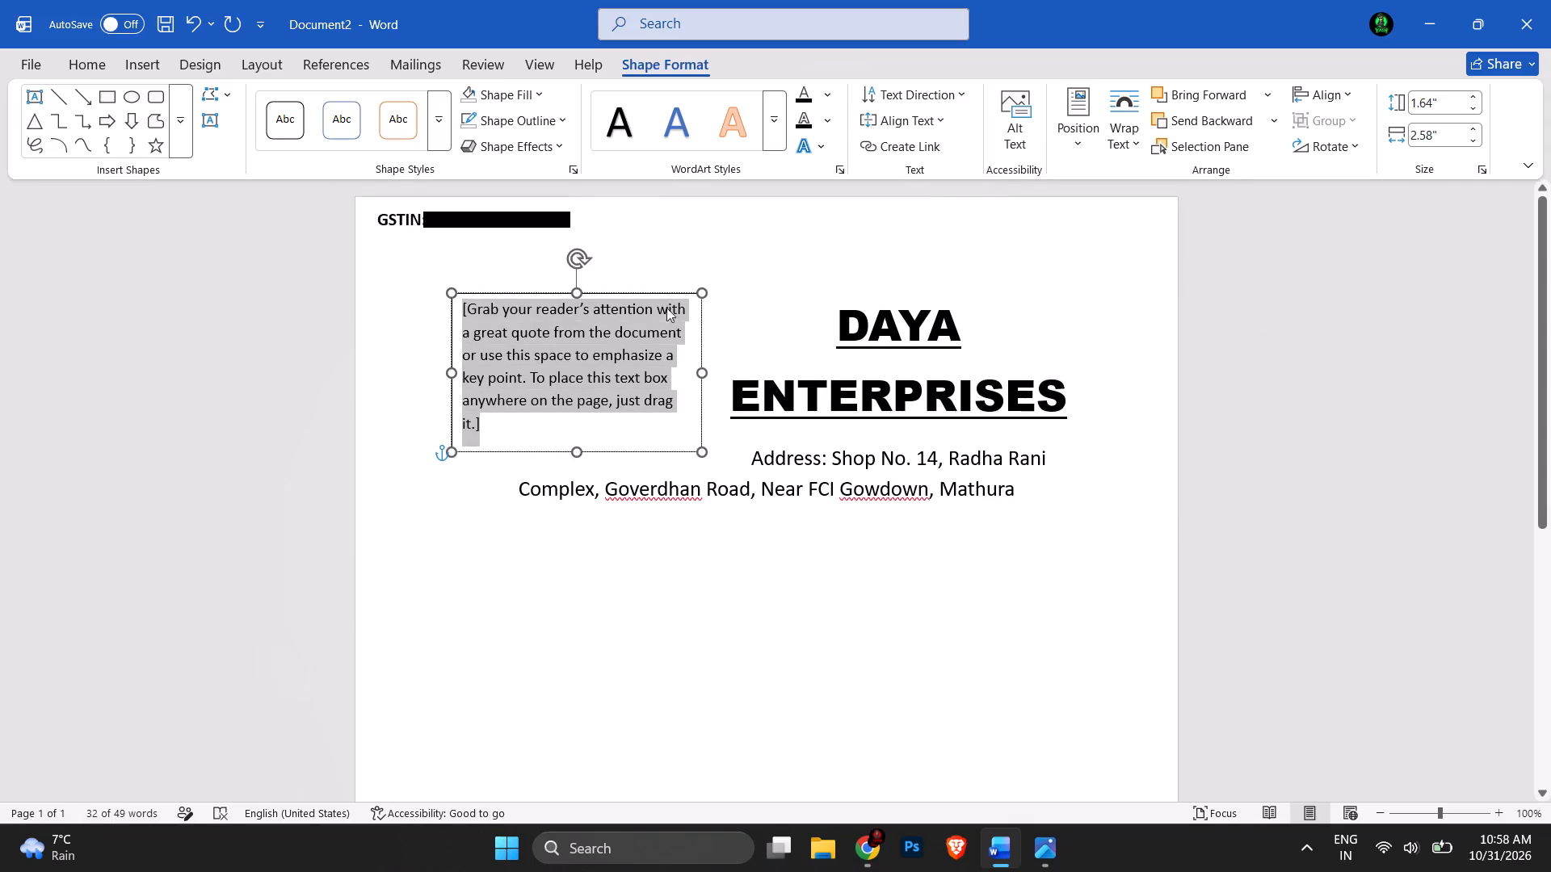
left_click_drag(632, 289, 1054, 195)
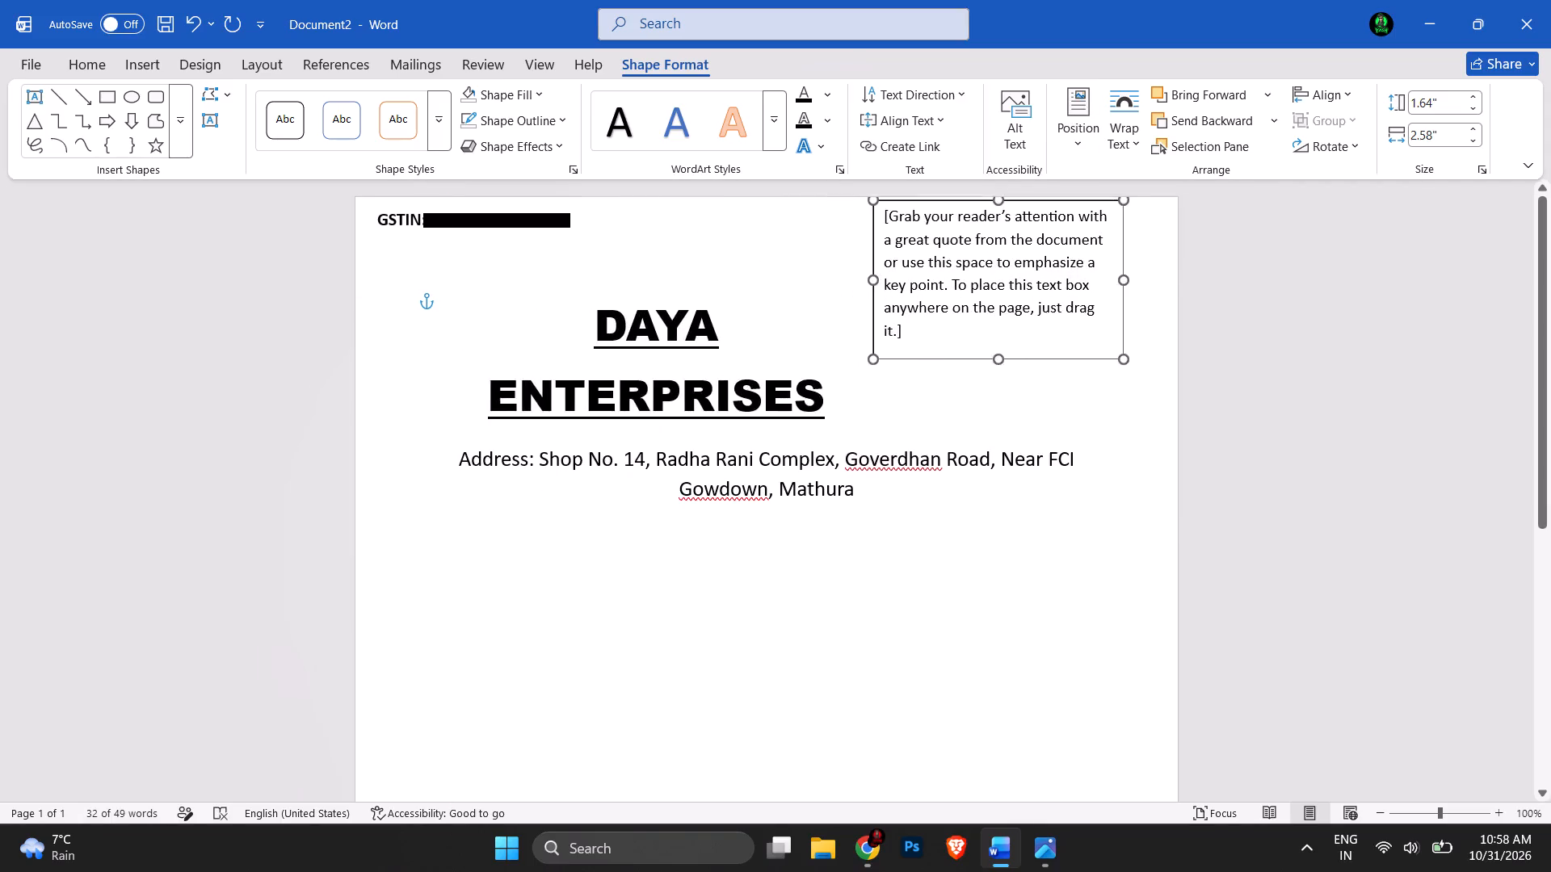
left_click_drag(1054, 195, 1046, 210)
left_click(949, 363)
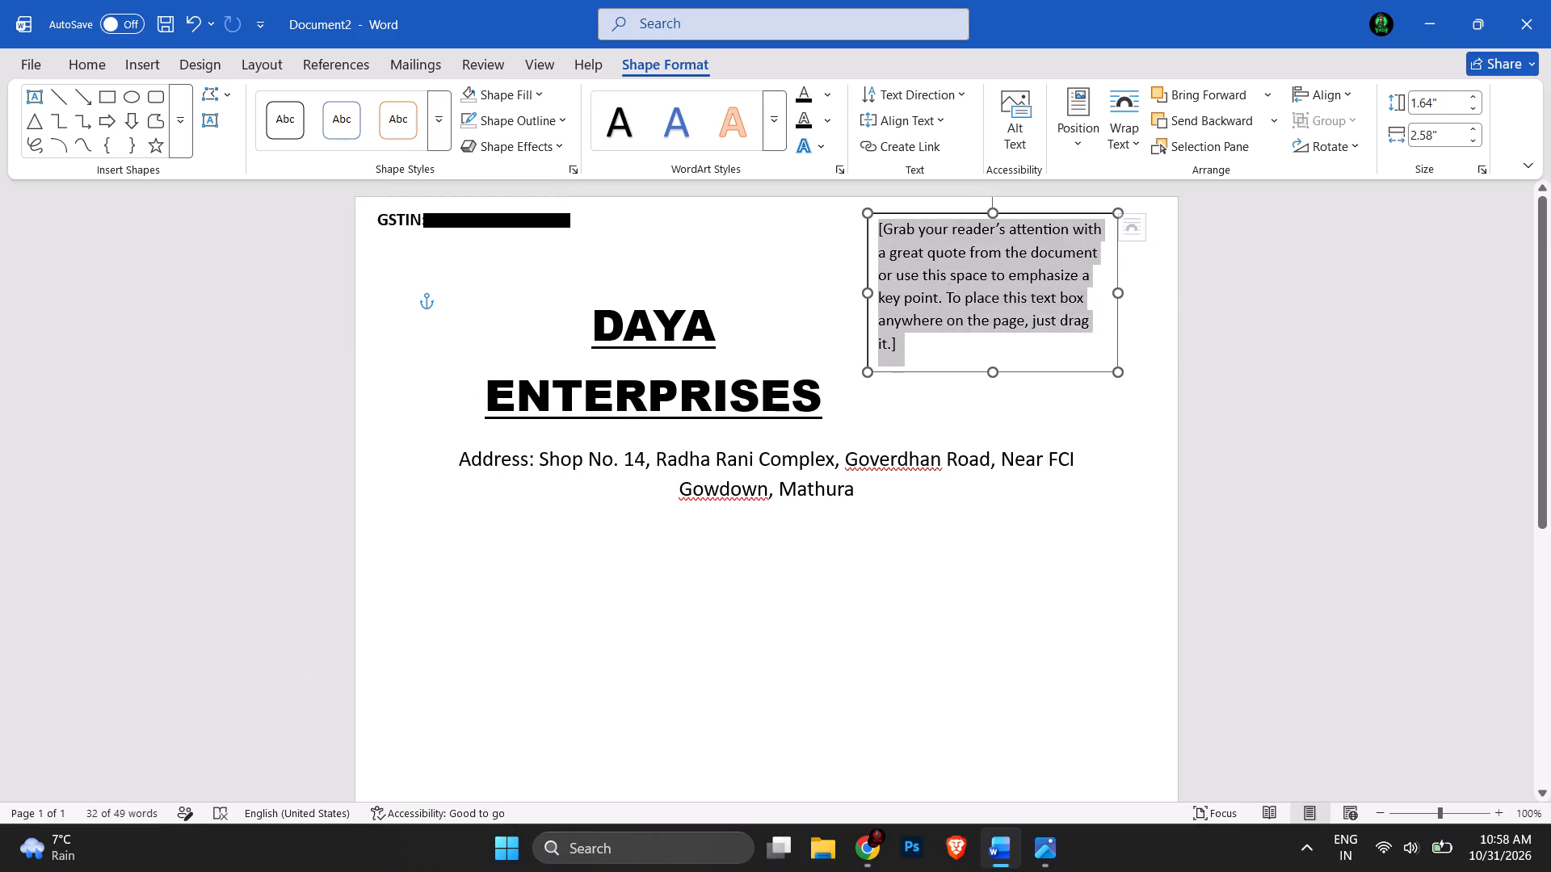
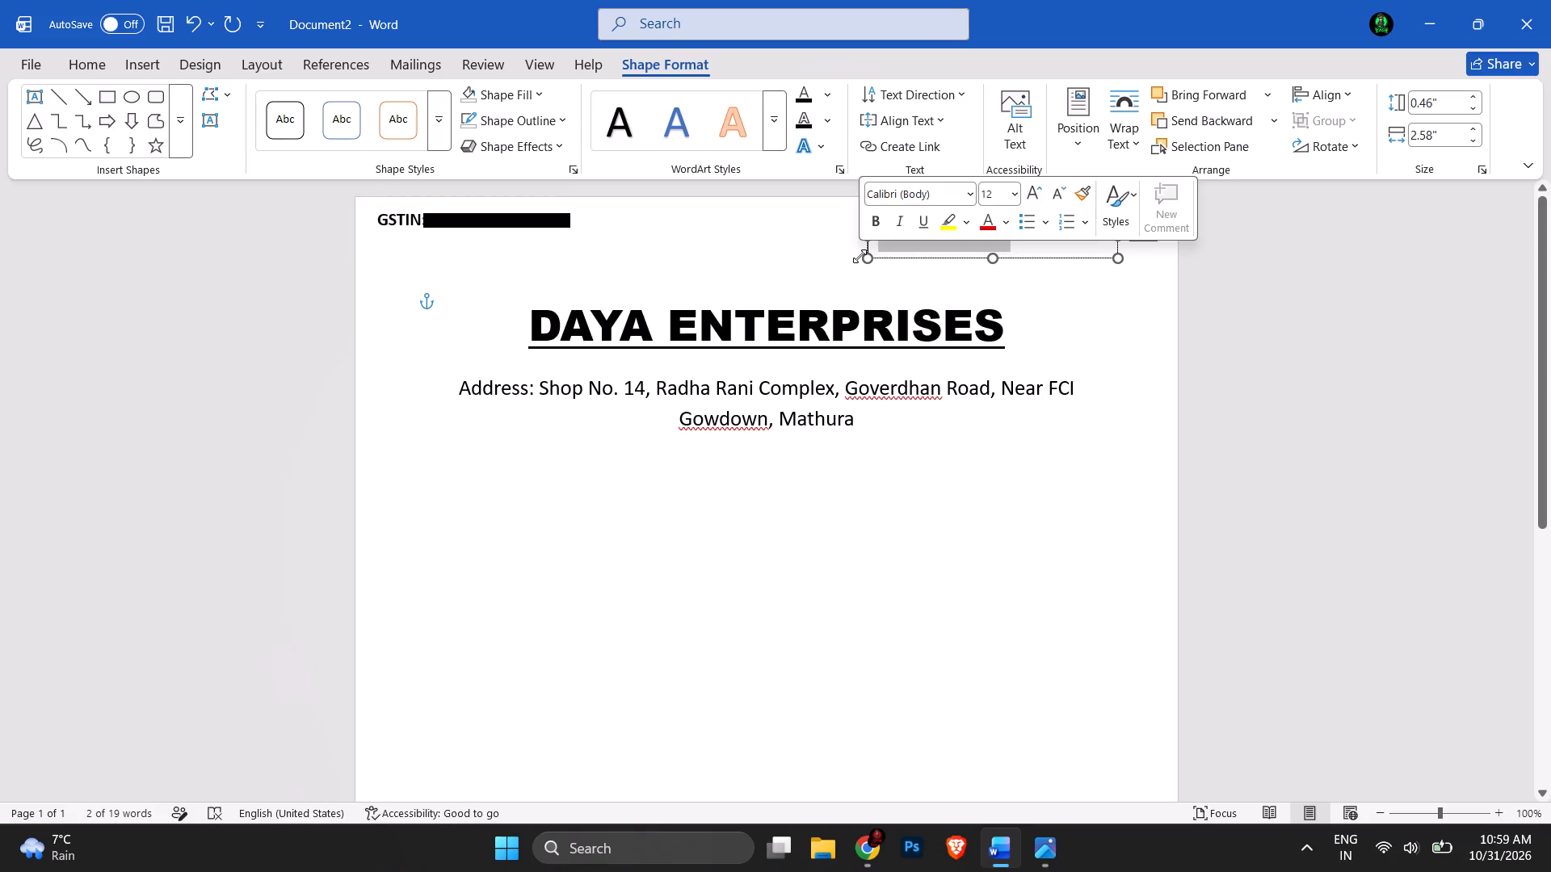
Shrink the mobile number text box closely around its text, to about 0.33" high and 1.73" wide.
left_click(797, 252)
left_click(1048, 242)
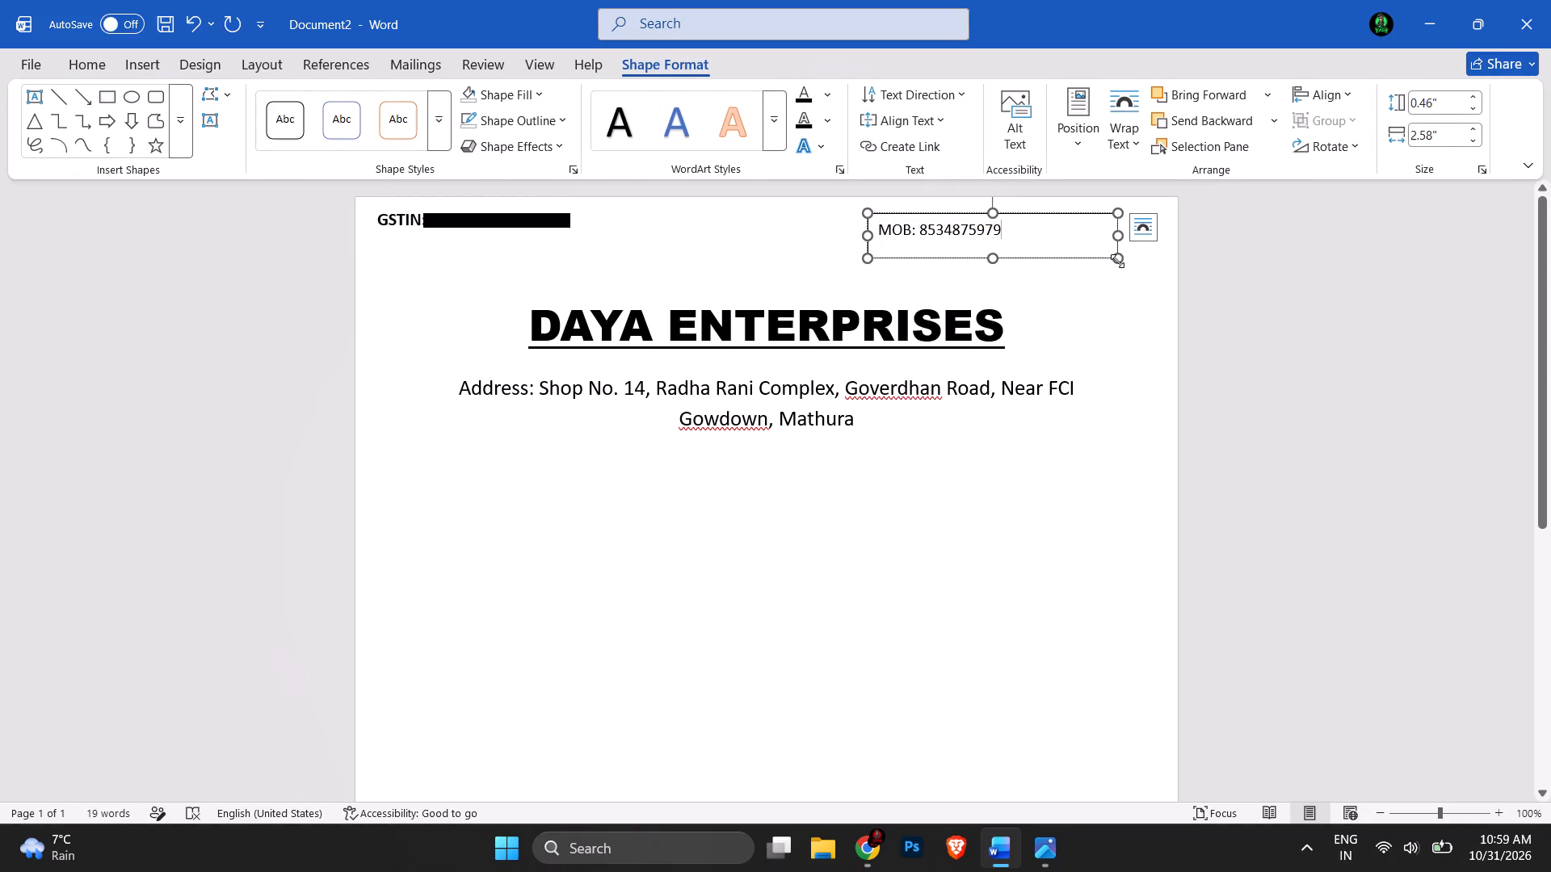
left_click_drag(1117, 261, 1013, 243)
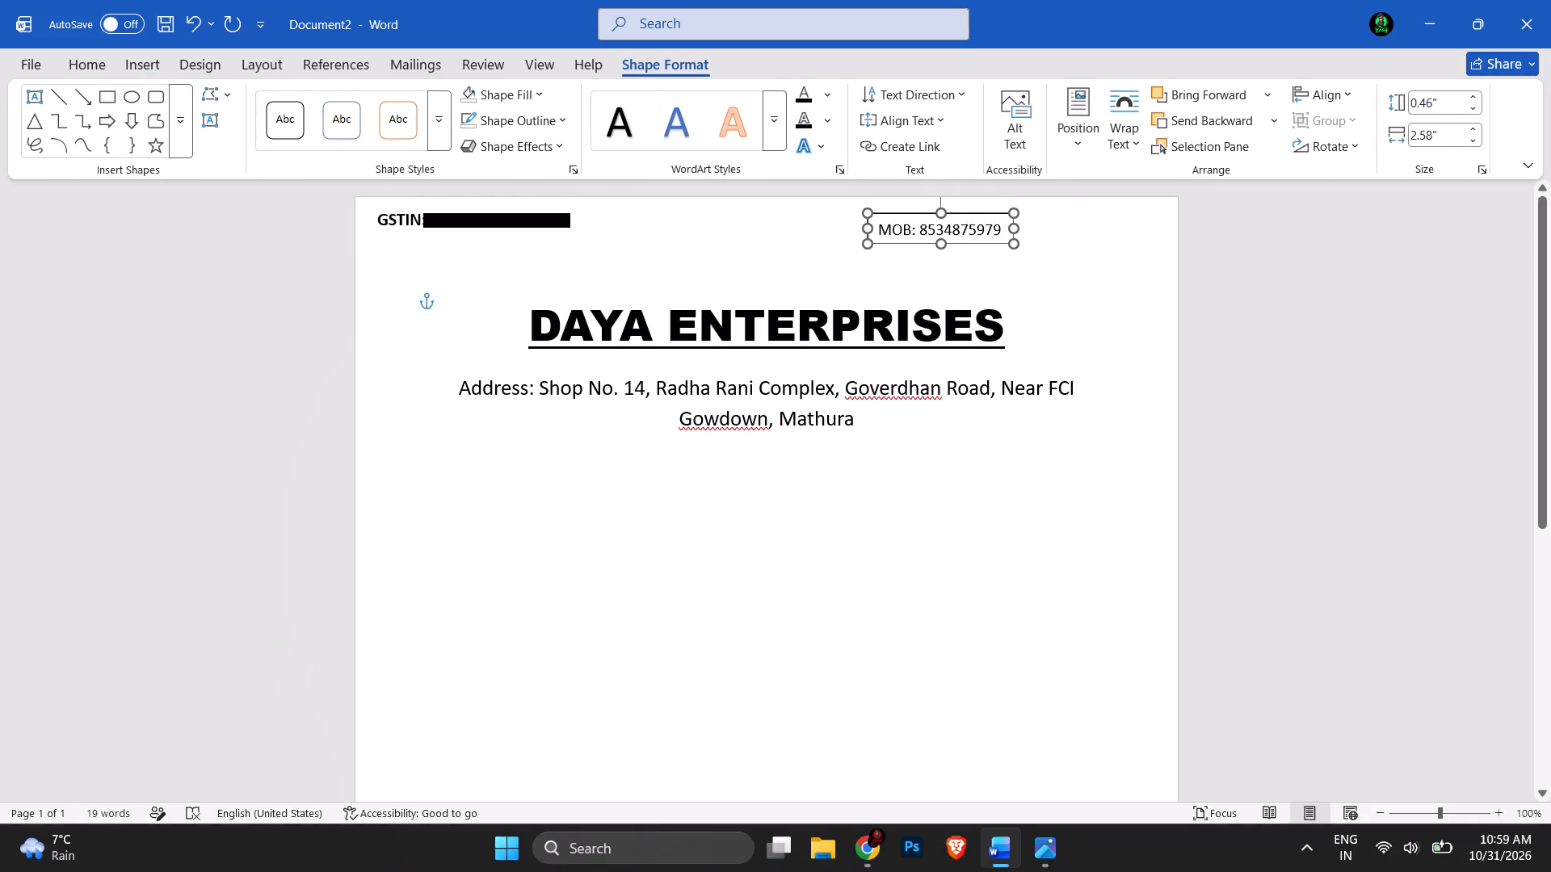
left_click_drag(1013, 243, 1036, 245)
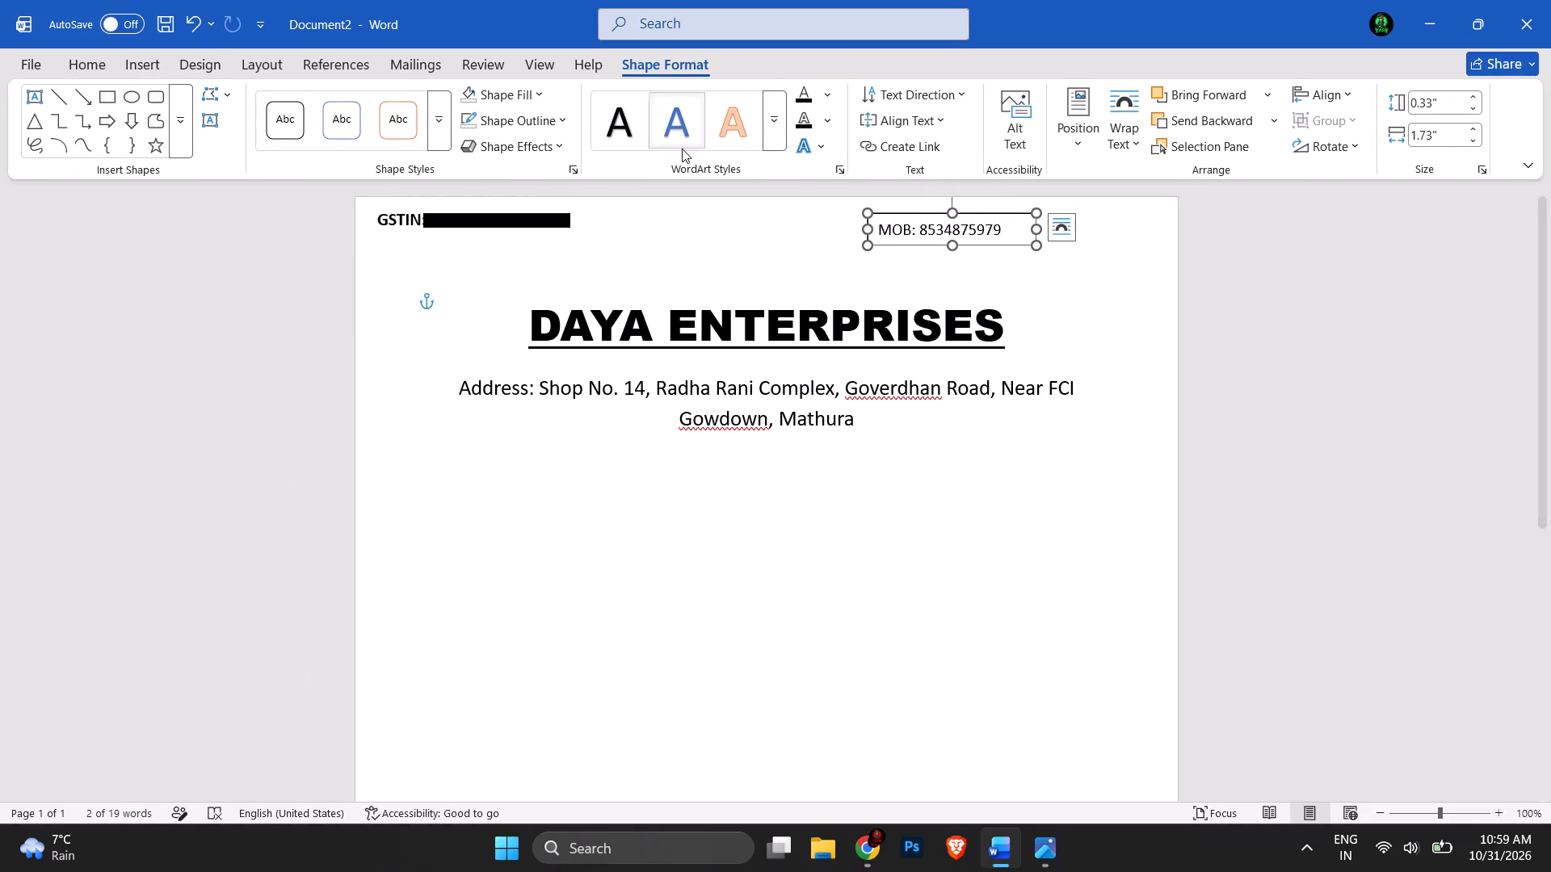
Remove the outline from the mobile number text box.
left_click(556, 115)
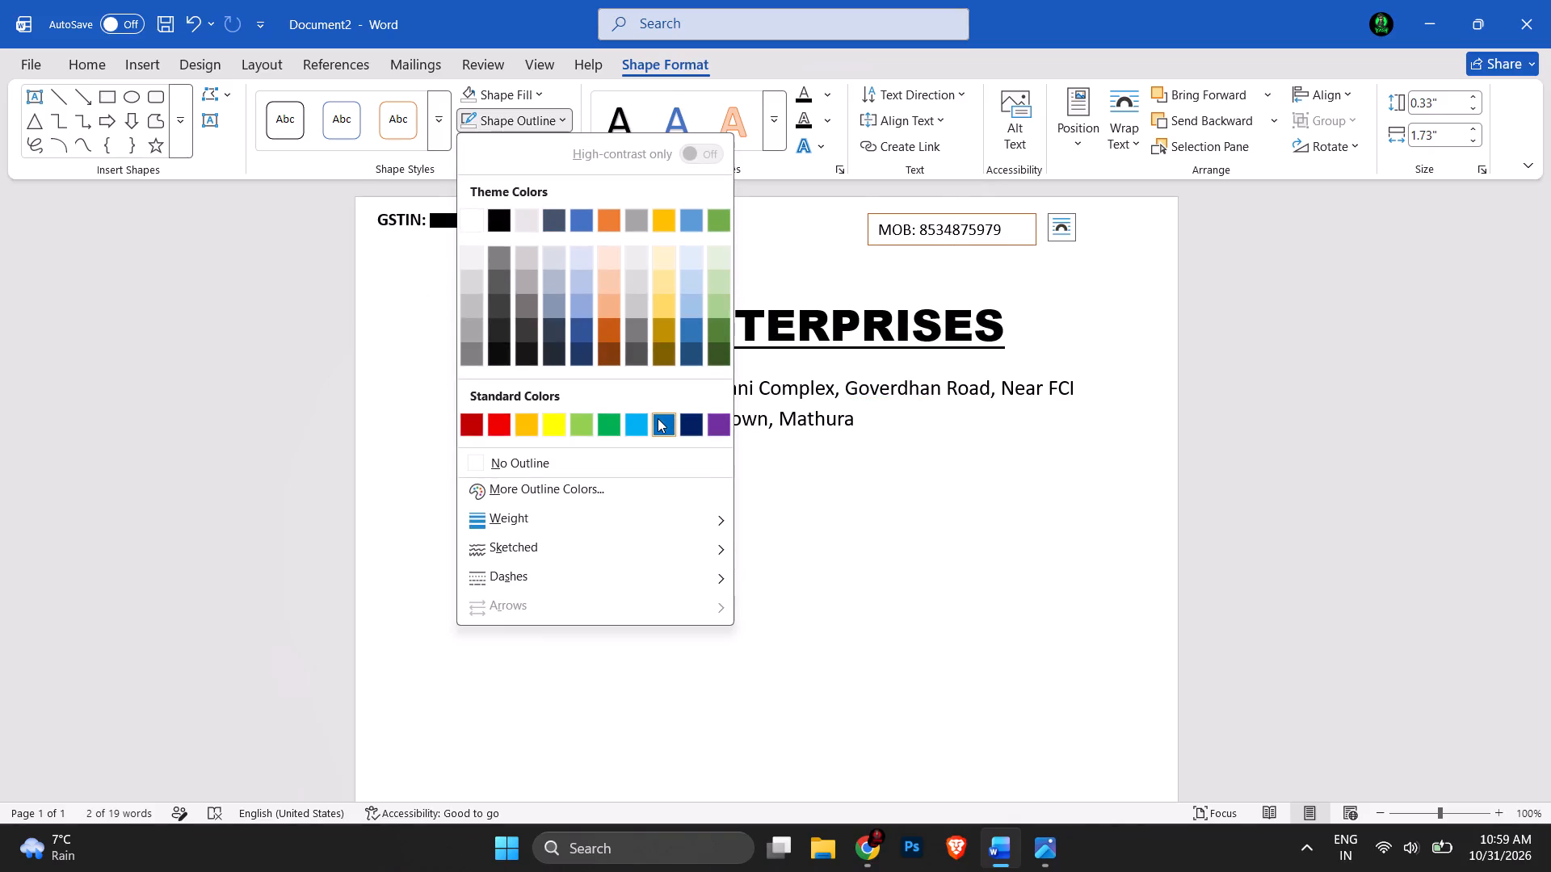
left_click(557, 459)
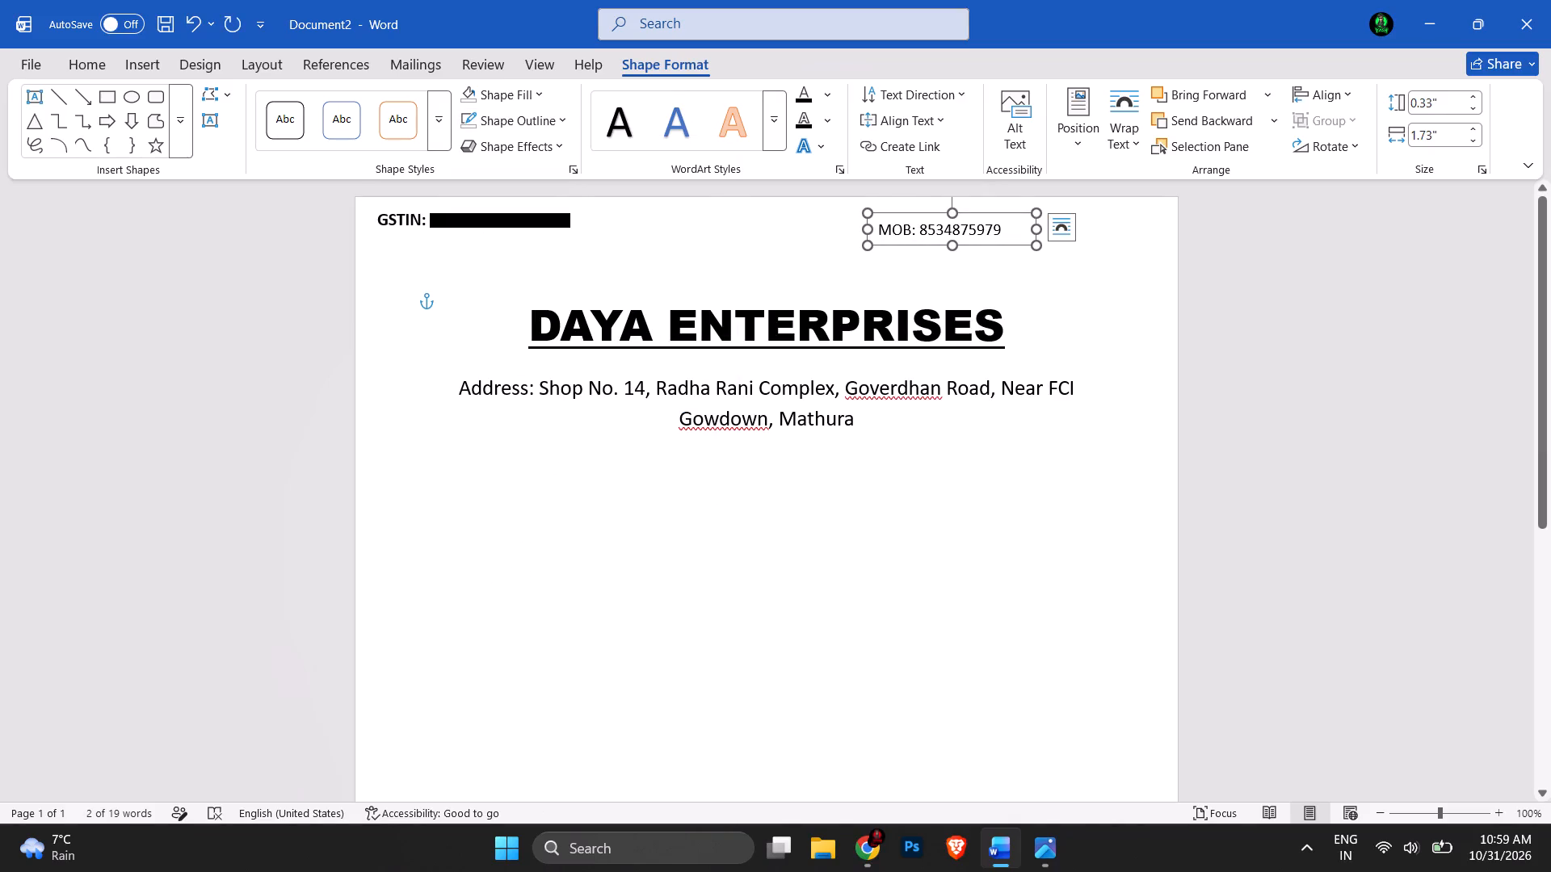
Make the mobile number line bold and set its font size to 13.
key("ctrl+b")
left_click(126, 61)
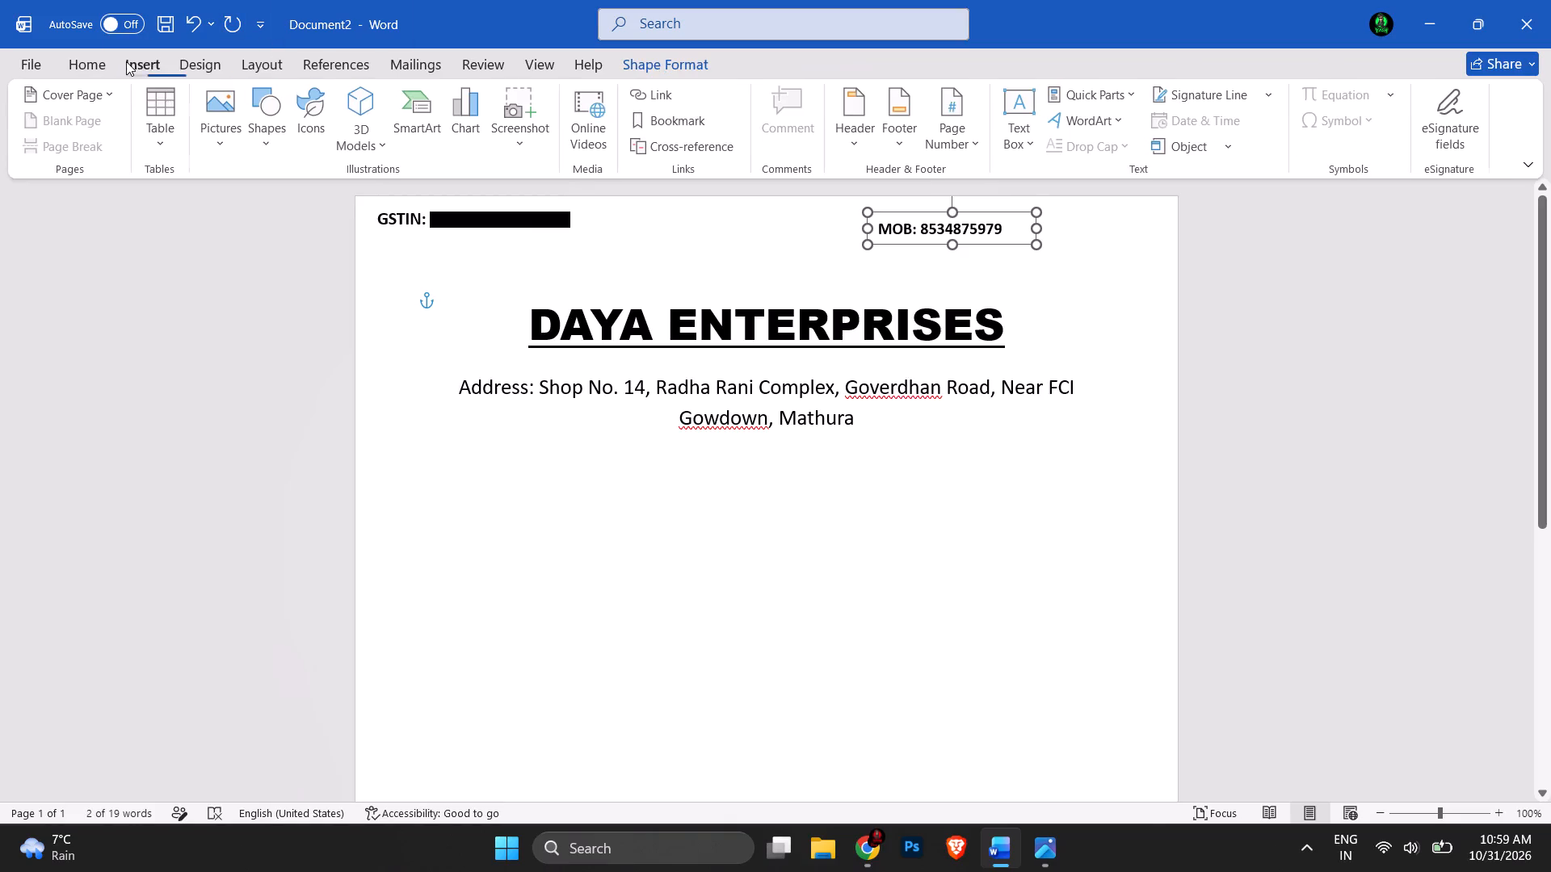
left_click(424, 228)
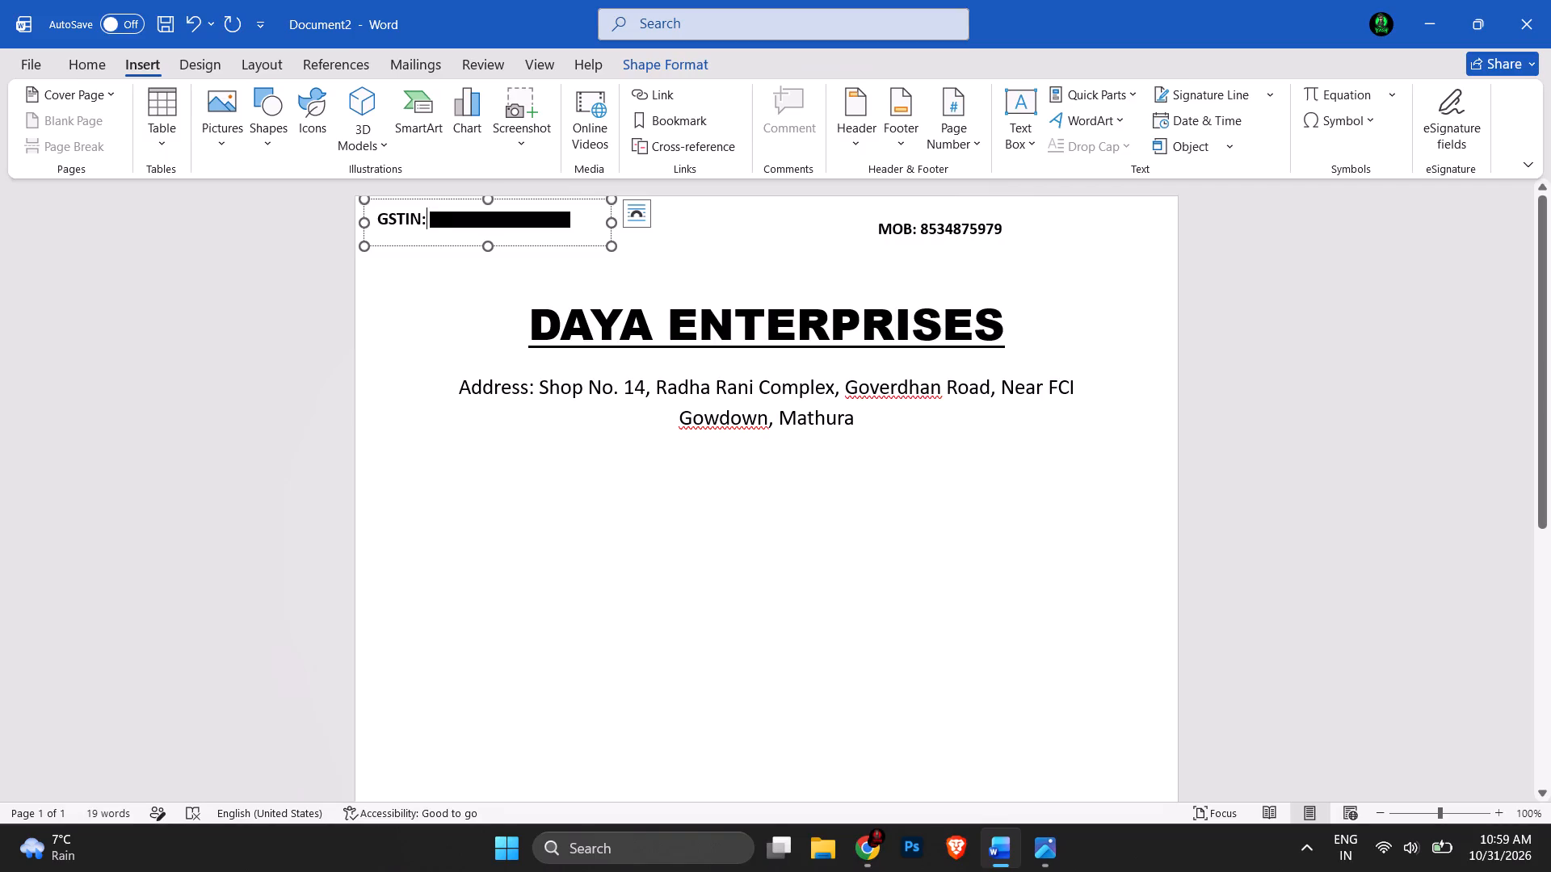
left_click(75, 62)
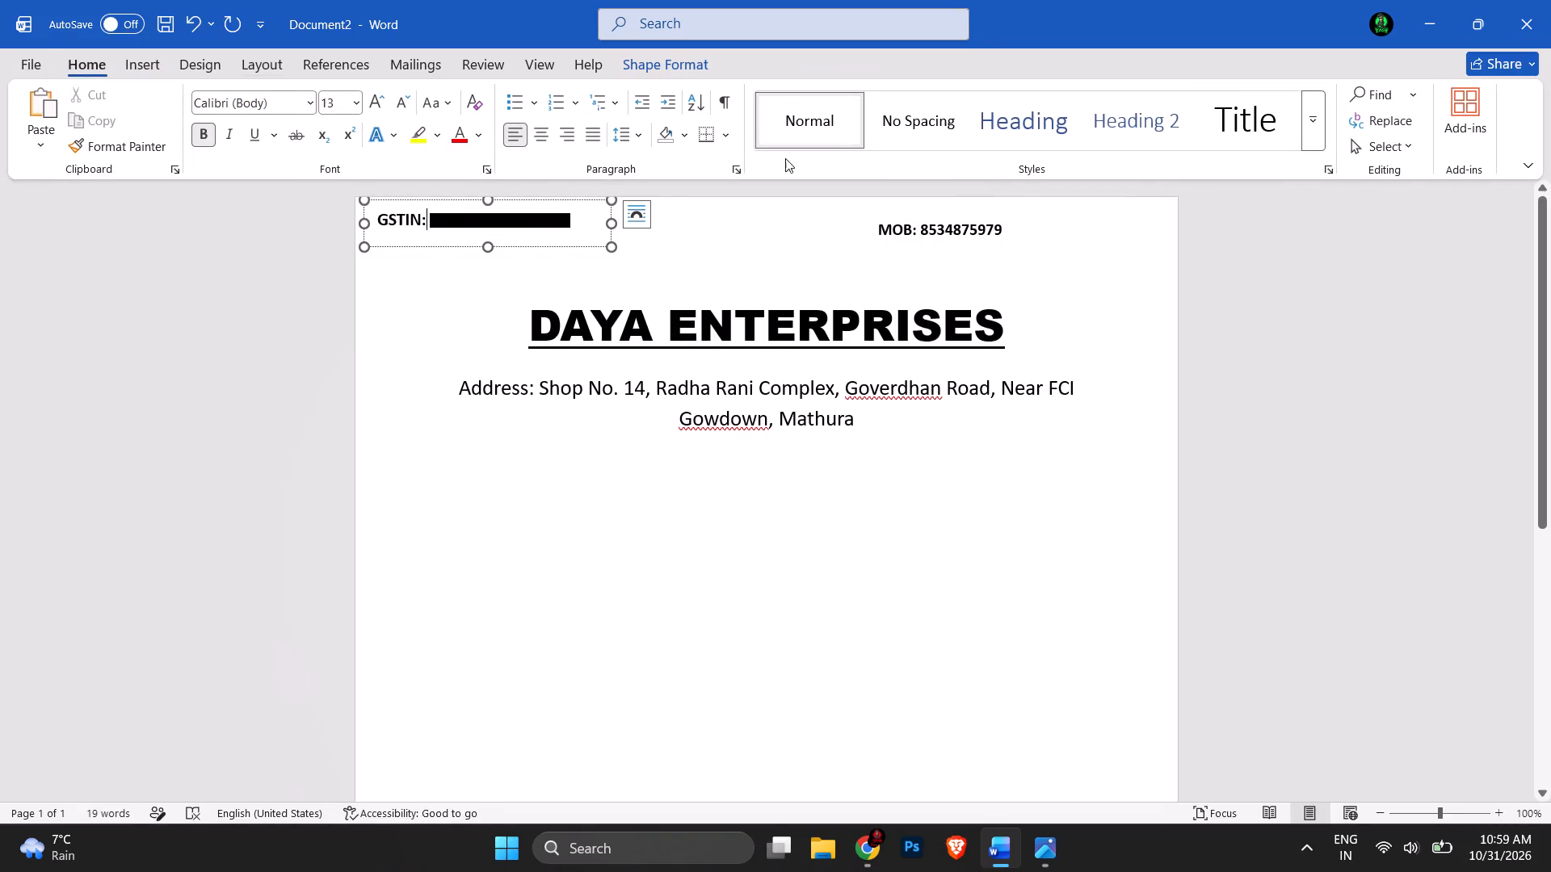
left_click(936, 241)
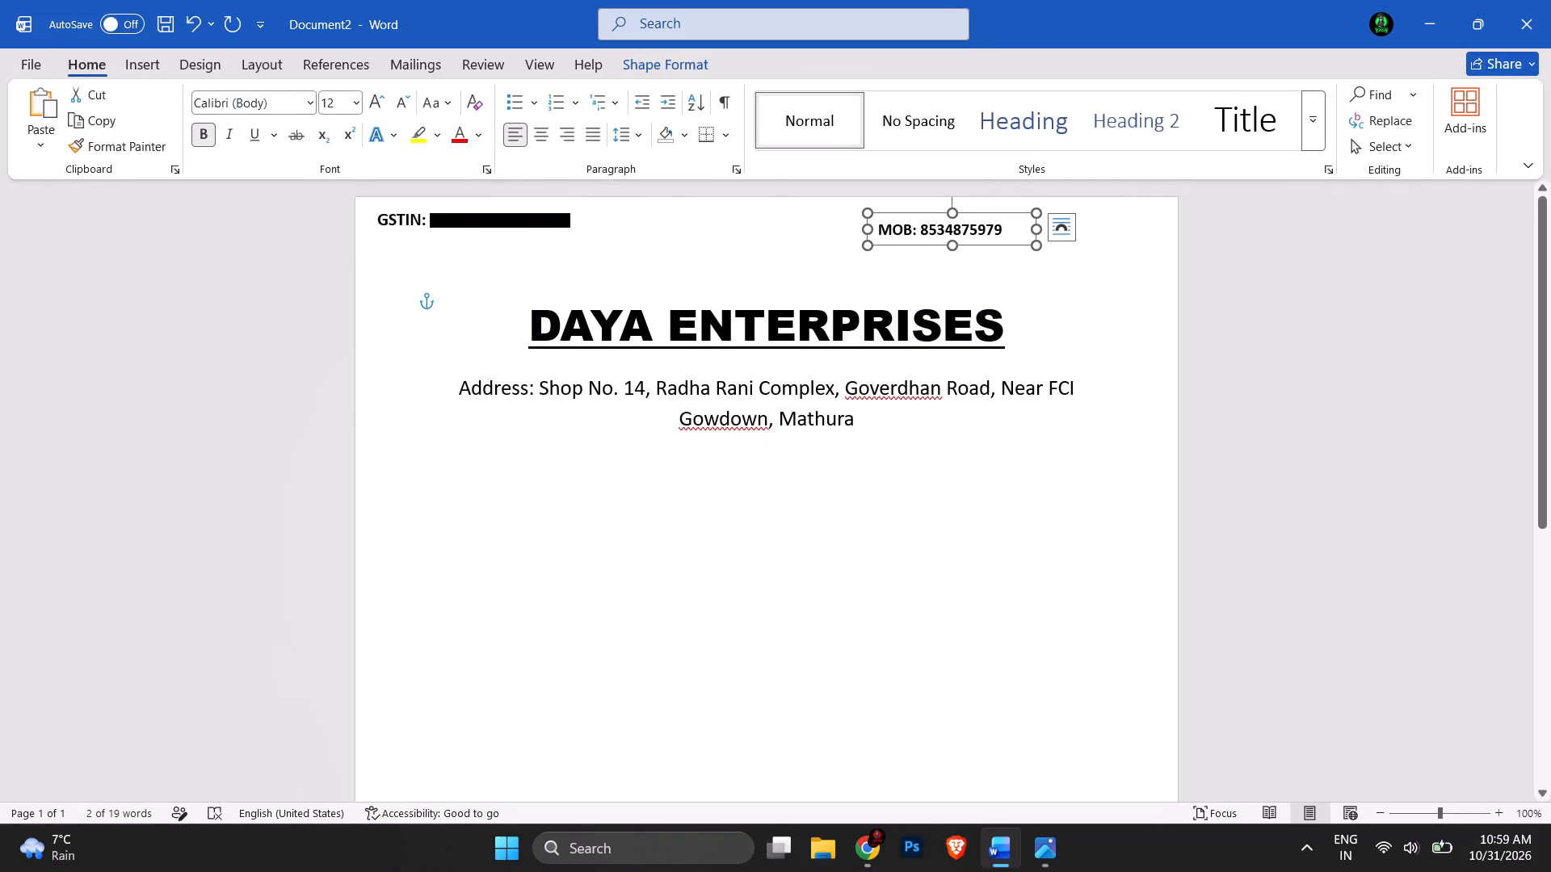
left_click_drag(1023, 228, 771, 241)
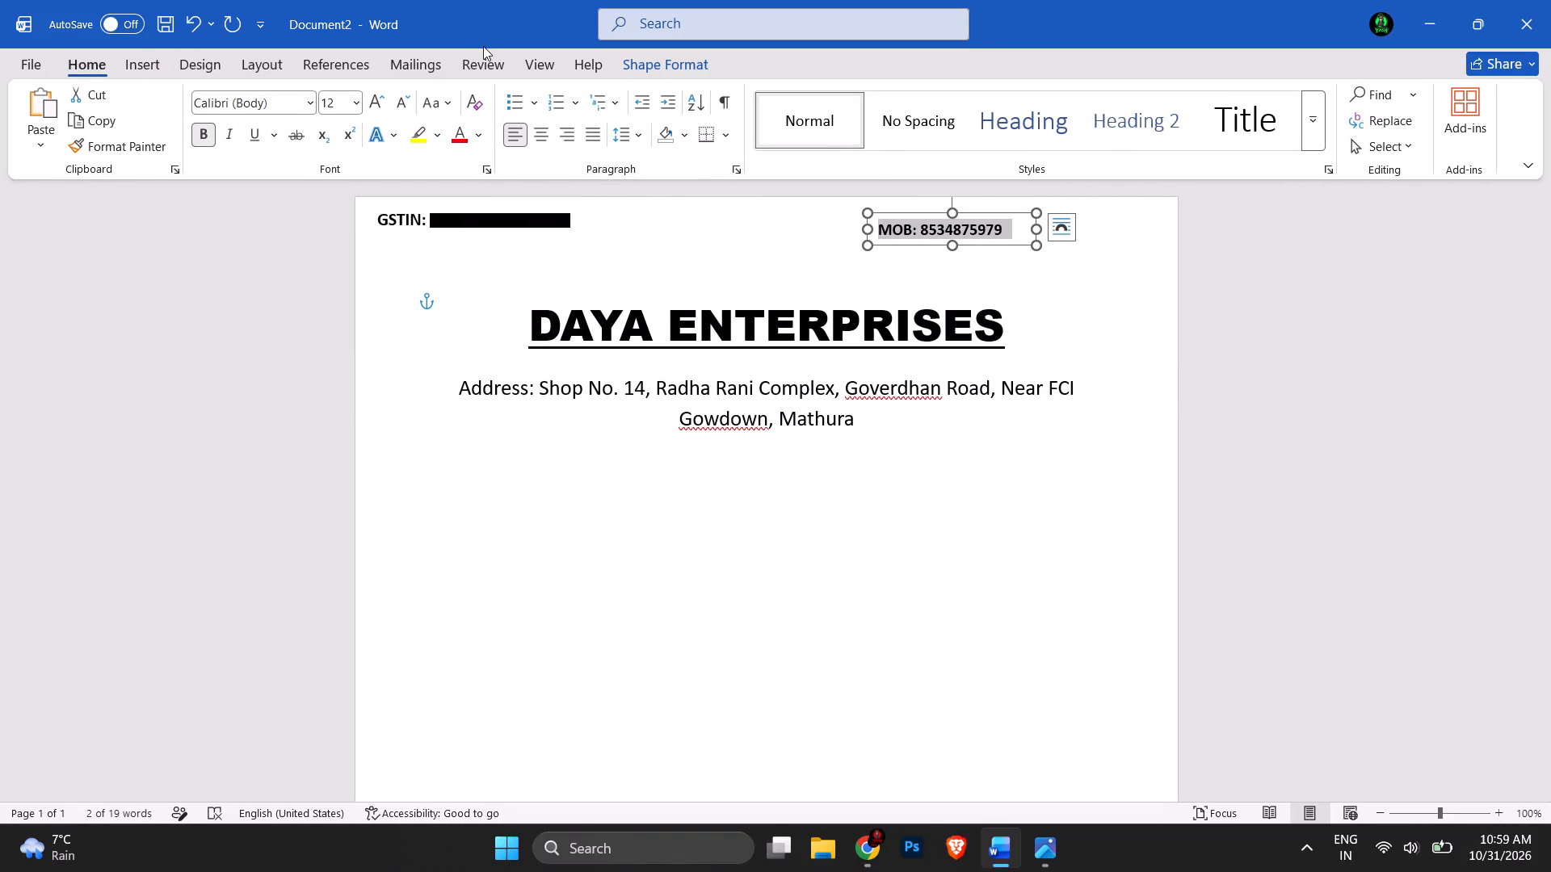
left_click(333, 104)
type("13")
key("Return")
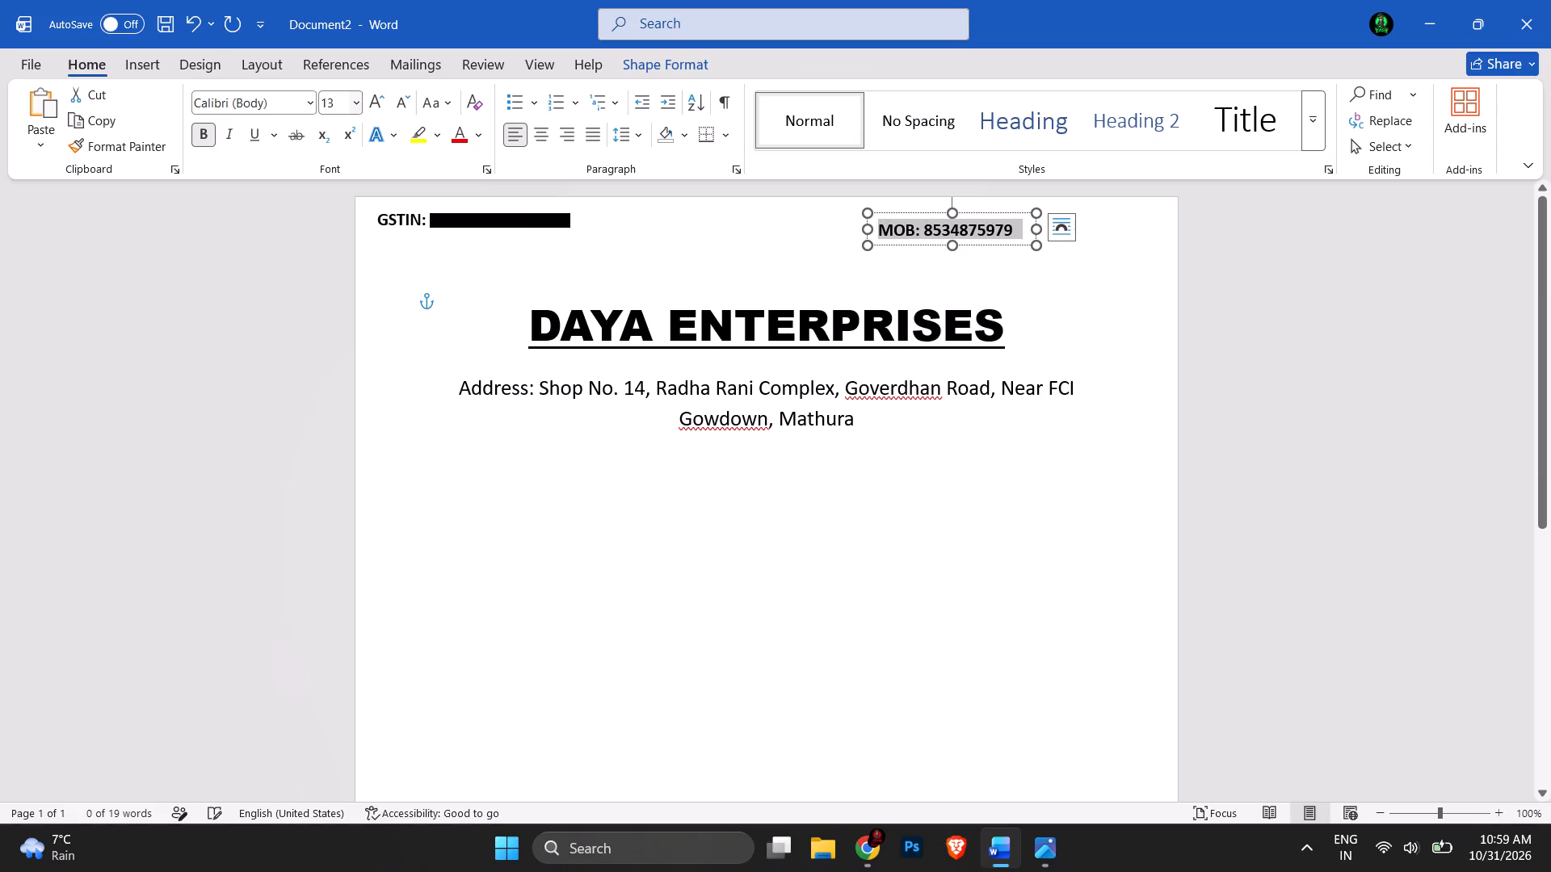
Add the country code +91 and a space before the mobile number, enlarging its text box to fit on one line.
left_click(926, 232)
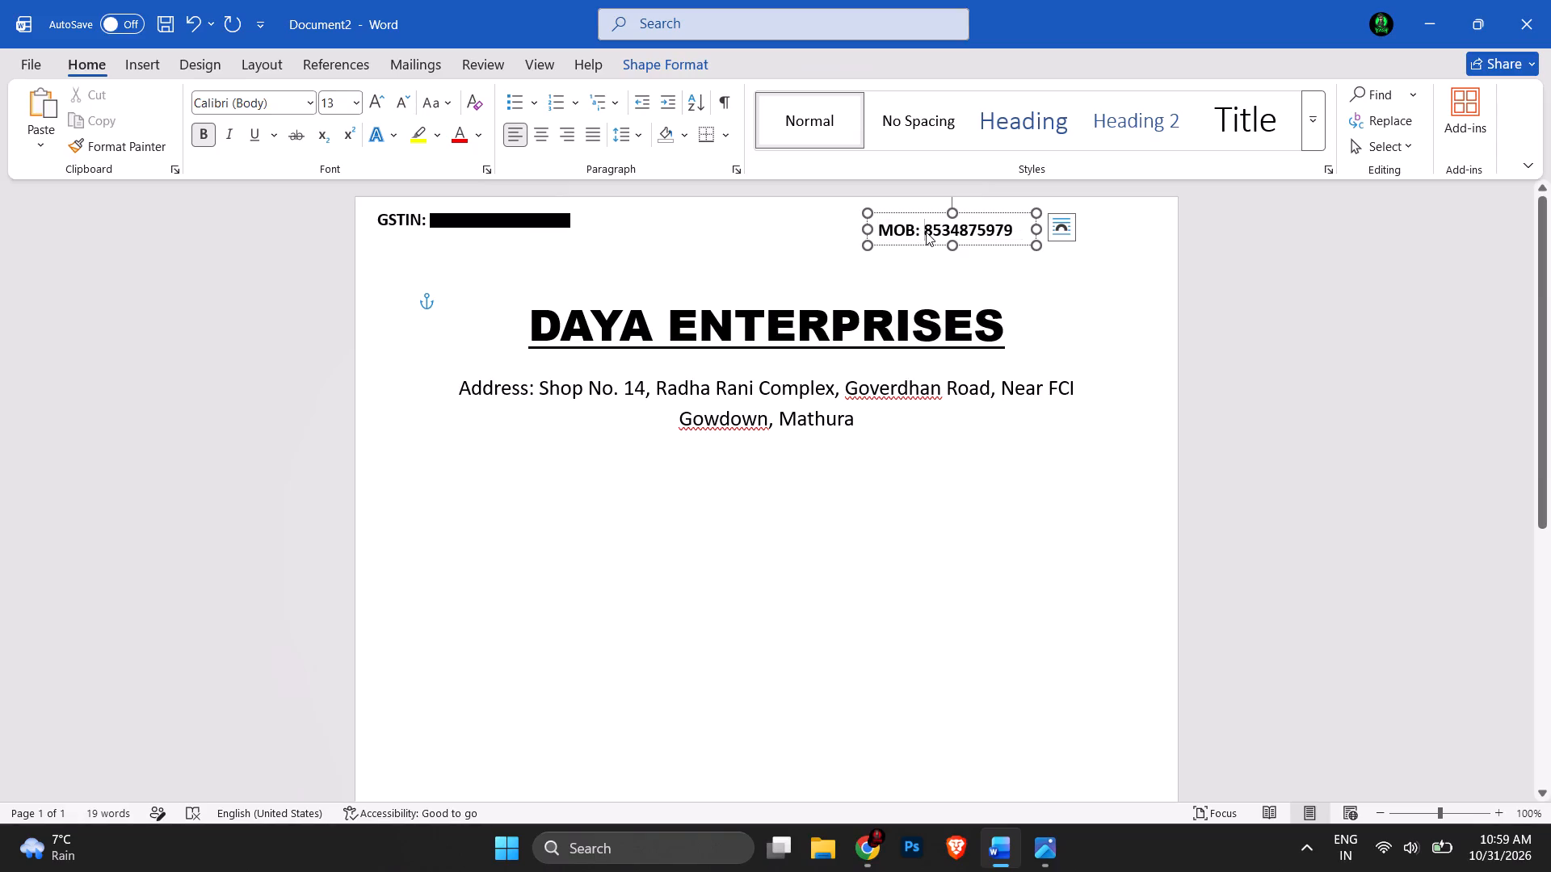
type("+91")
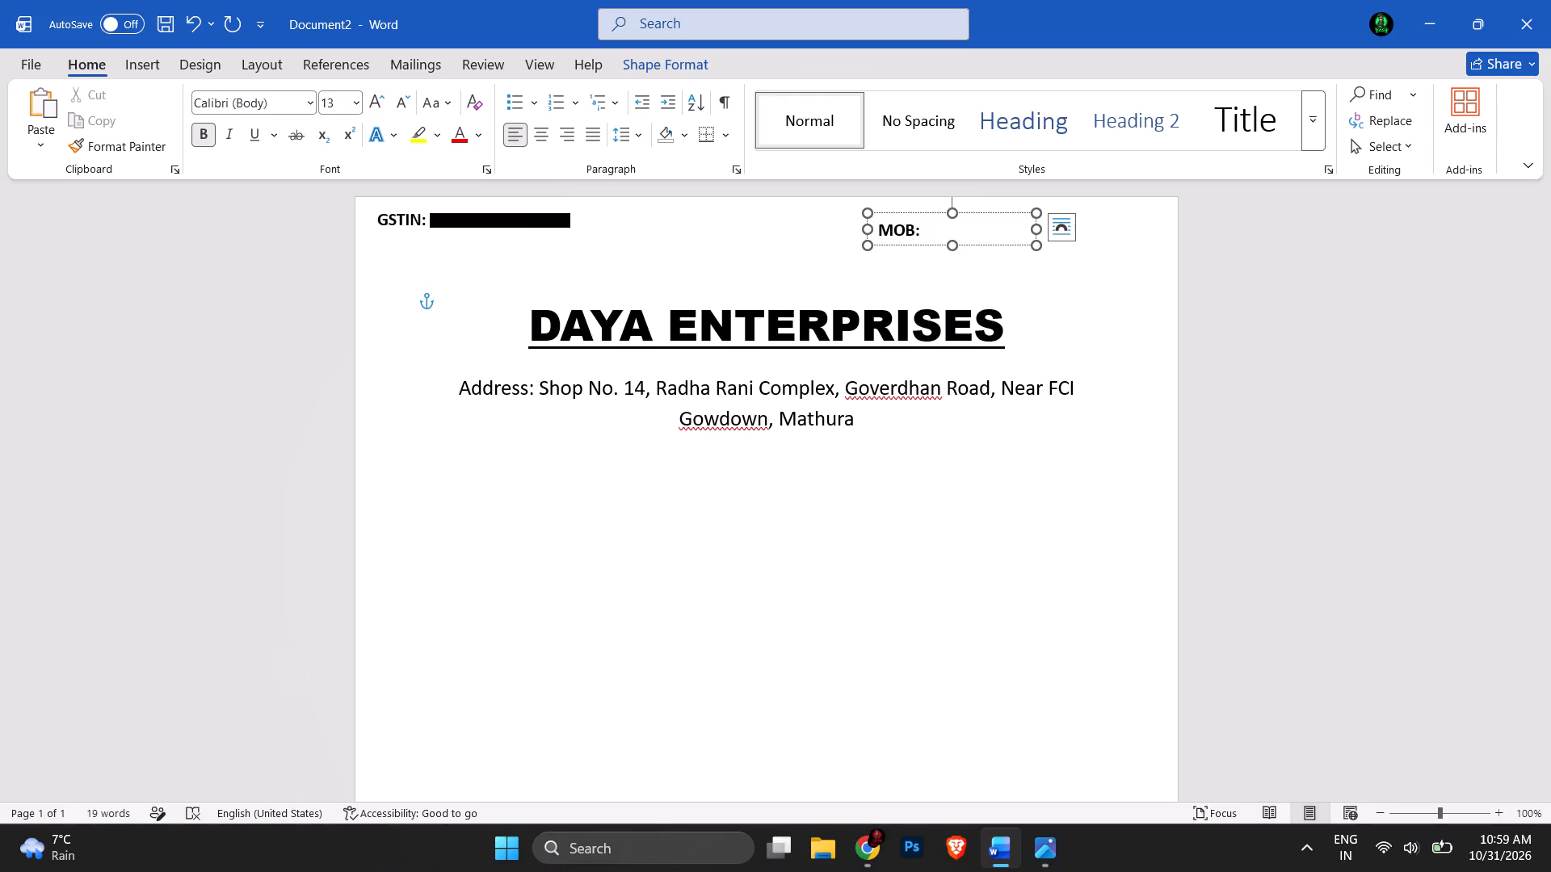
key("space")
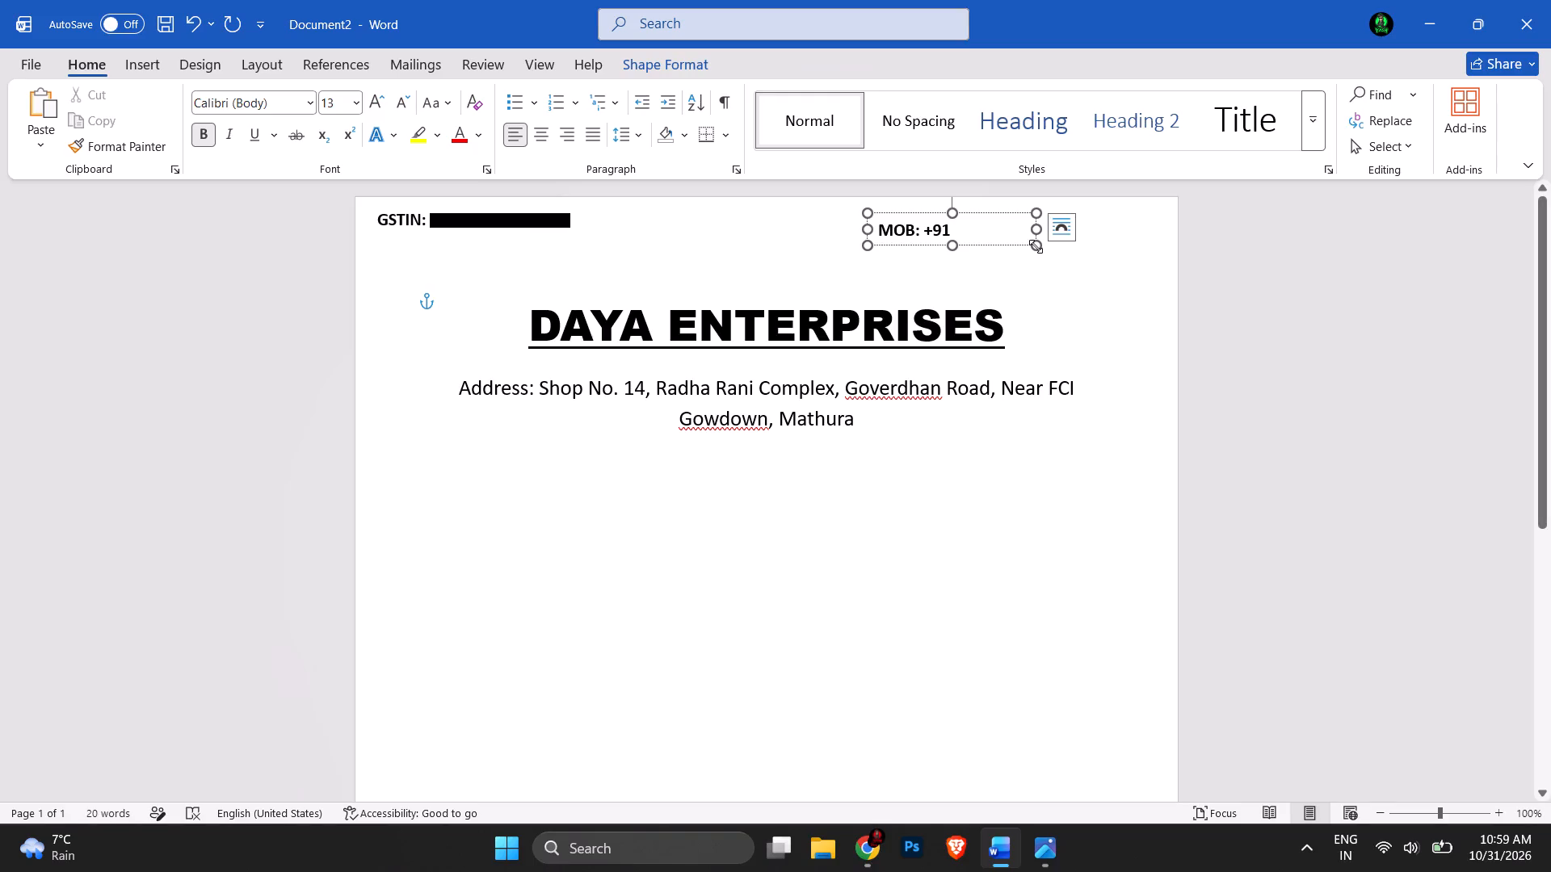
left_click_drag(1034, 246, 1082, 255)
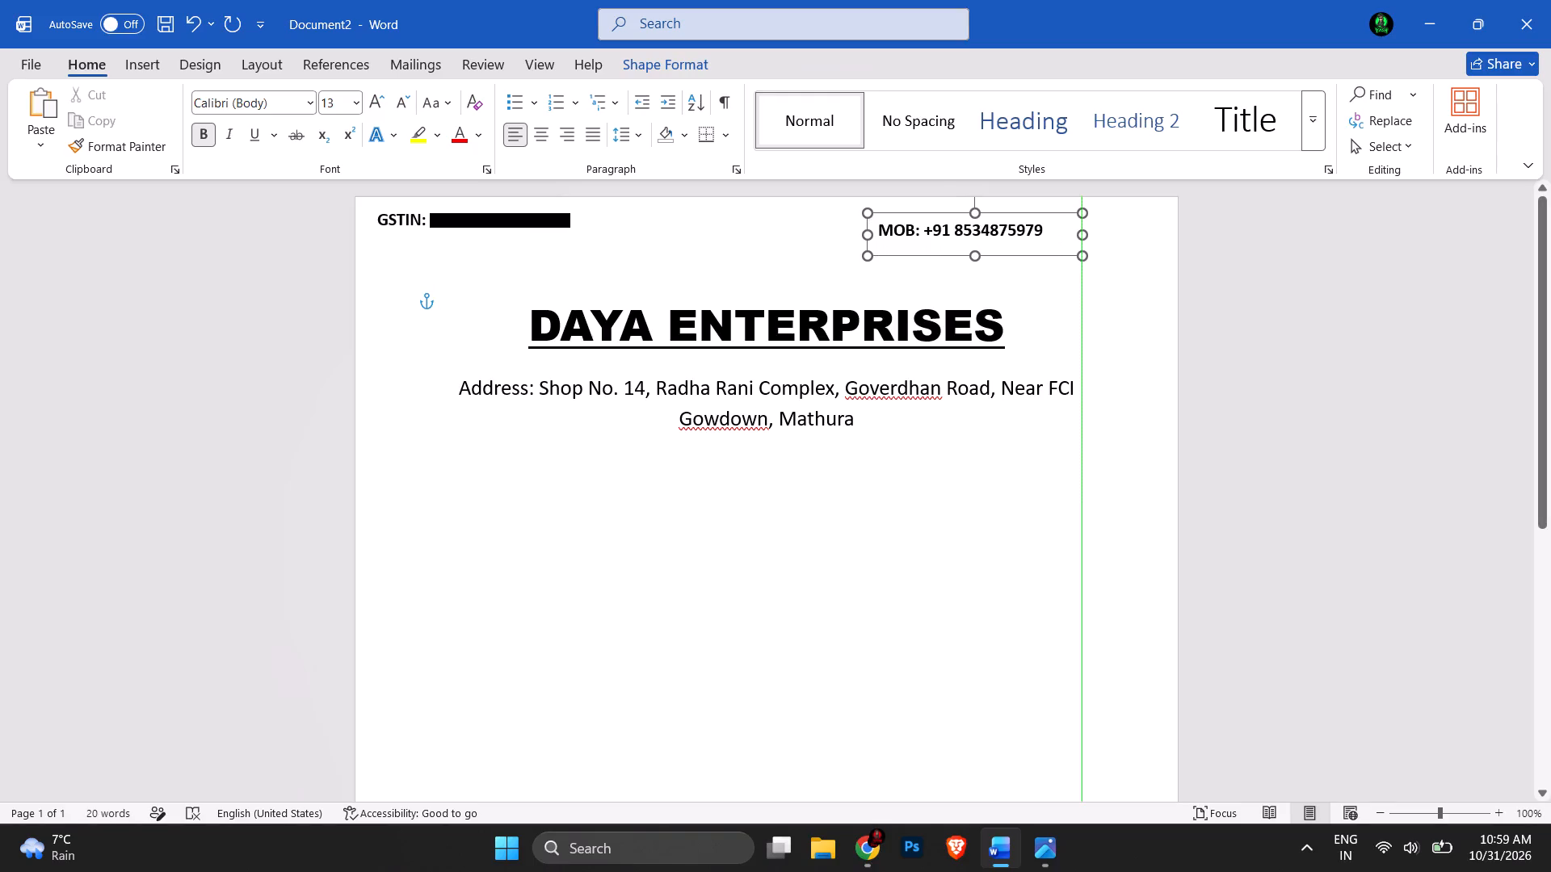
left_click_drag(1082, 255, 1067, 249)
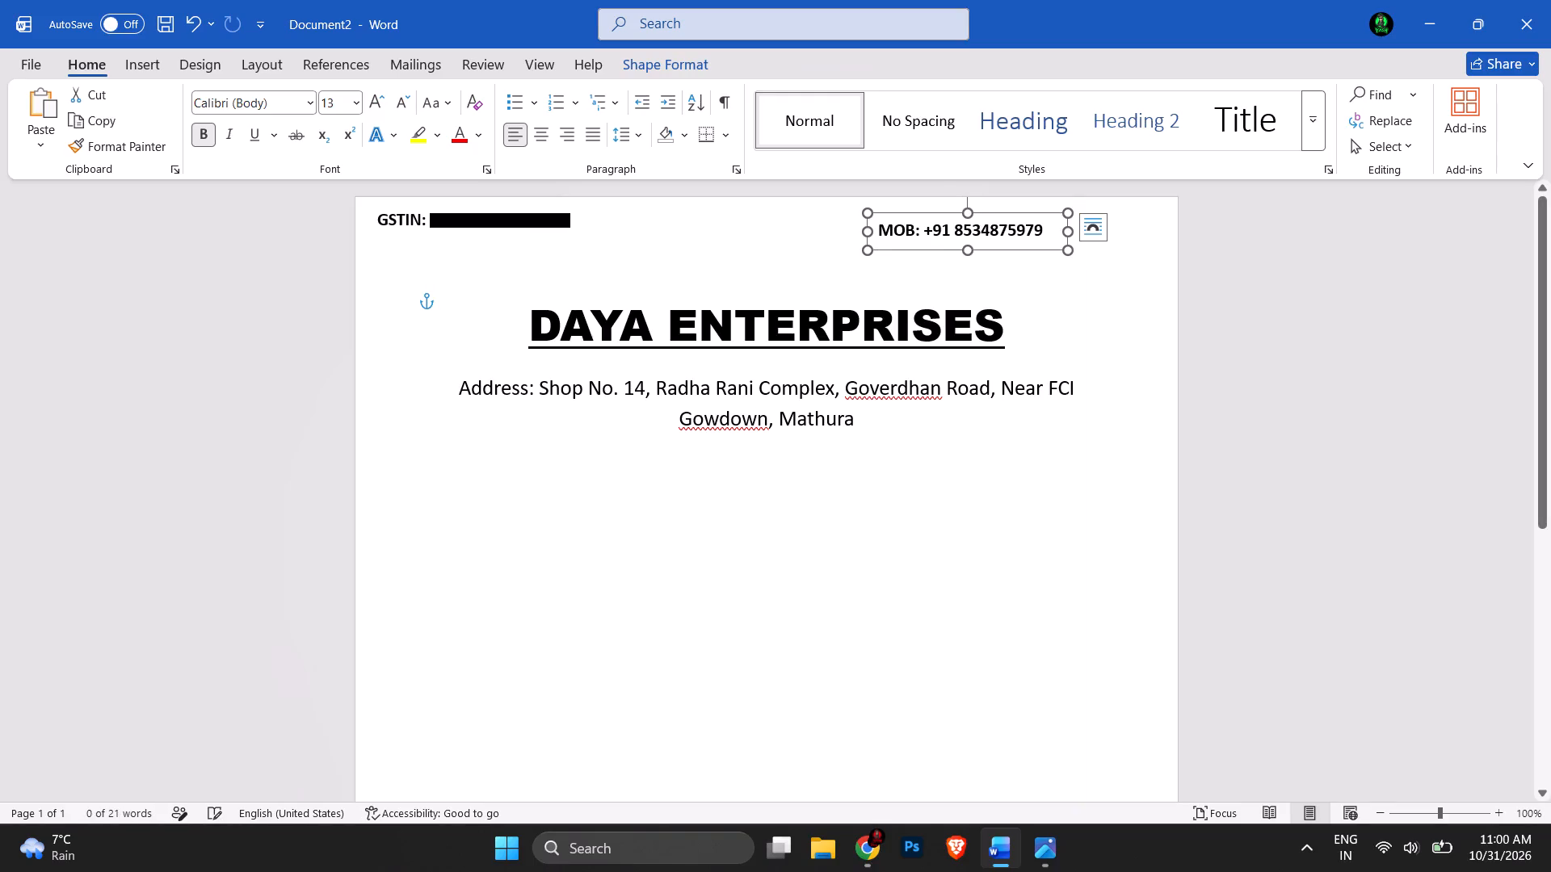
Move the mobile number text box into the page's top-right corner, with its text just inside the page edge.
left_click_drag(993, 213, 1114, 217)
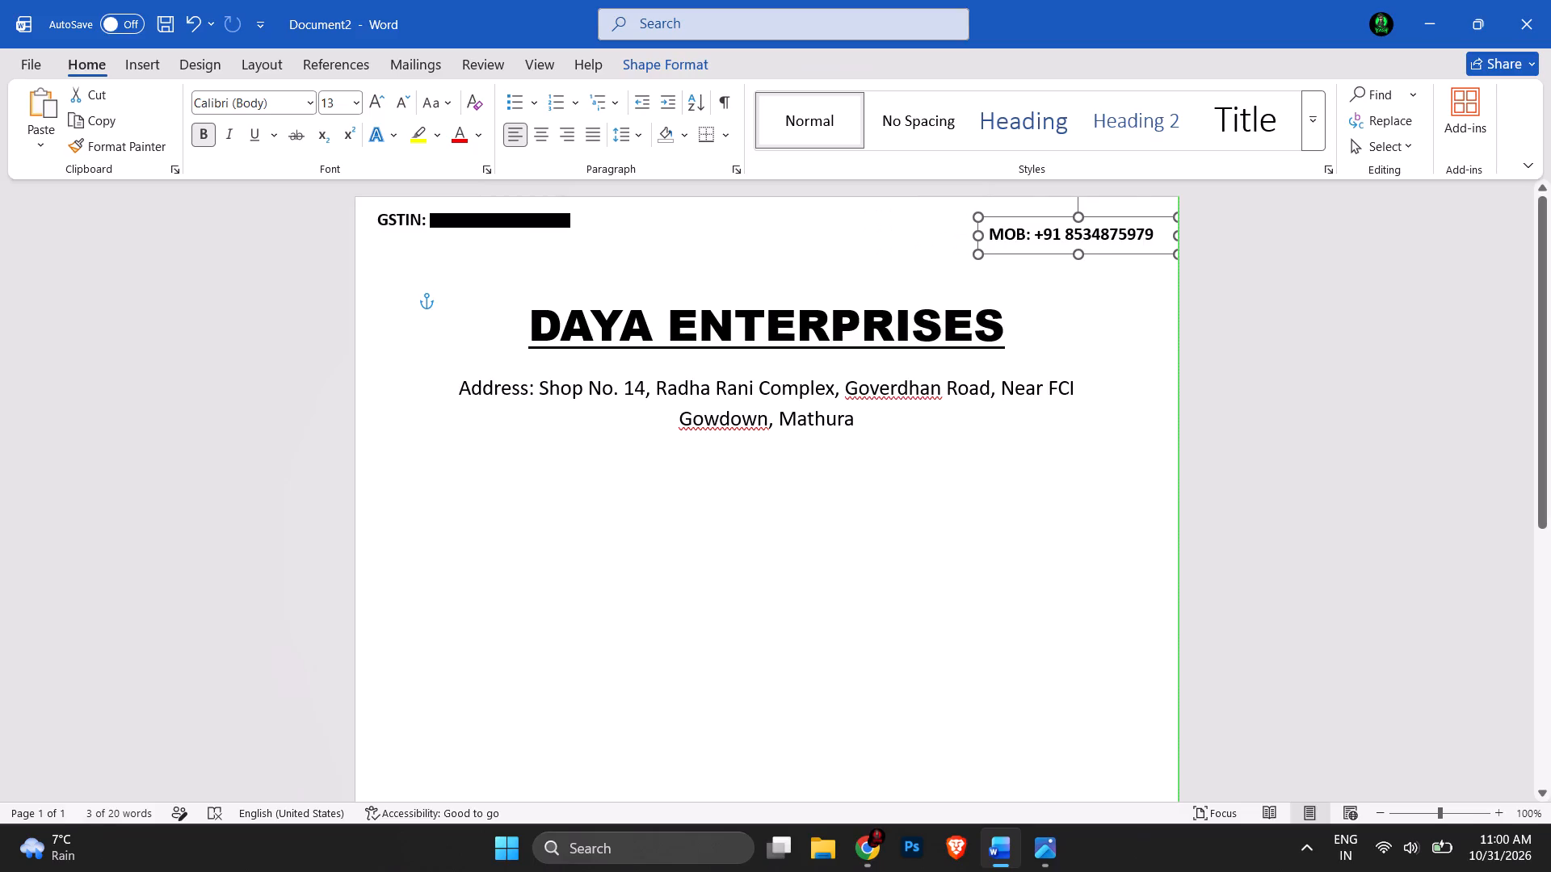
left_click_drag(1114, 217, 1111, 204)
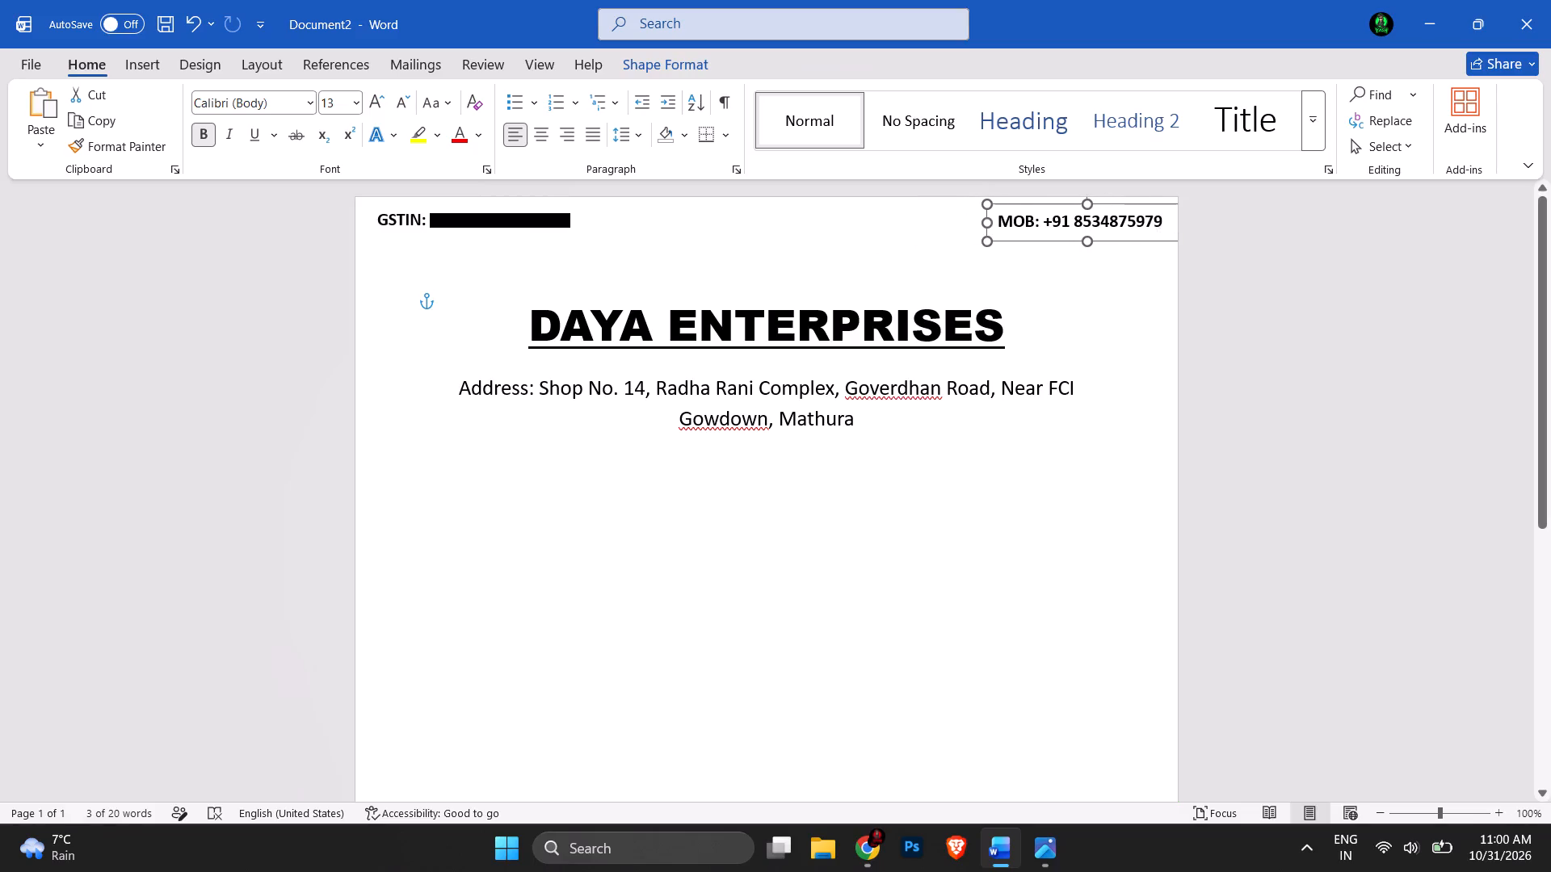
left_click_drag(1111, 204, 1112, 208)
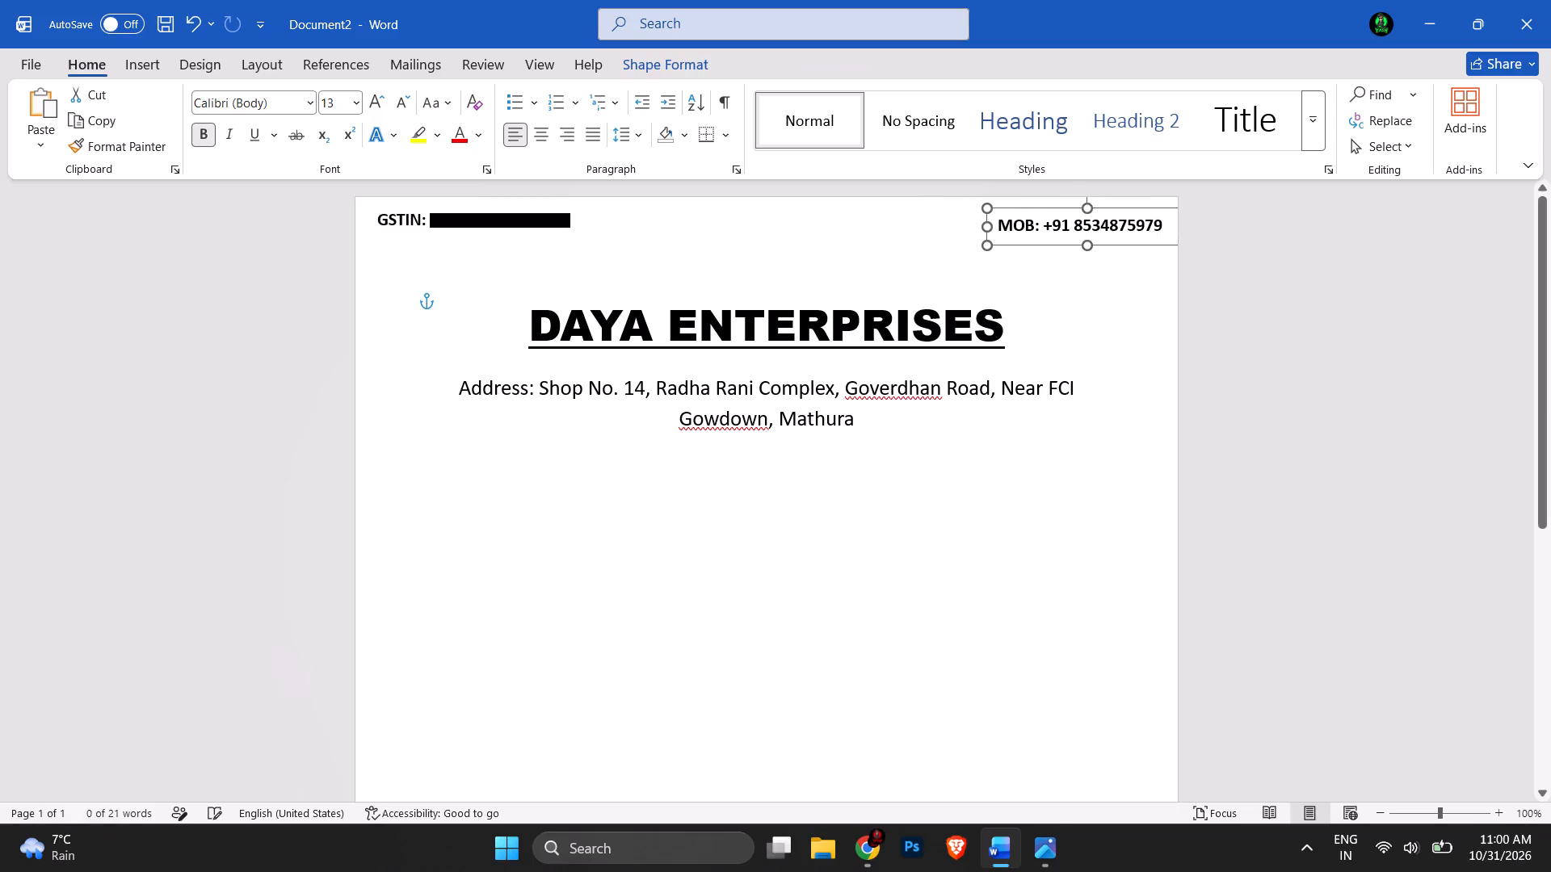
left_click(1116, 312)
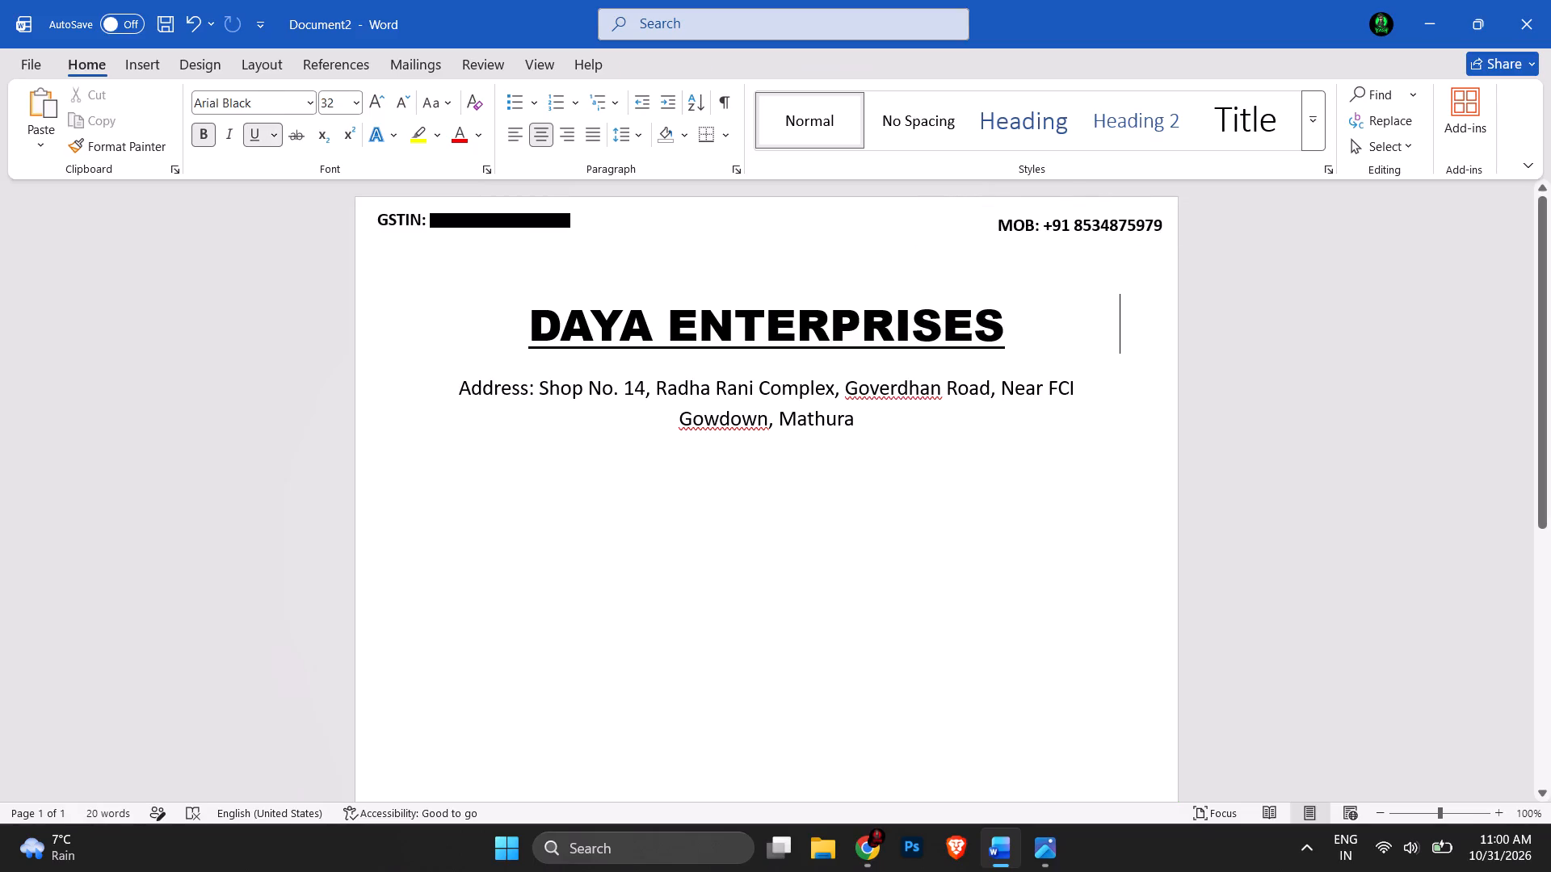
Nudge the GSTIN text box down until its text is level with the mobile number line.
left_click(456, 217)
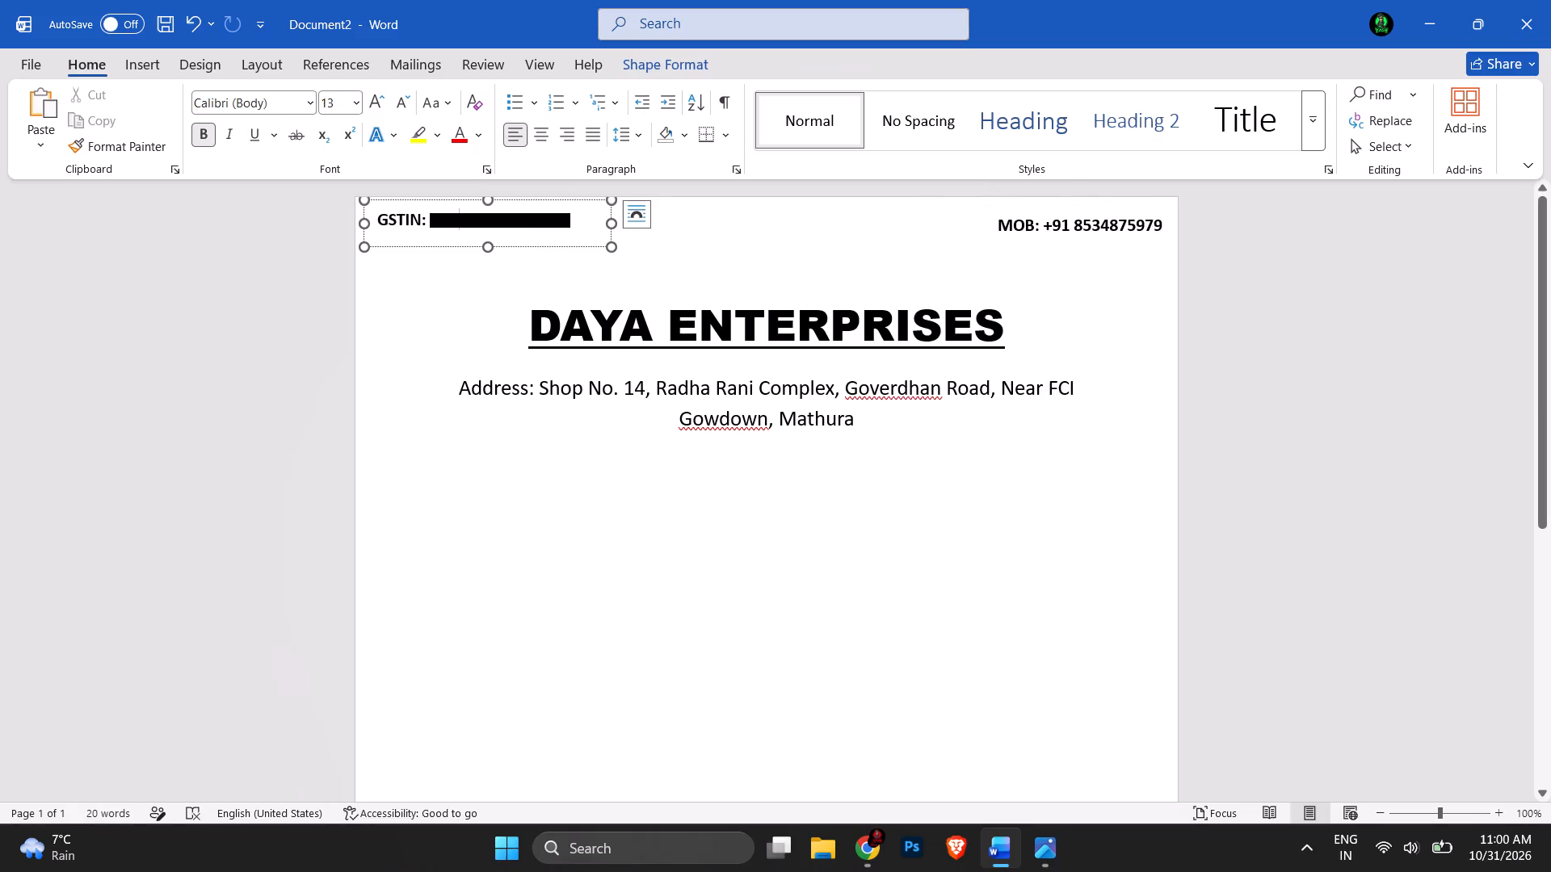
left_click_drag(423, 199, 424, 212)
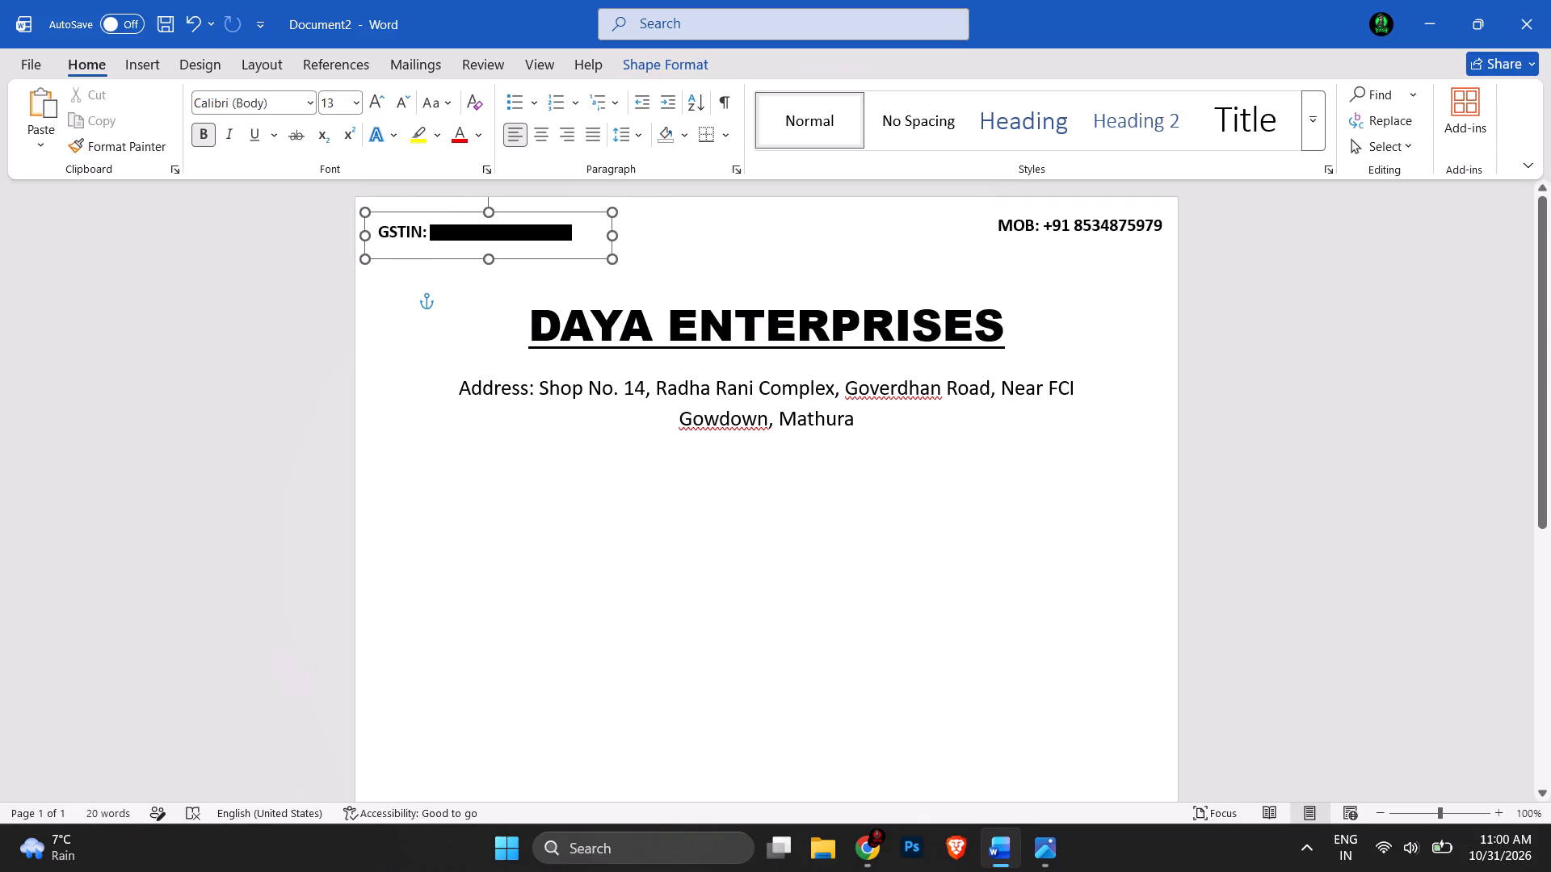
left_click_drag(424, 212, 422, 208)
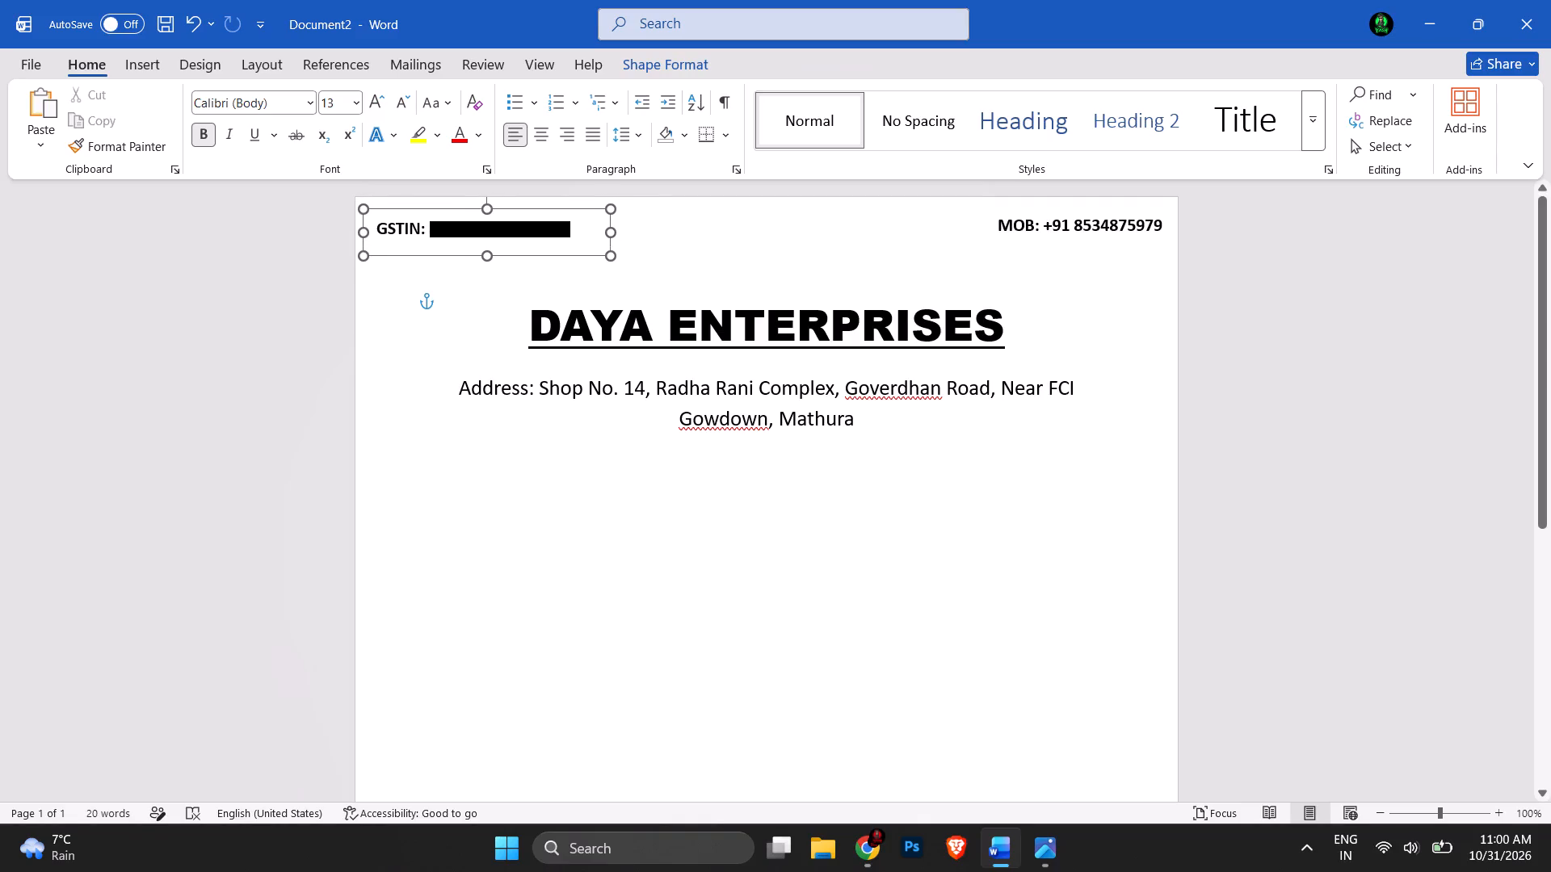
left_click_drag(422, 208, 422, 208)
left_click(585, 484)
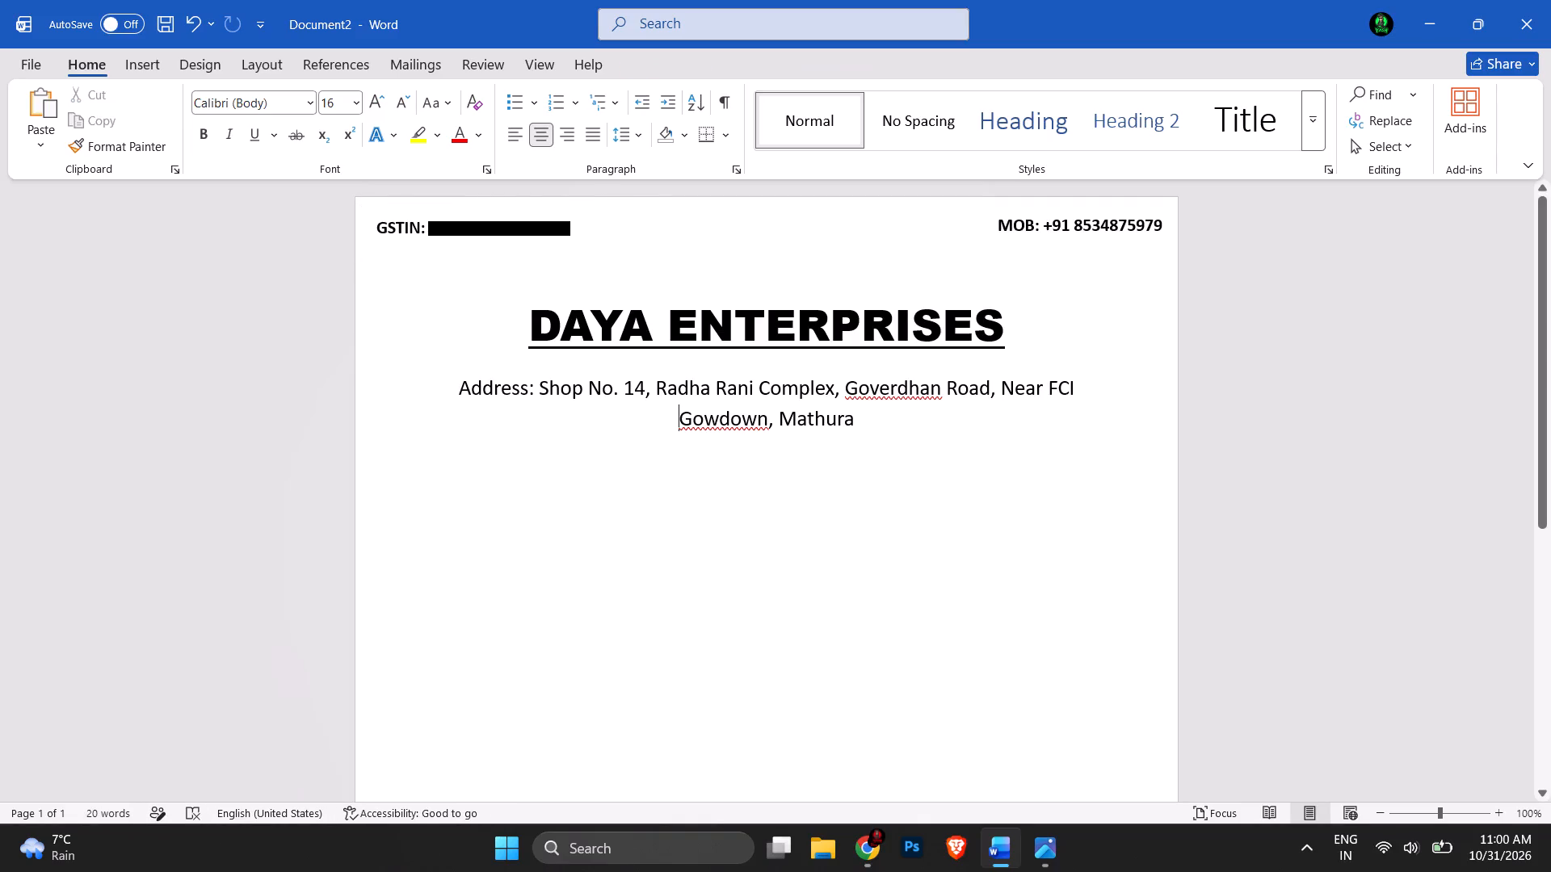
left_click(487, 220)
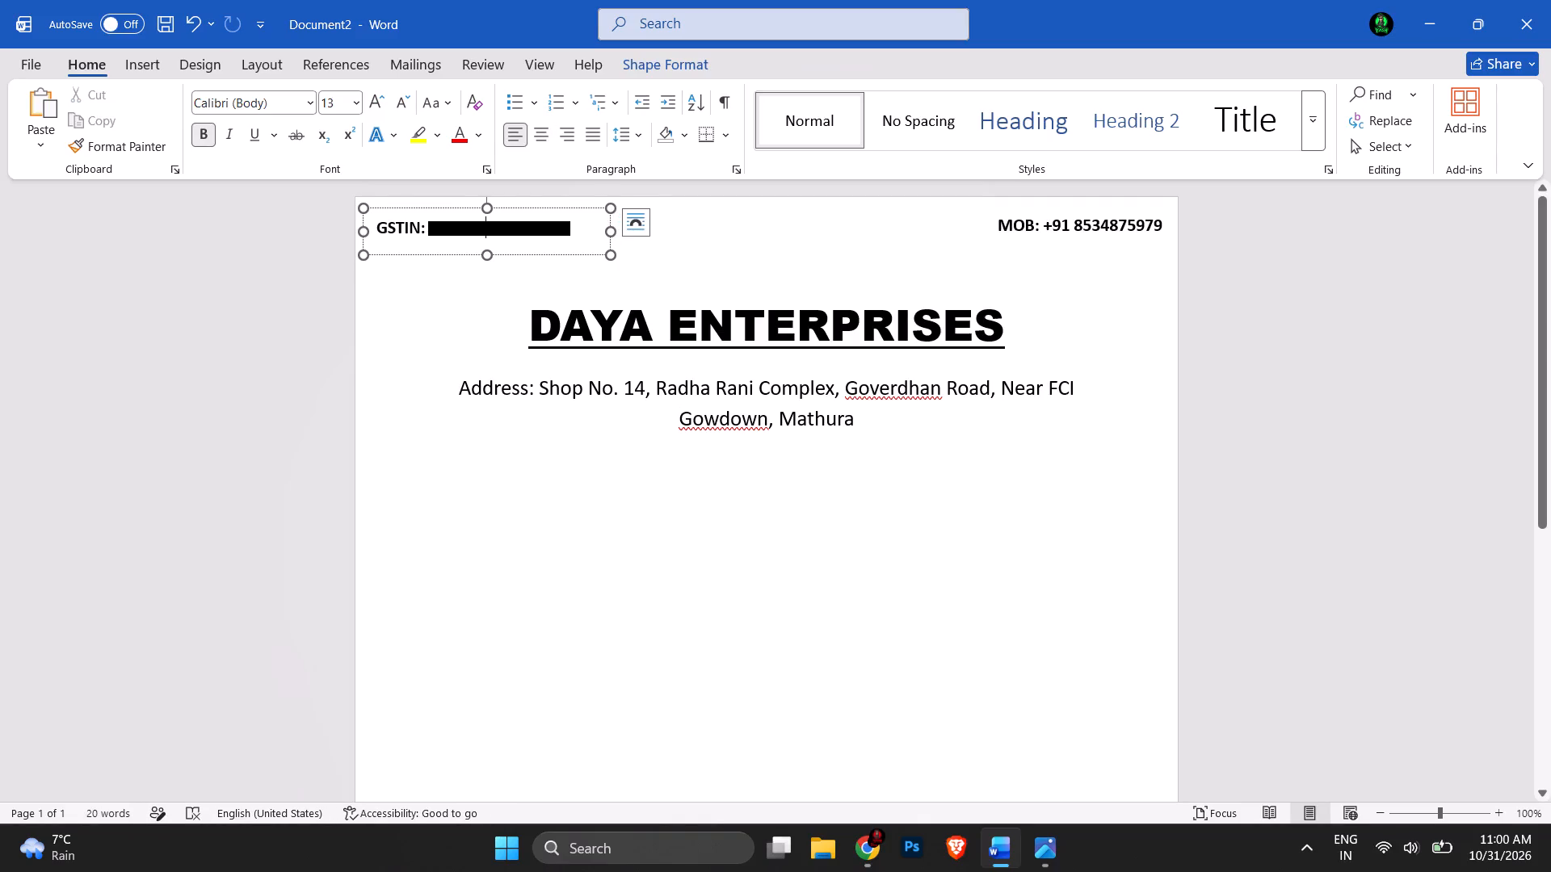
left_click(461, 210)
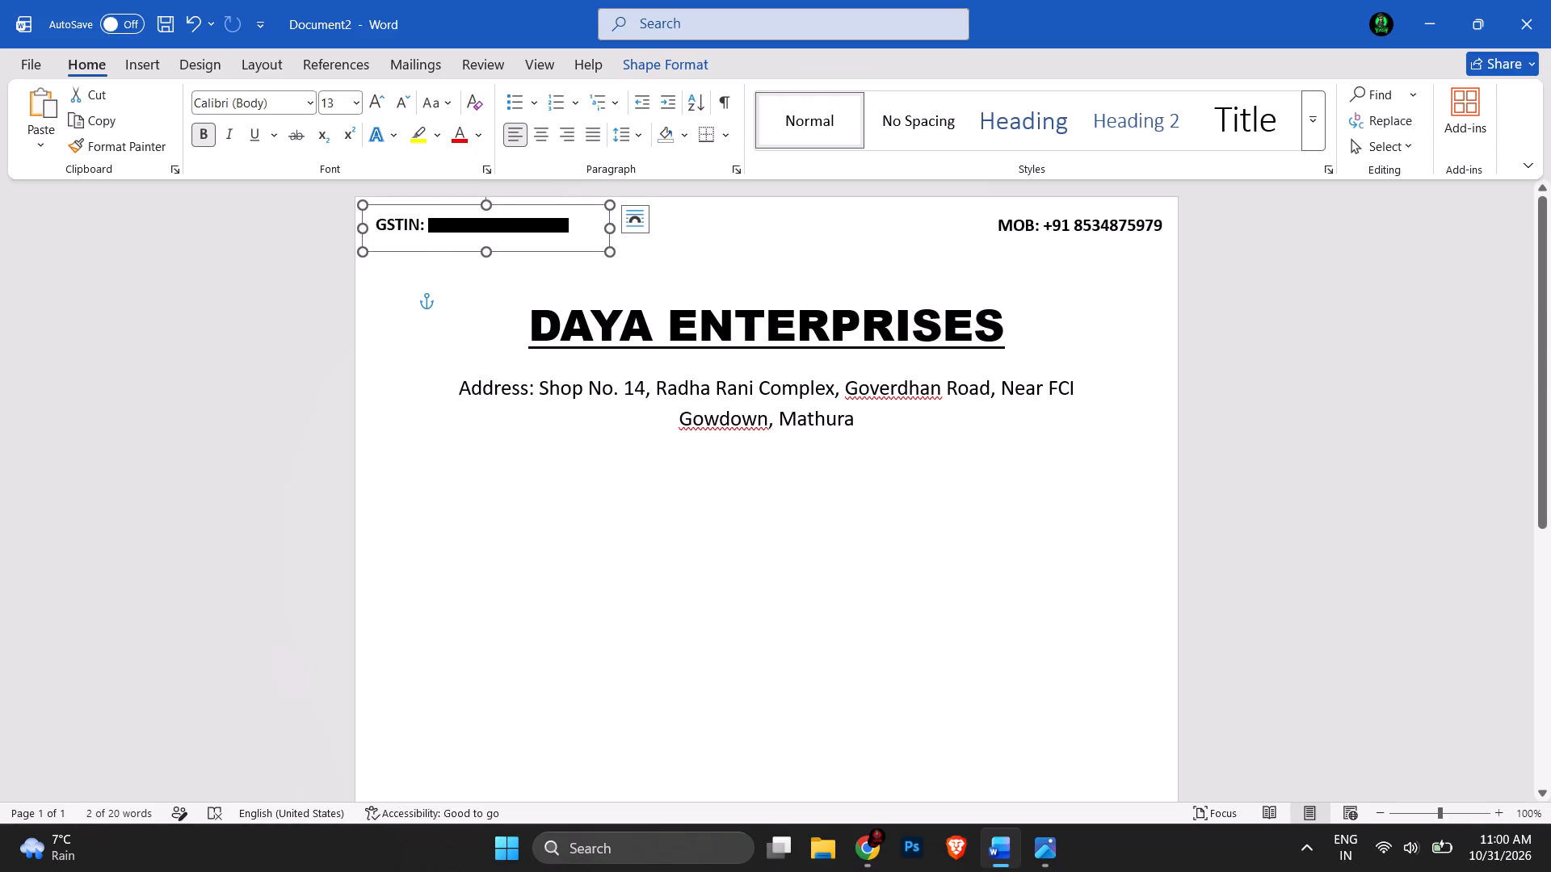
left_click(719, 539)
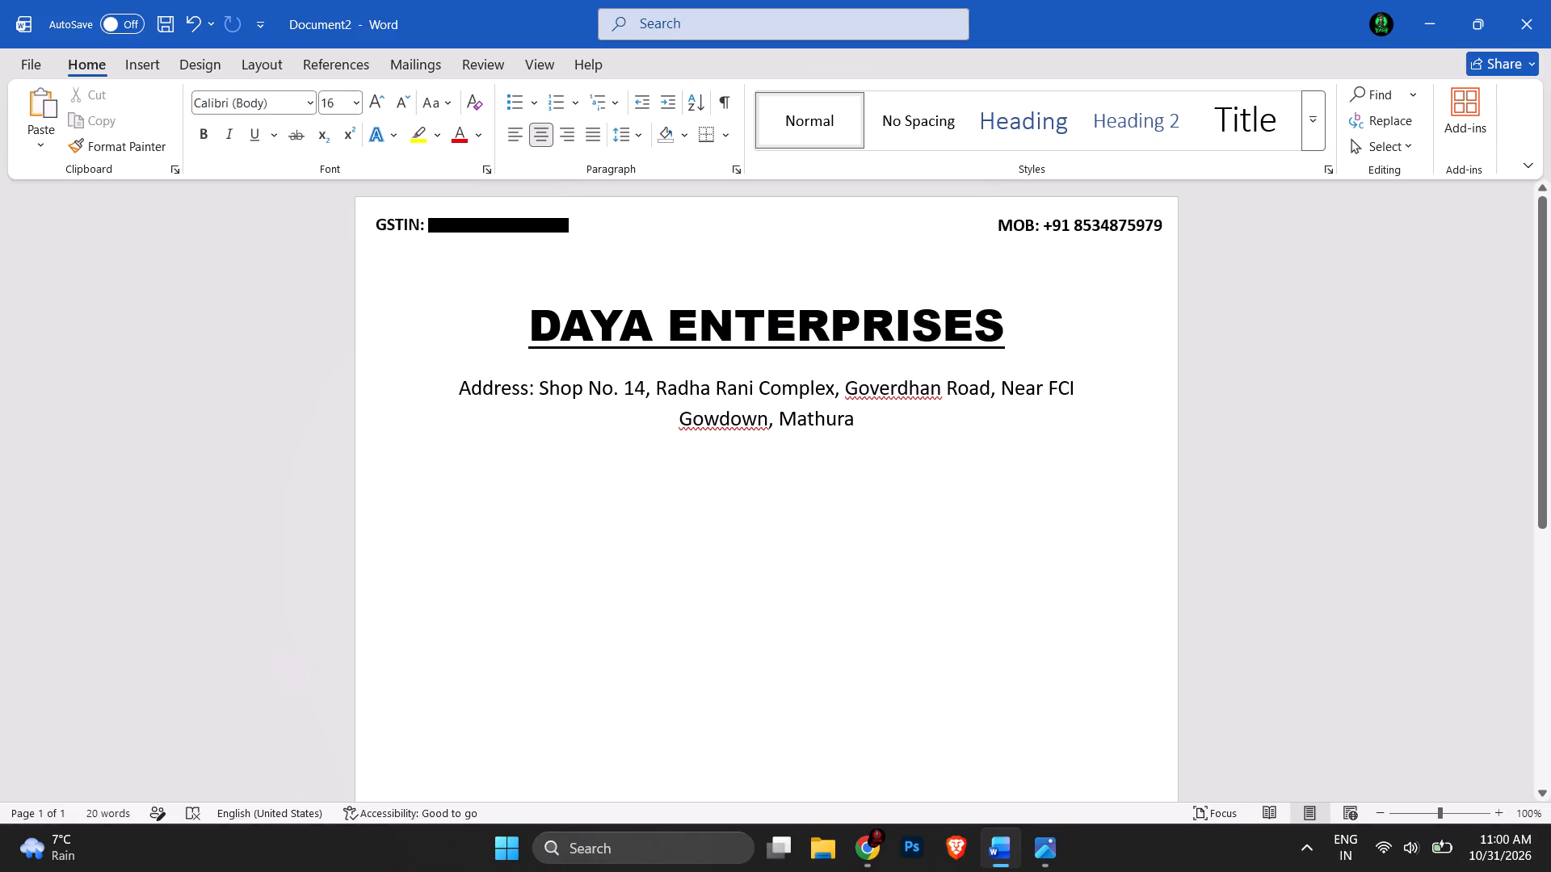
Apply a box page border with the double-line style at ½ pt to the whole document.
left_click(272, 66)
left_click(153, 69)
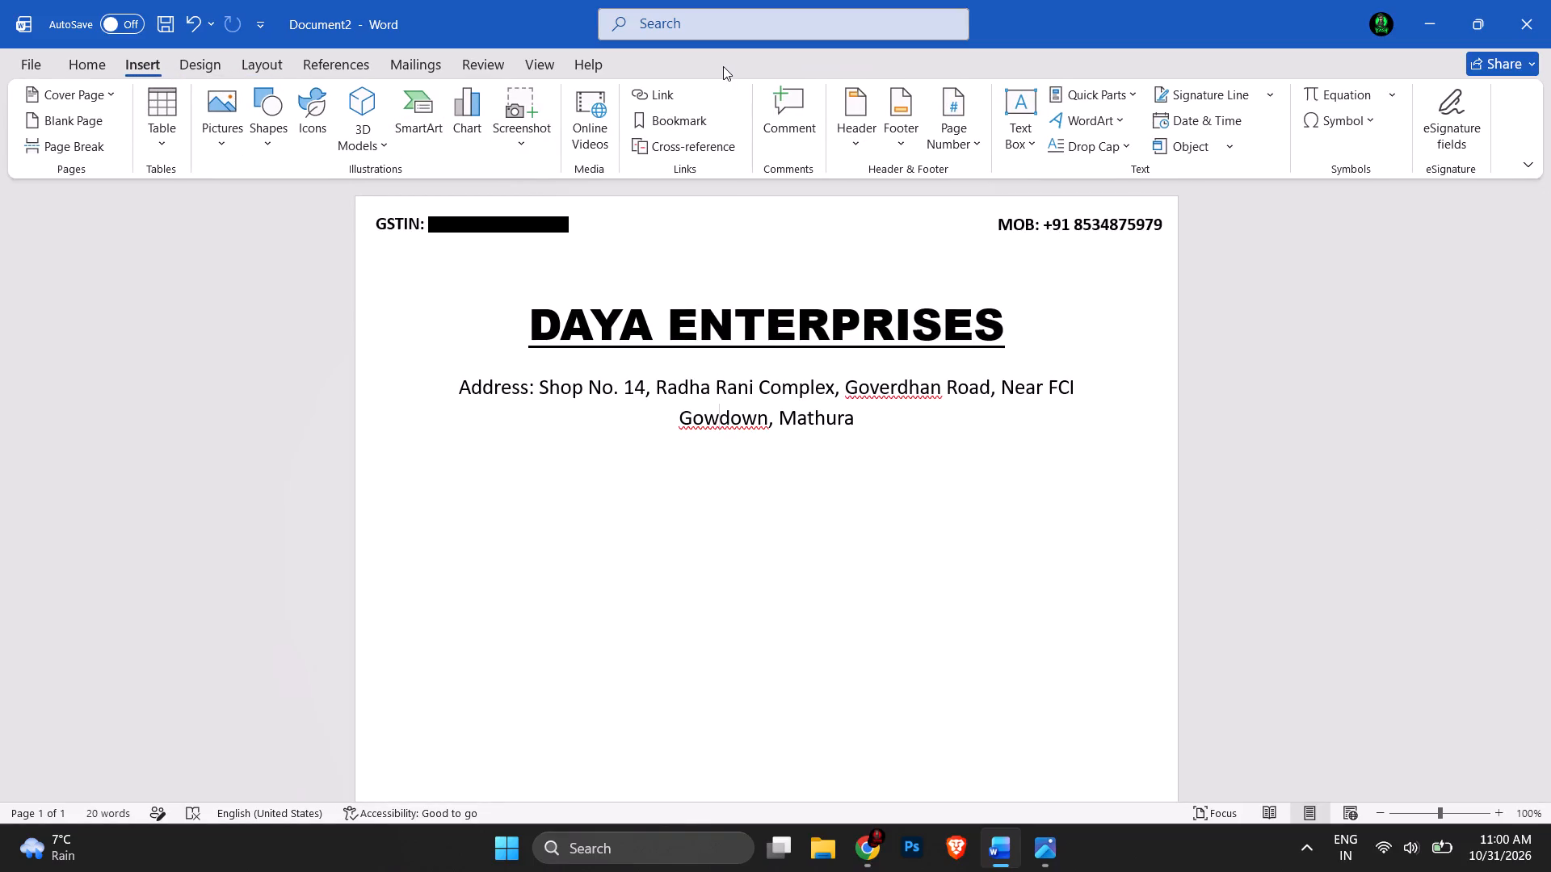
left_click(195, 57)
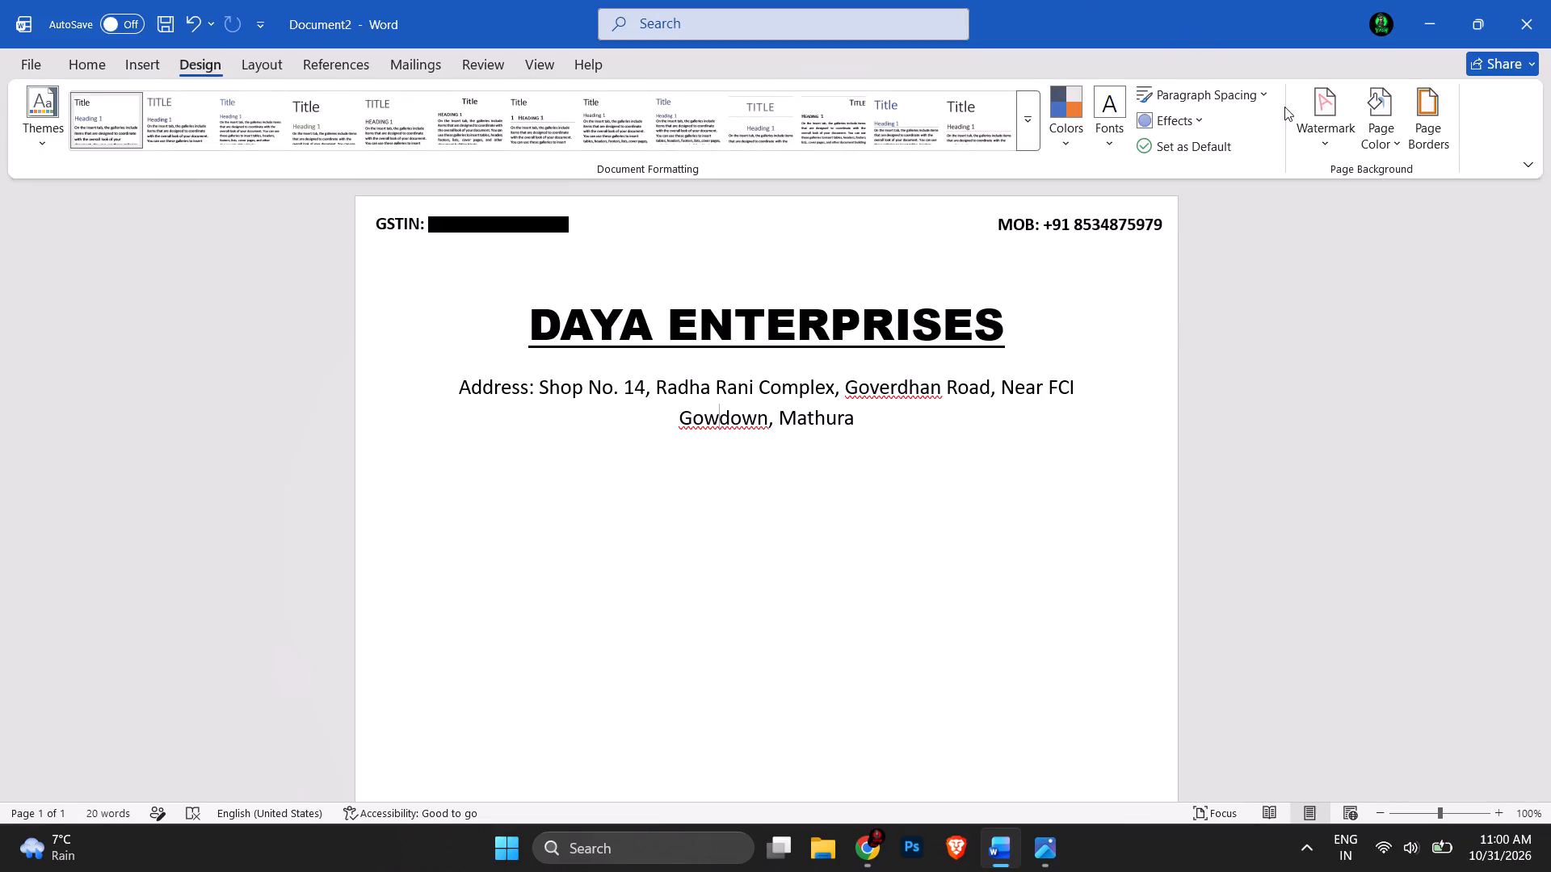
left_click(1440, 118)
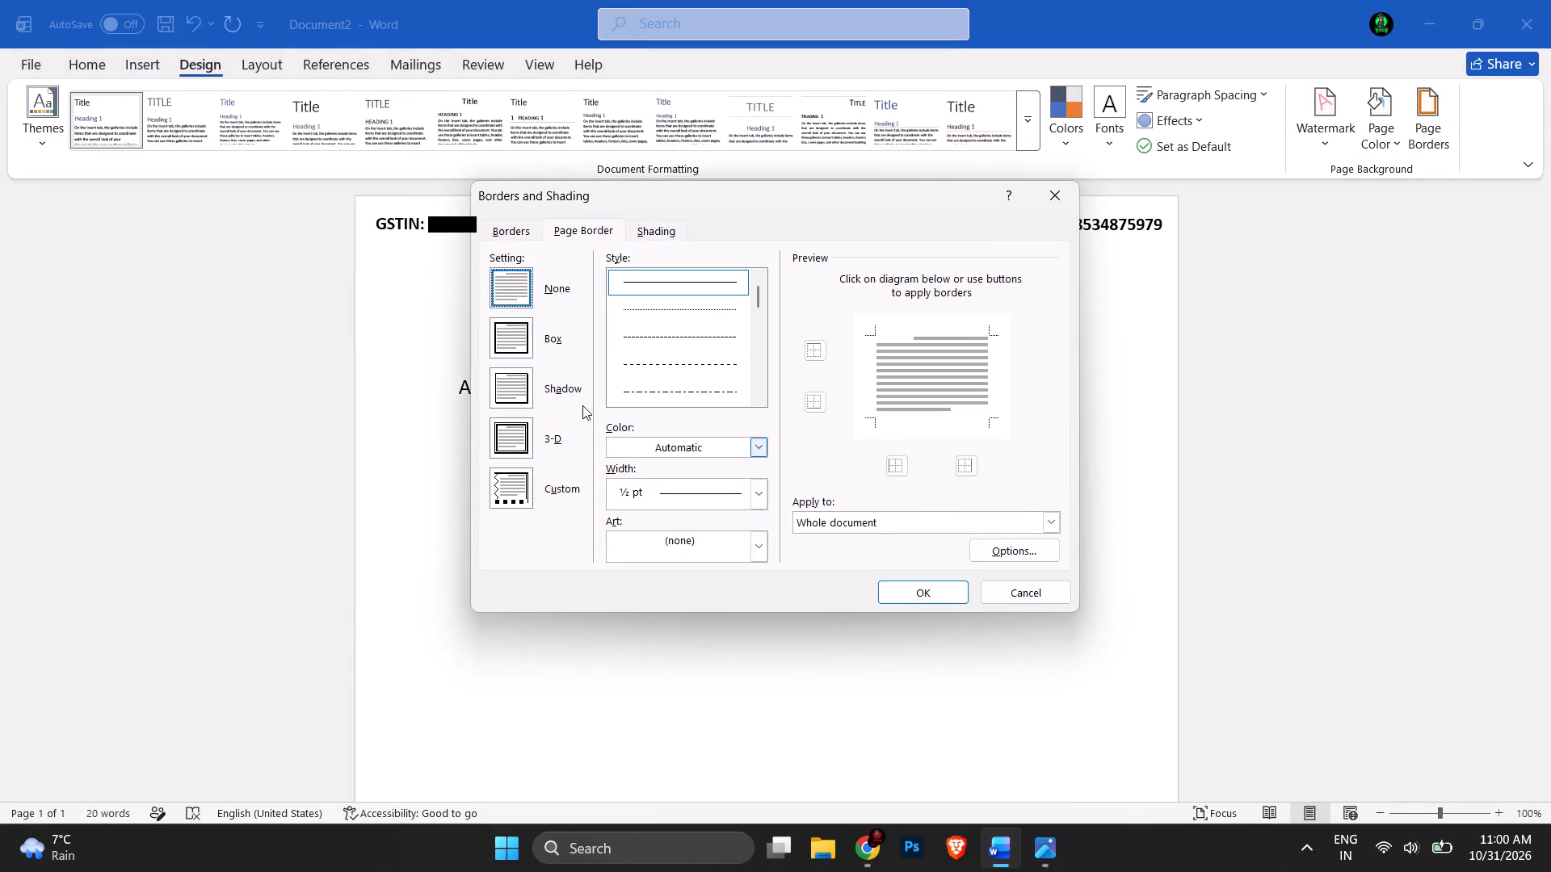
left_click(528, 337)
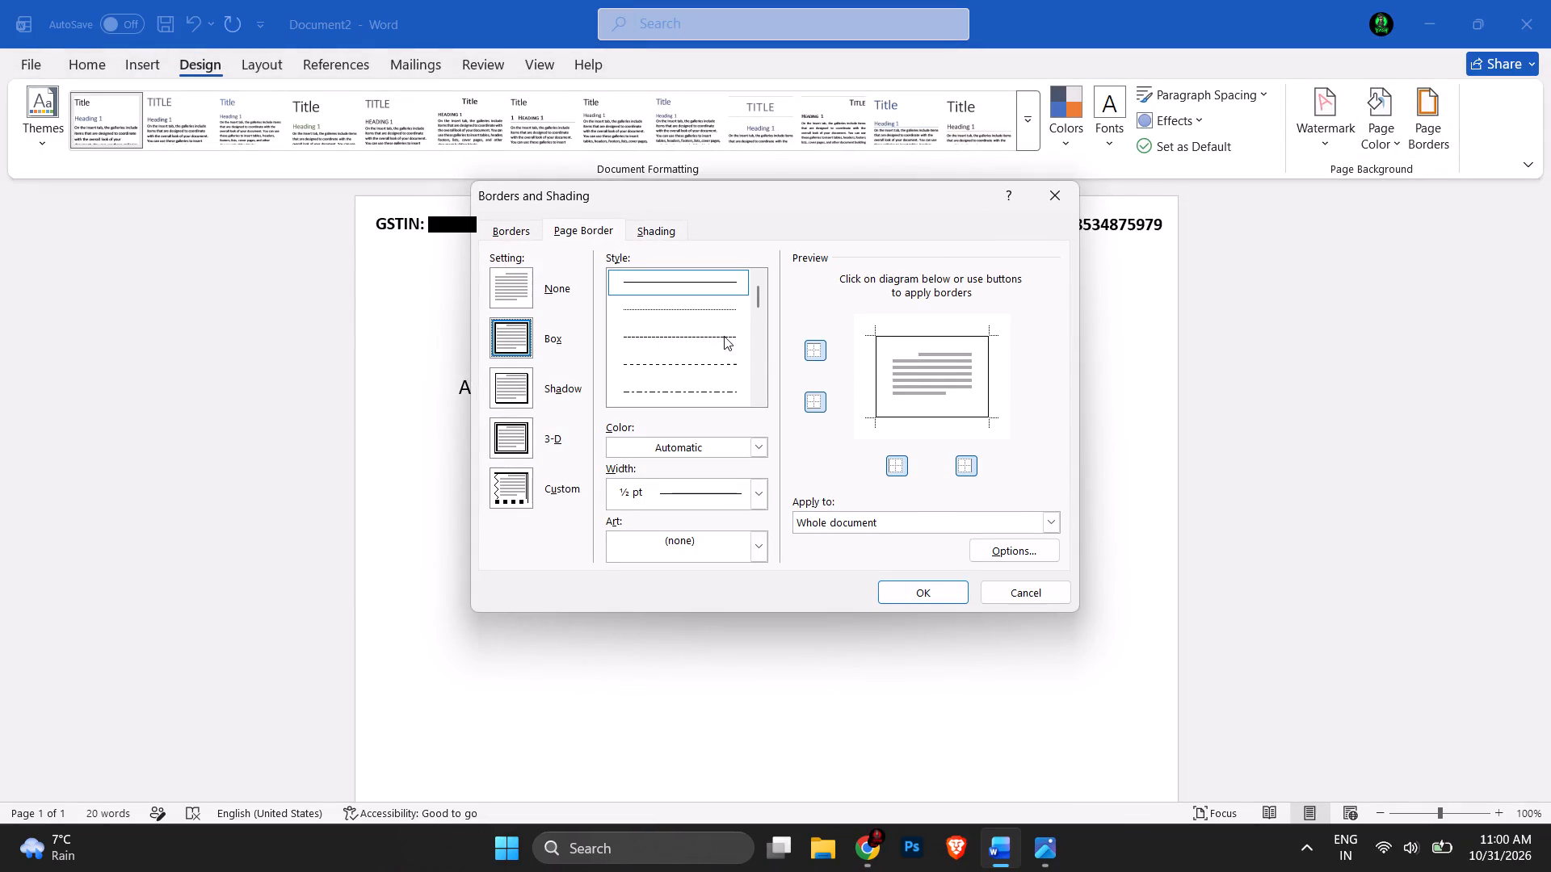
scroll(733, 343, "down", 2)
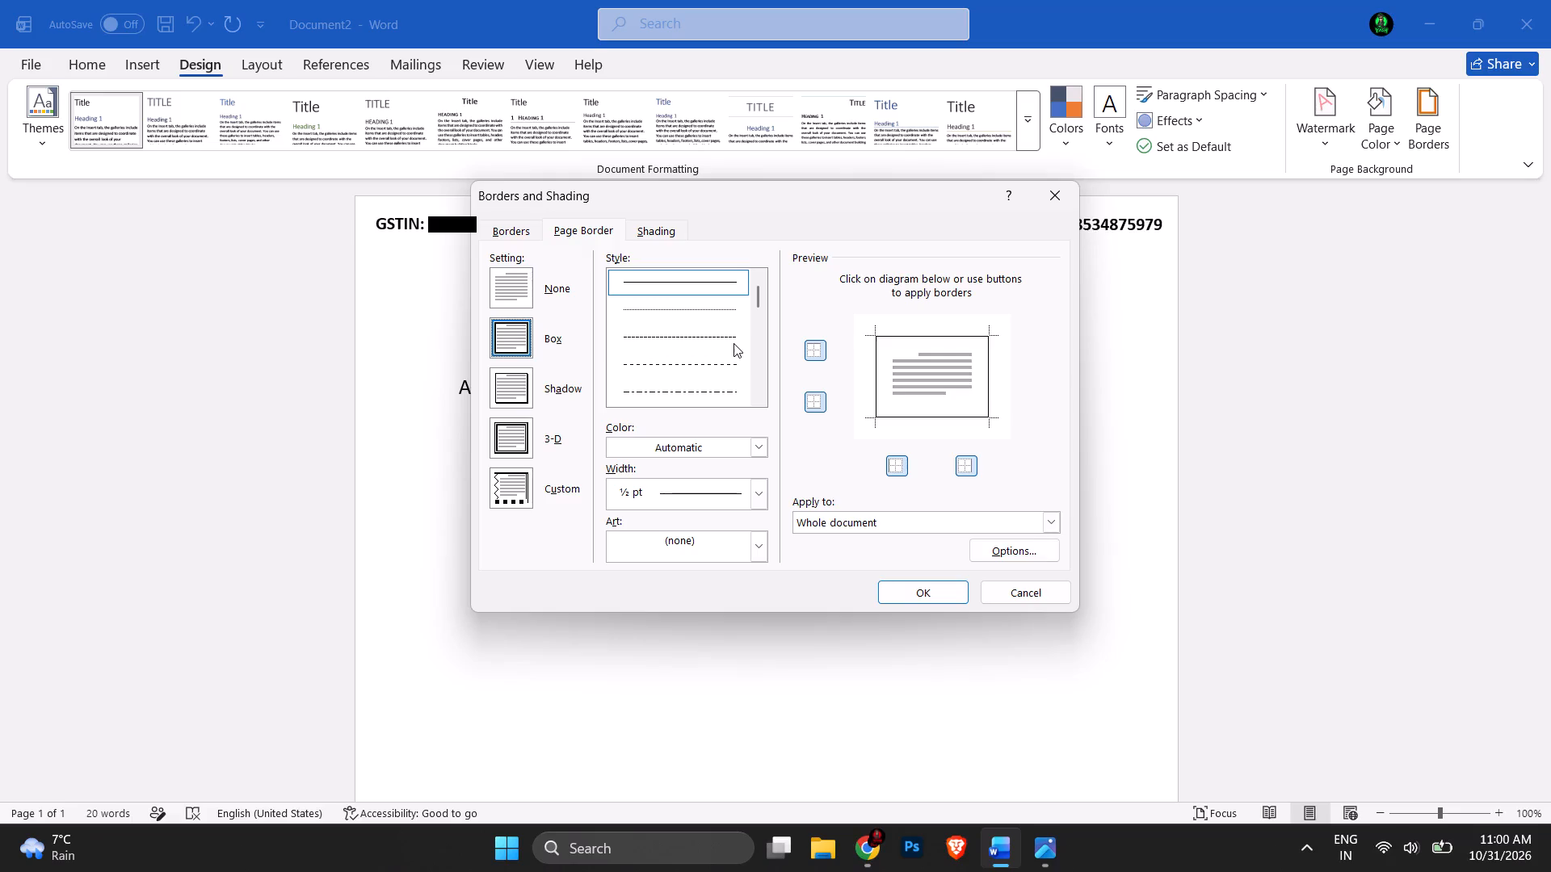
scroll(733, 343, "down", 1)
left_click(708, 342)
scroll(708, 342, "down", 1)
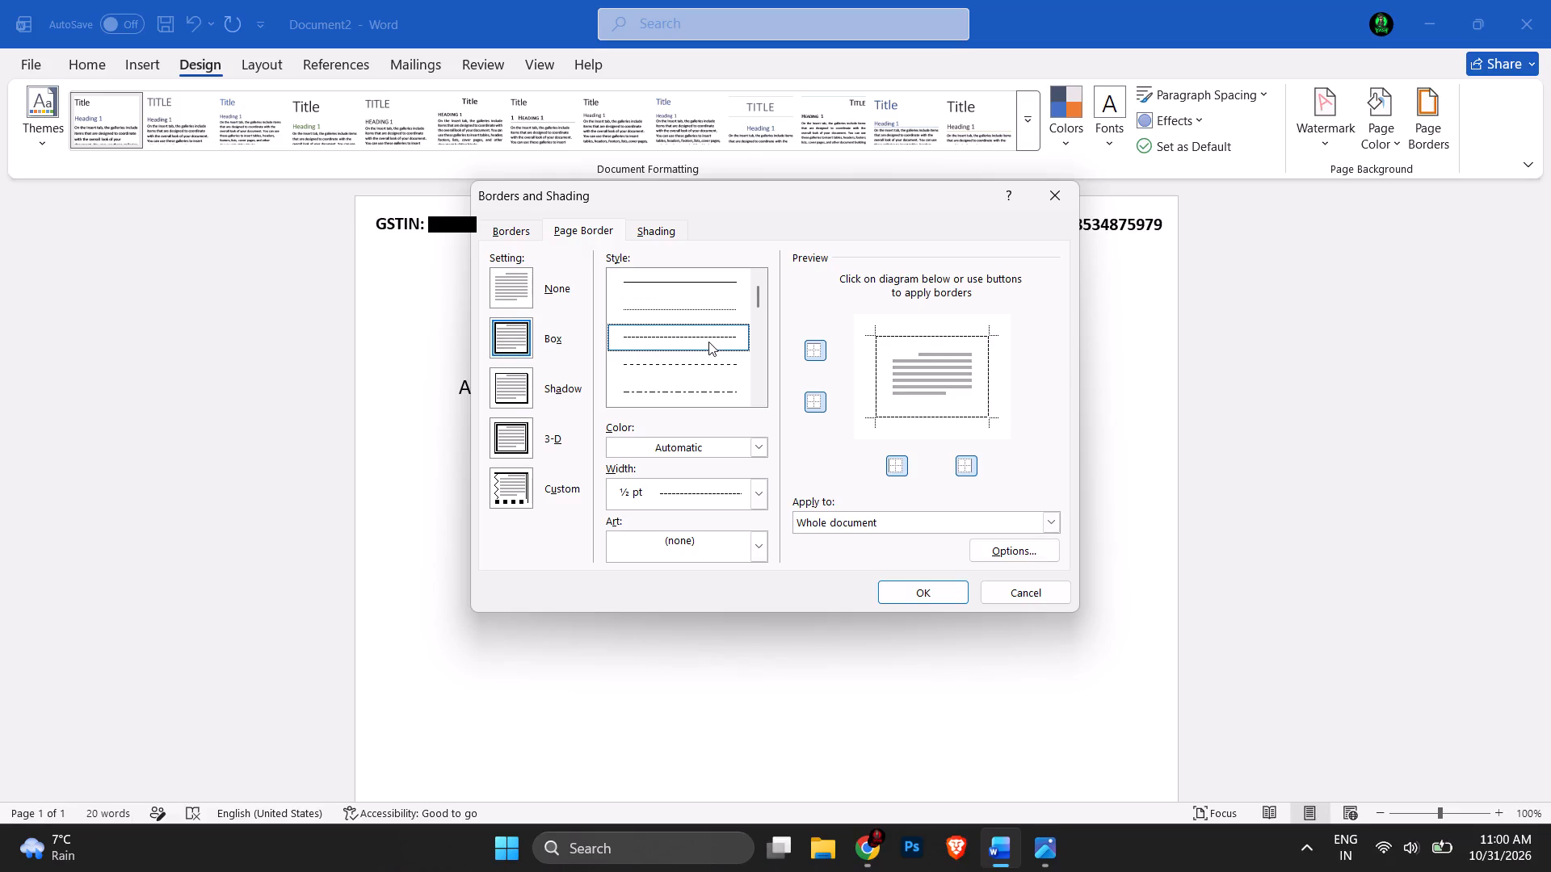
scroll(708, 342, "down", 3)
left_click_drag(761, 298, 757, 312)
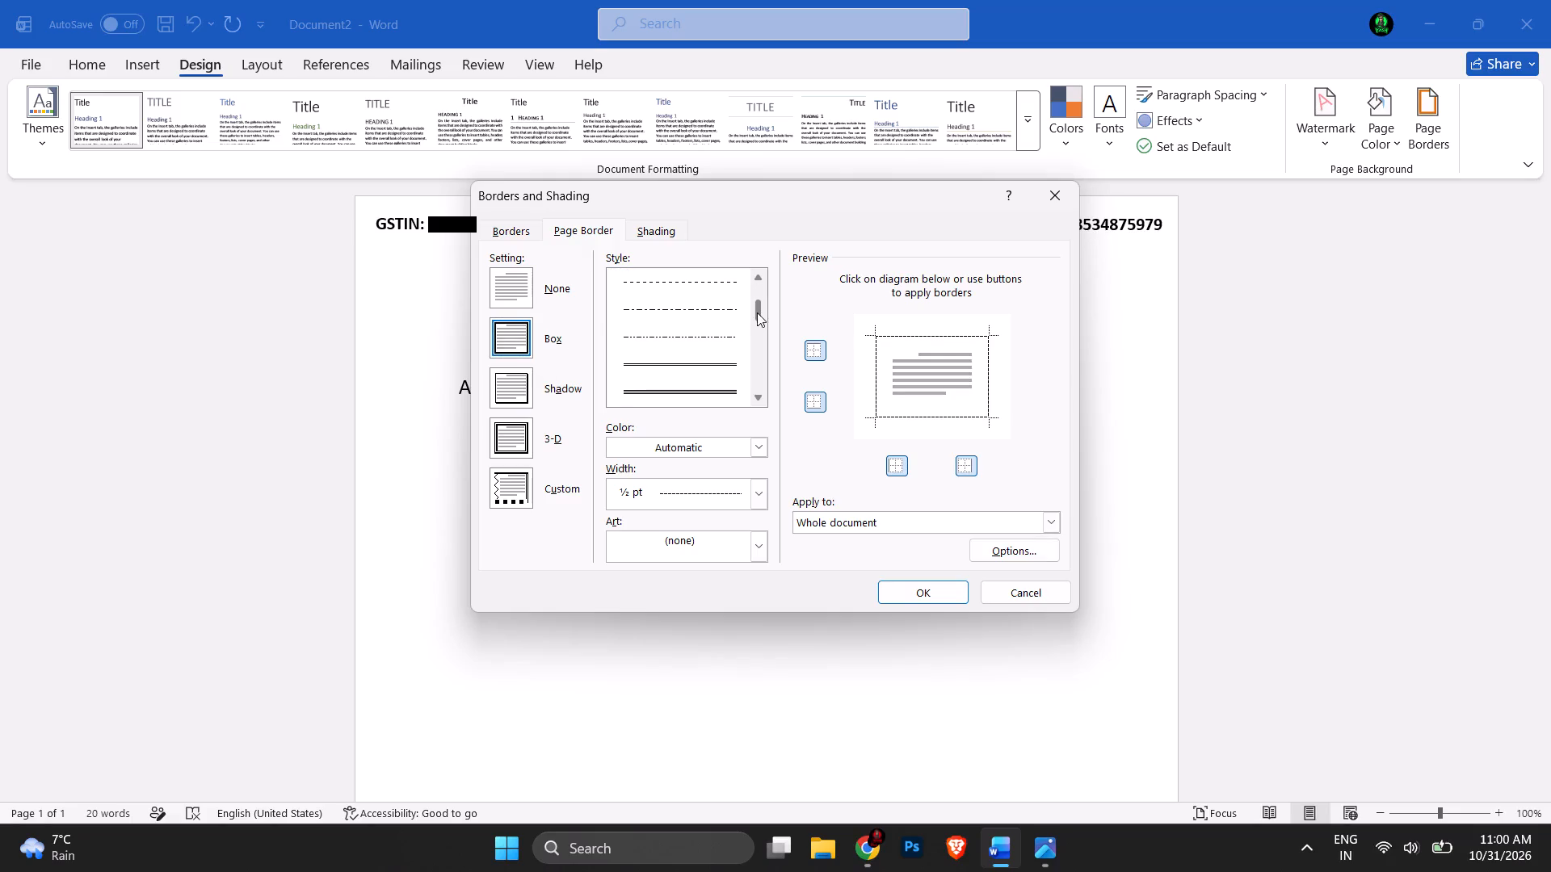
left_click_drag(757, 312, 757, 313)
scroll(657, 330, "up", 1)
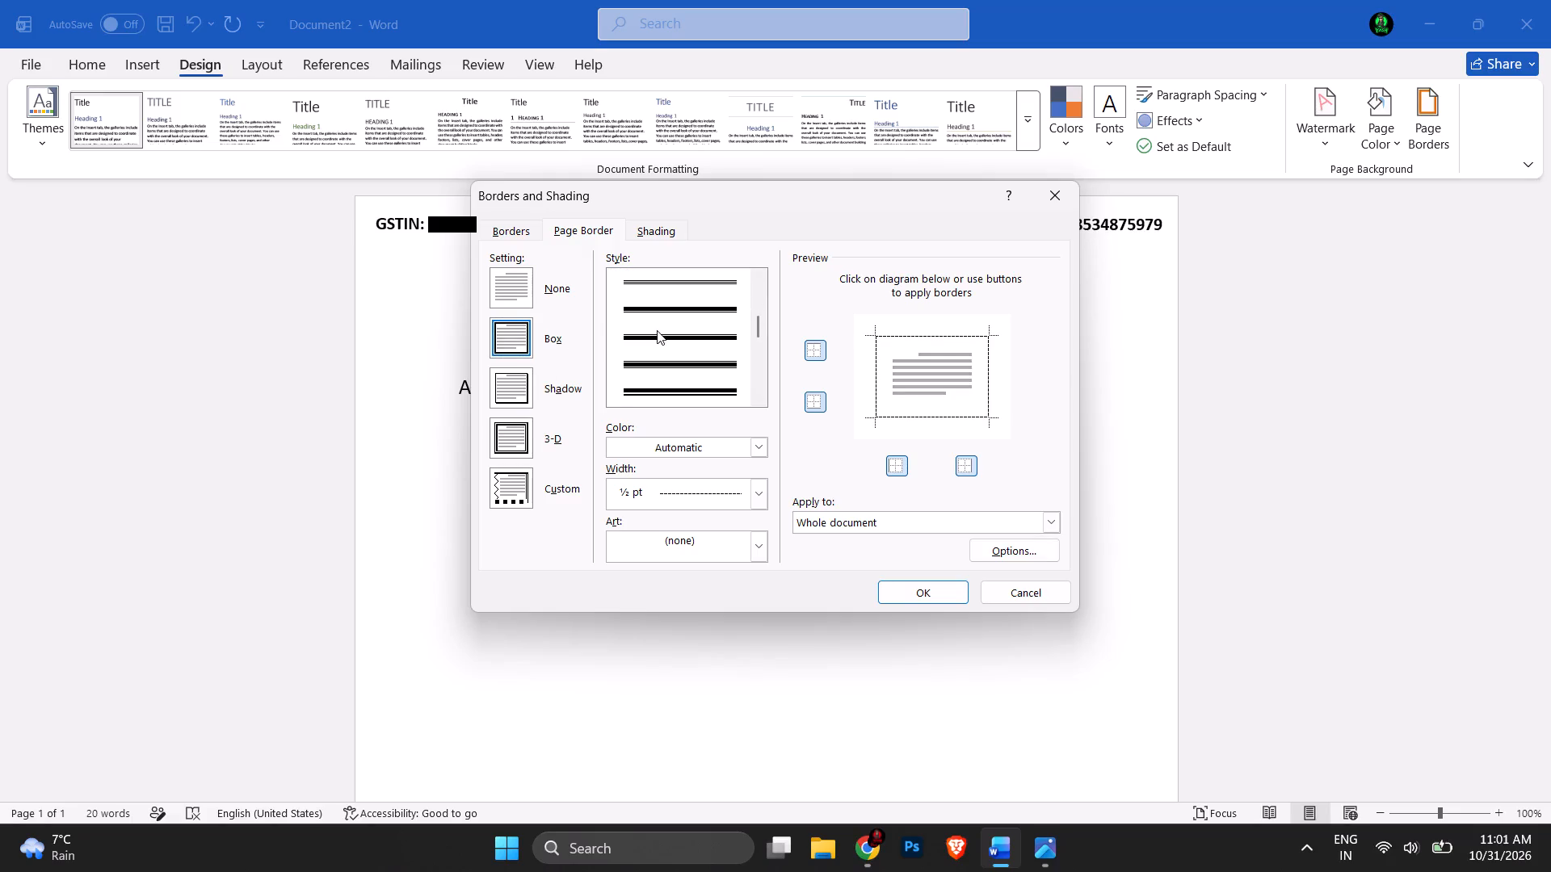
scroll(657, 330, "up", 2)
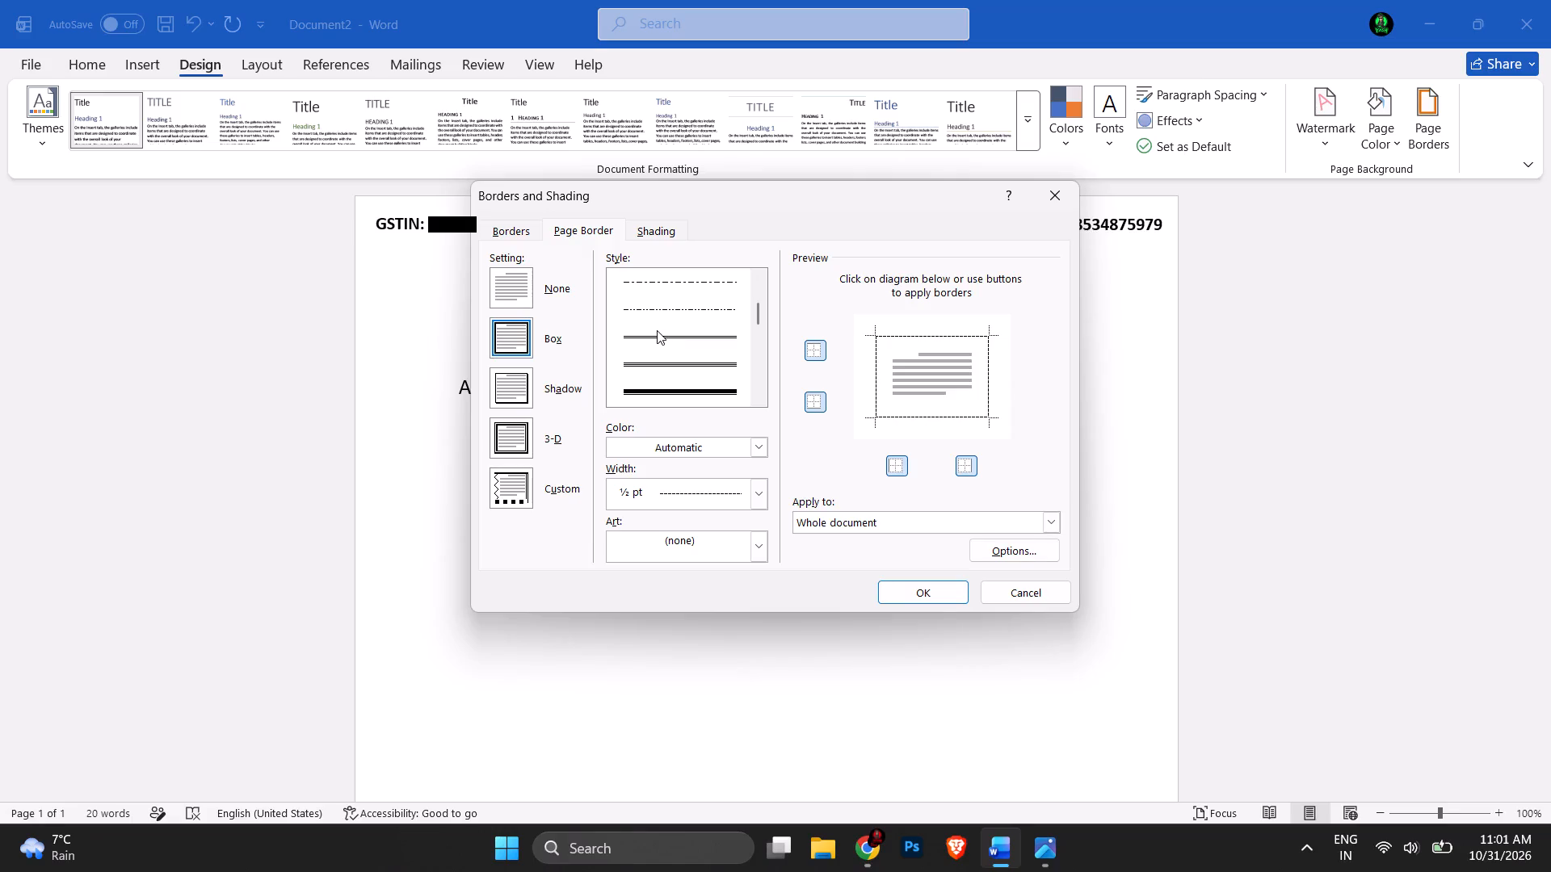
left_click(646, 335)
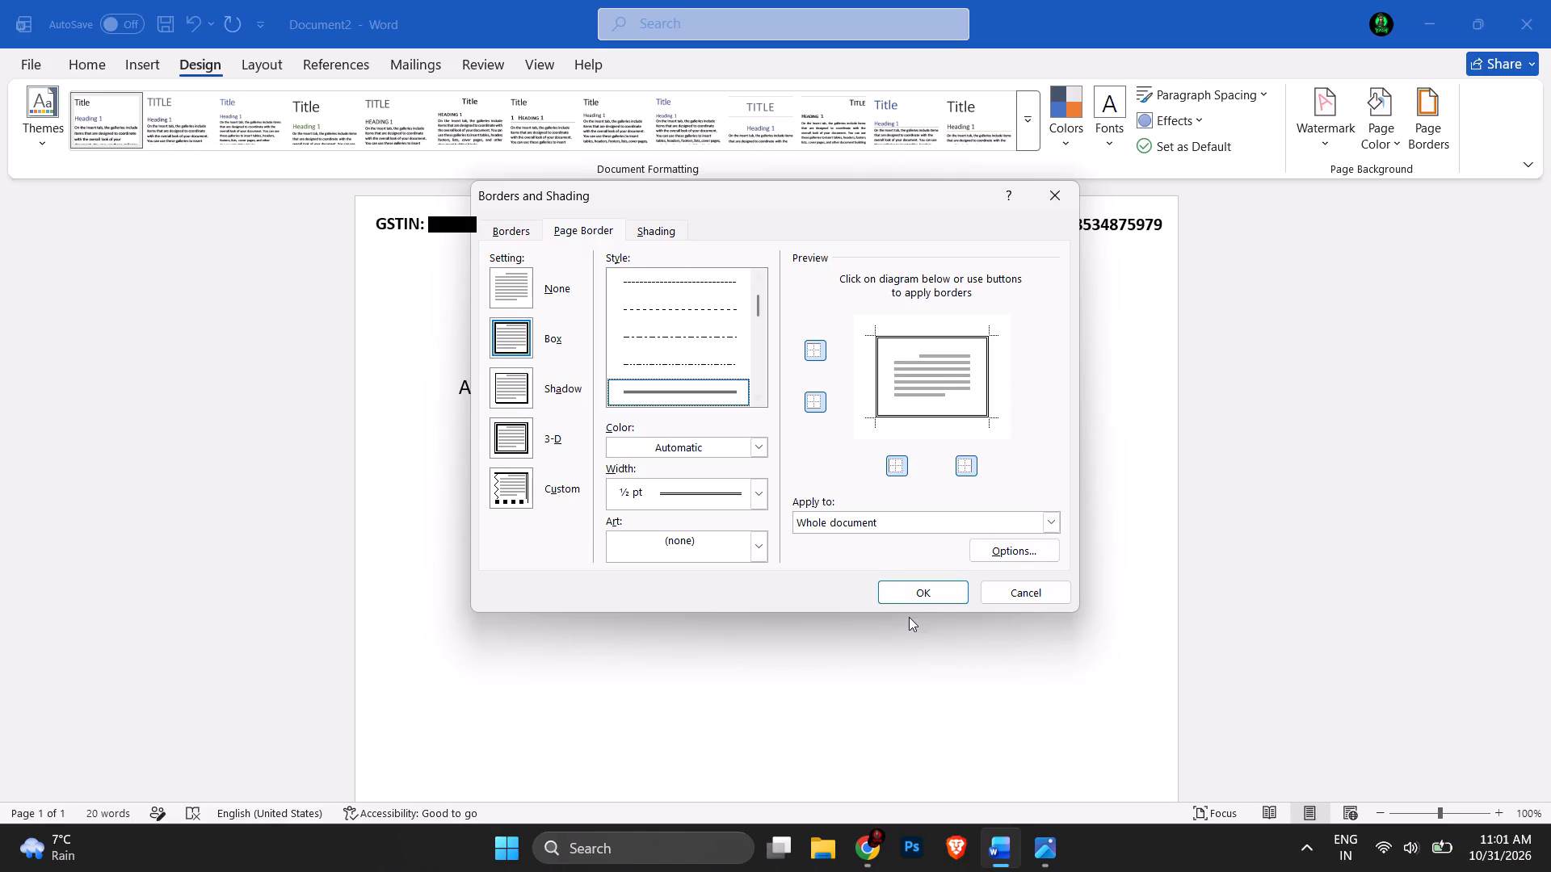
left_click(913, 593)
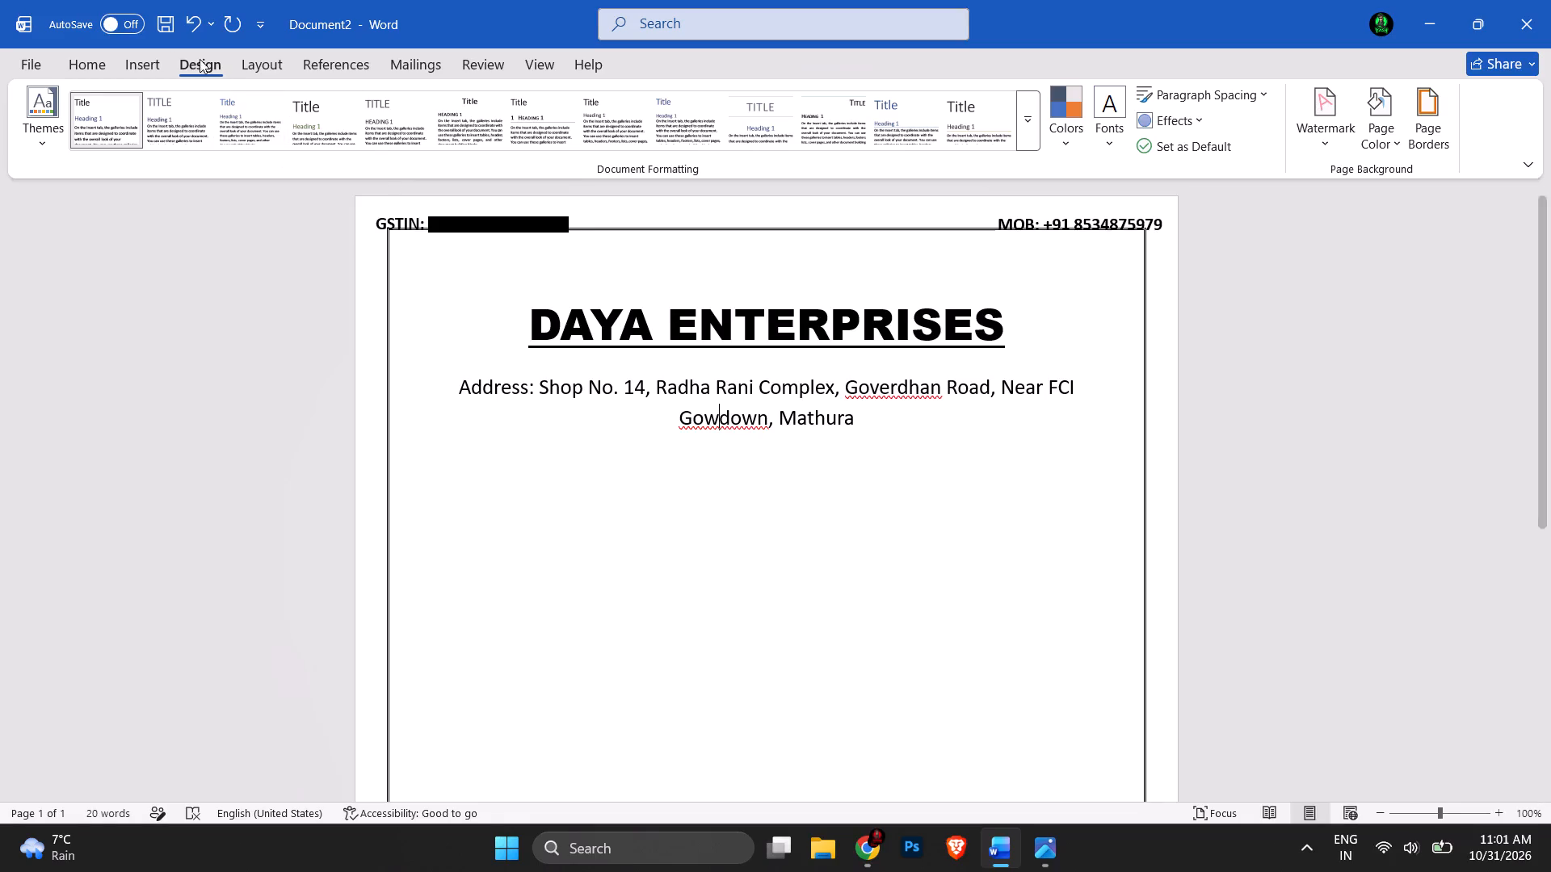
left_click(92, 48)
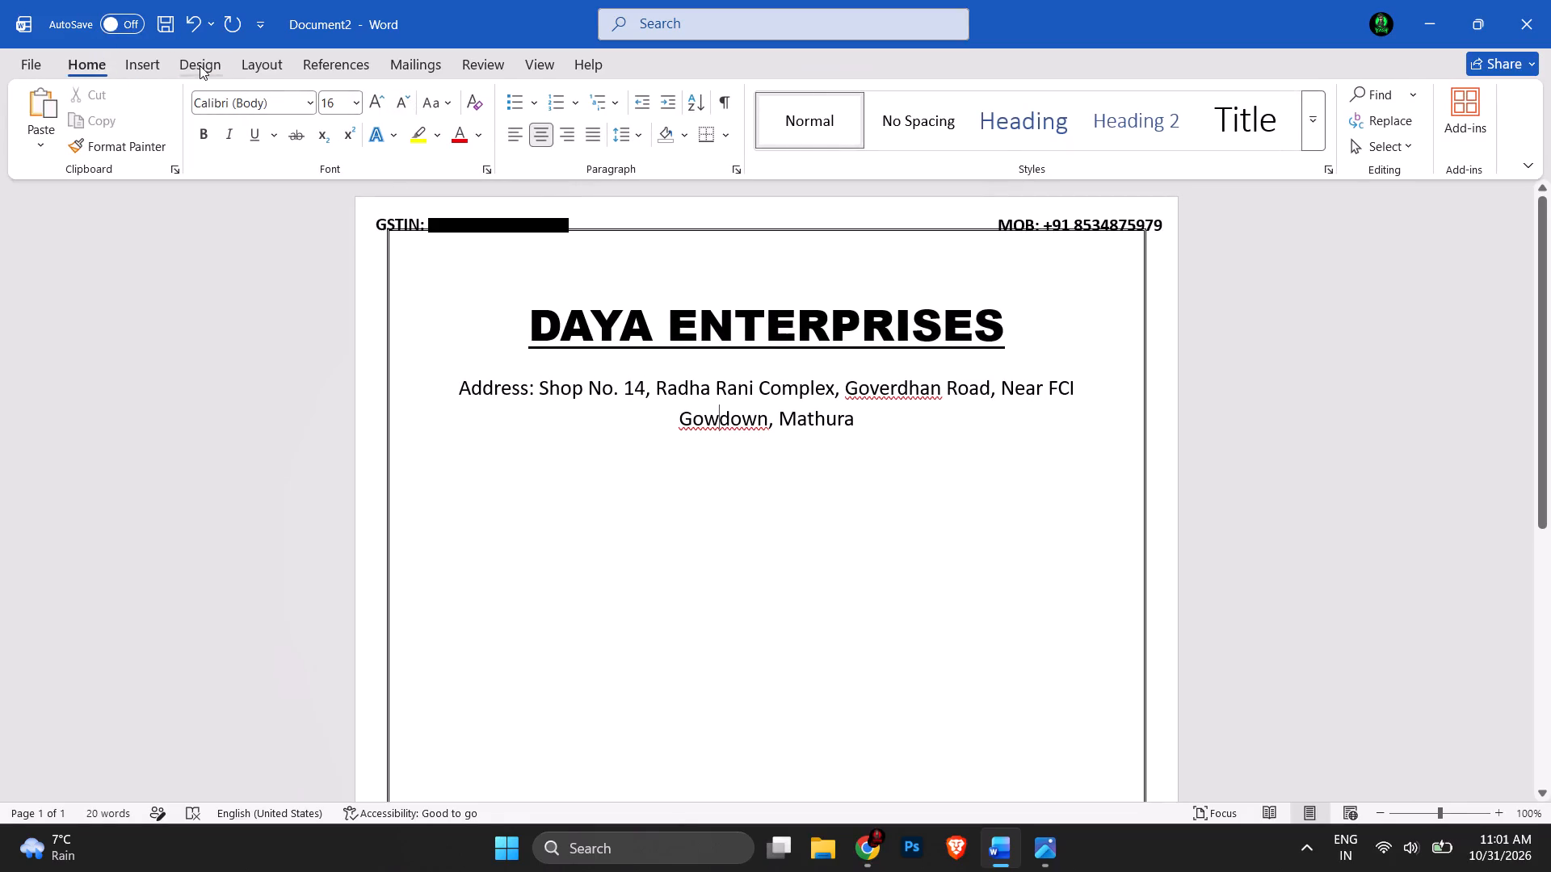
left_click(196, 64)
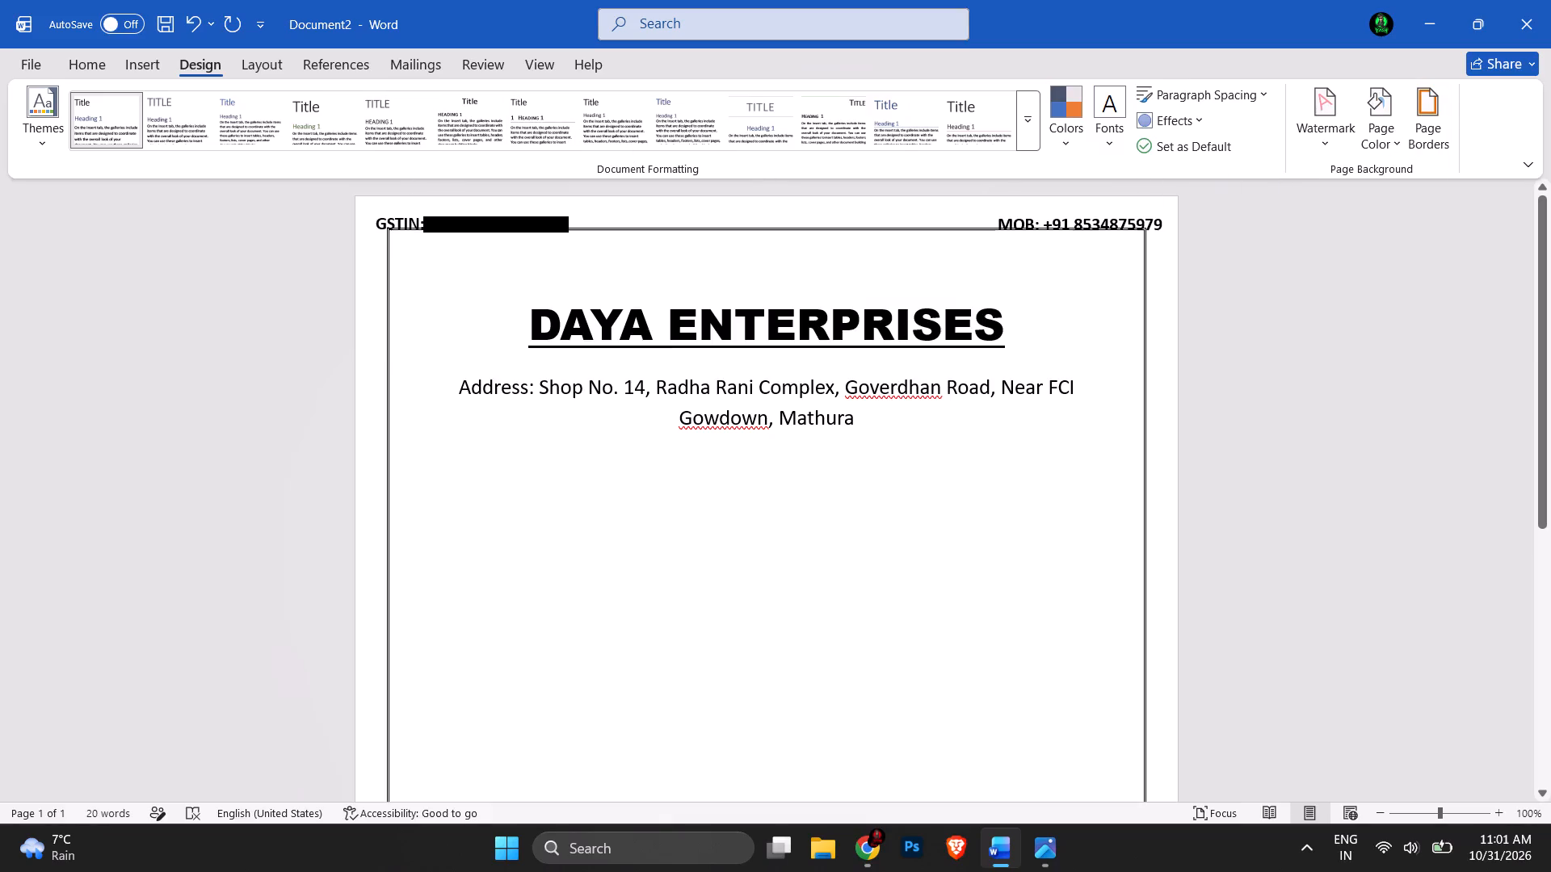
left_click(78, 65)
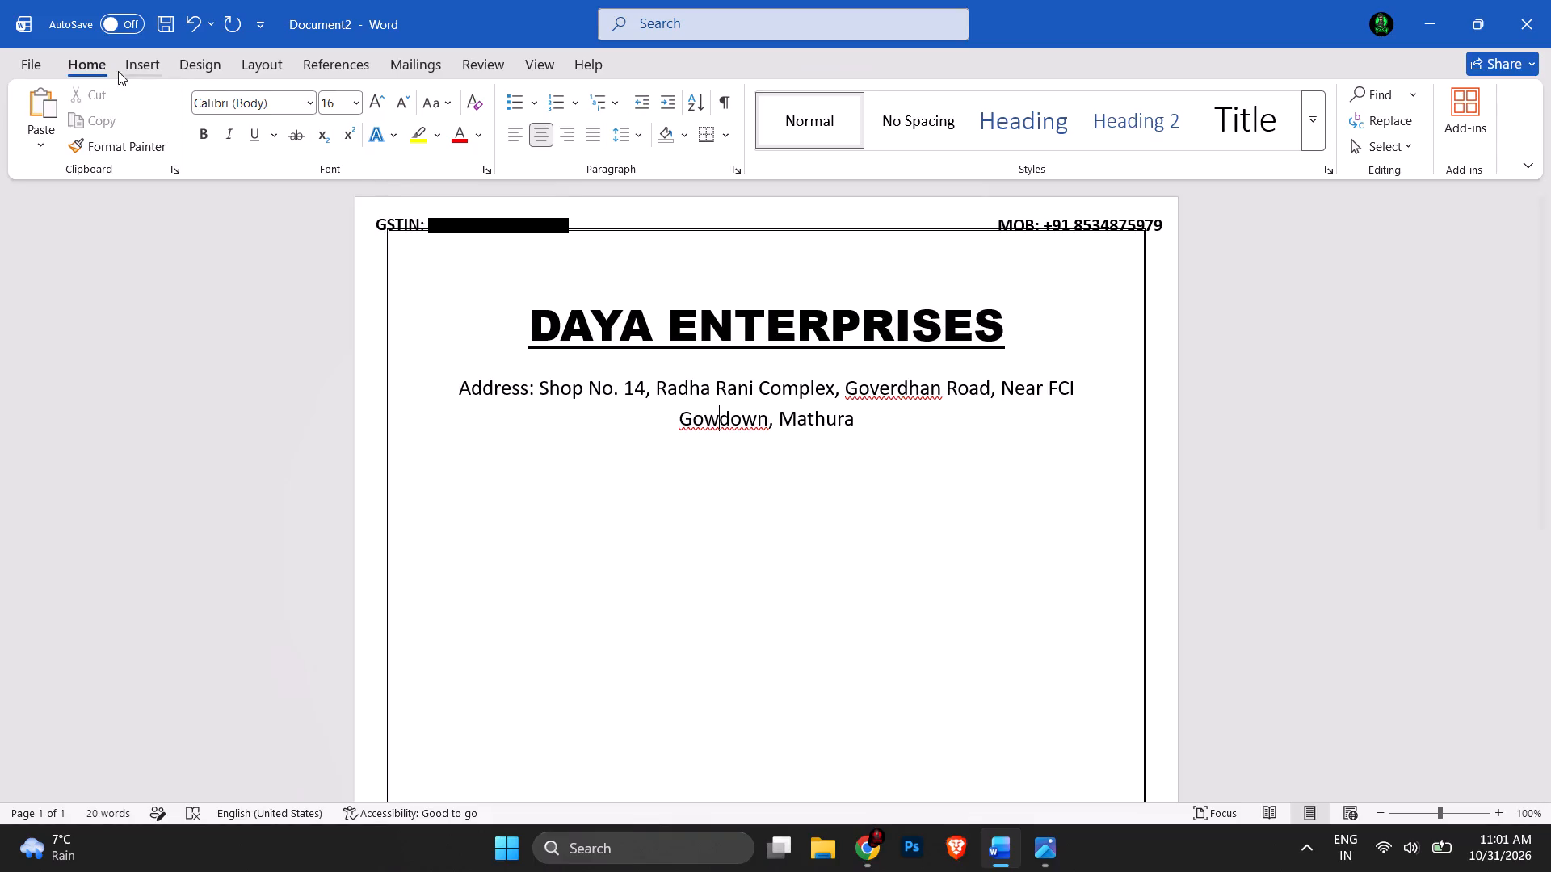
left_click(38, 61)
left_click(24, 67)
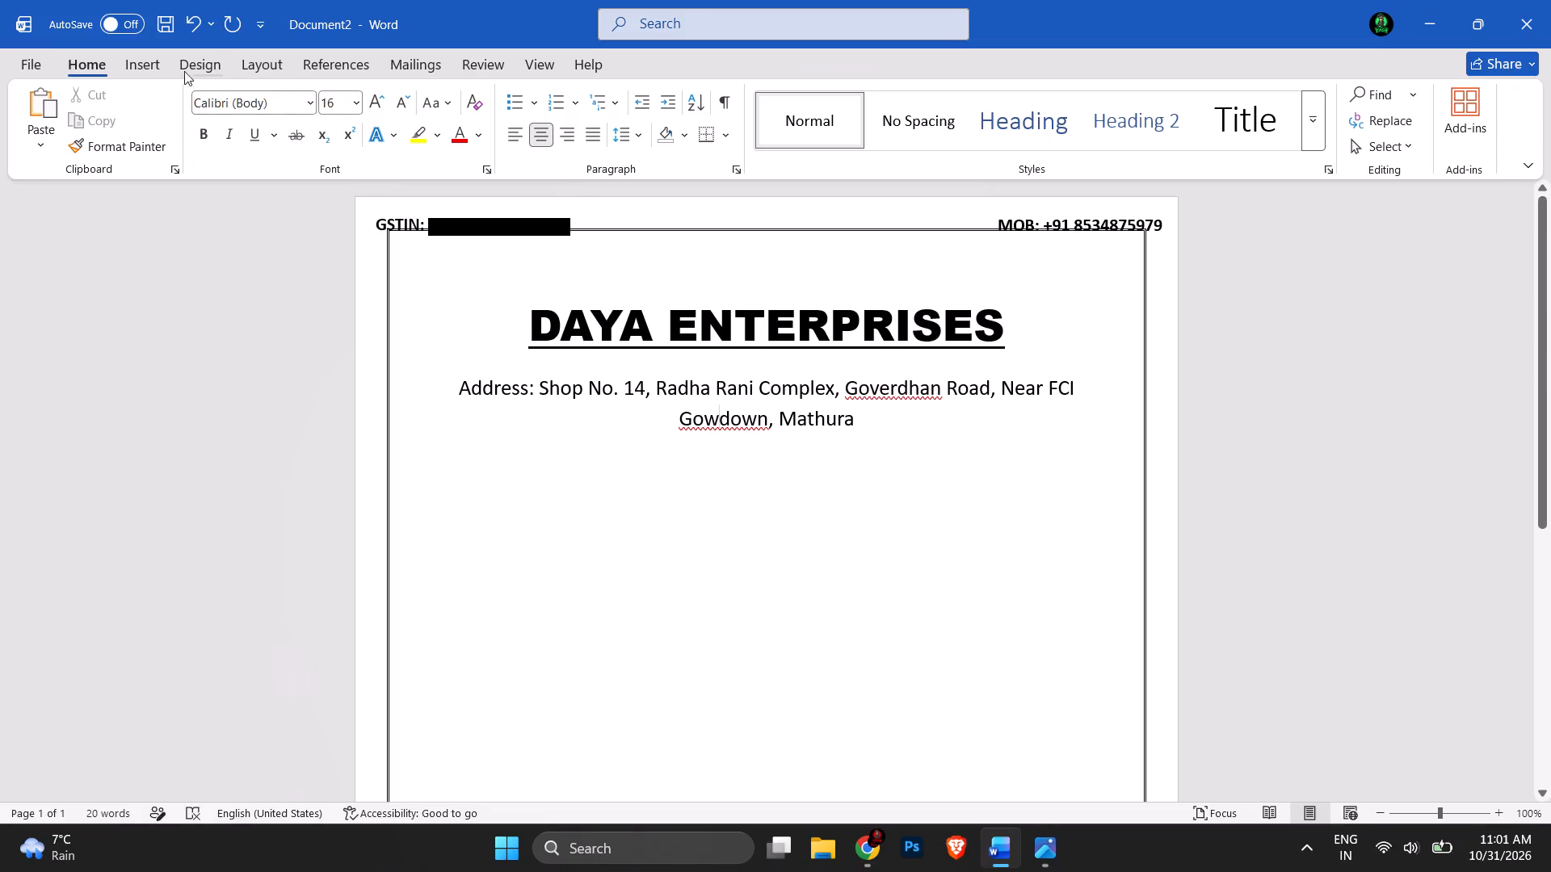
Move the GSTIN text box so its text sits just inside the page border's top-left corner.
left_click(407, 220)
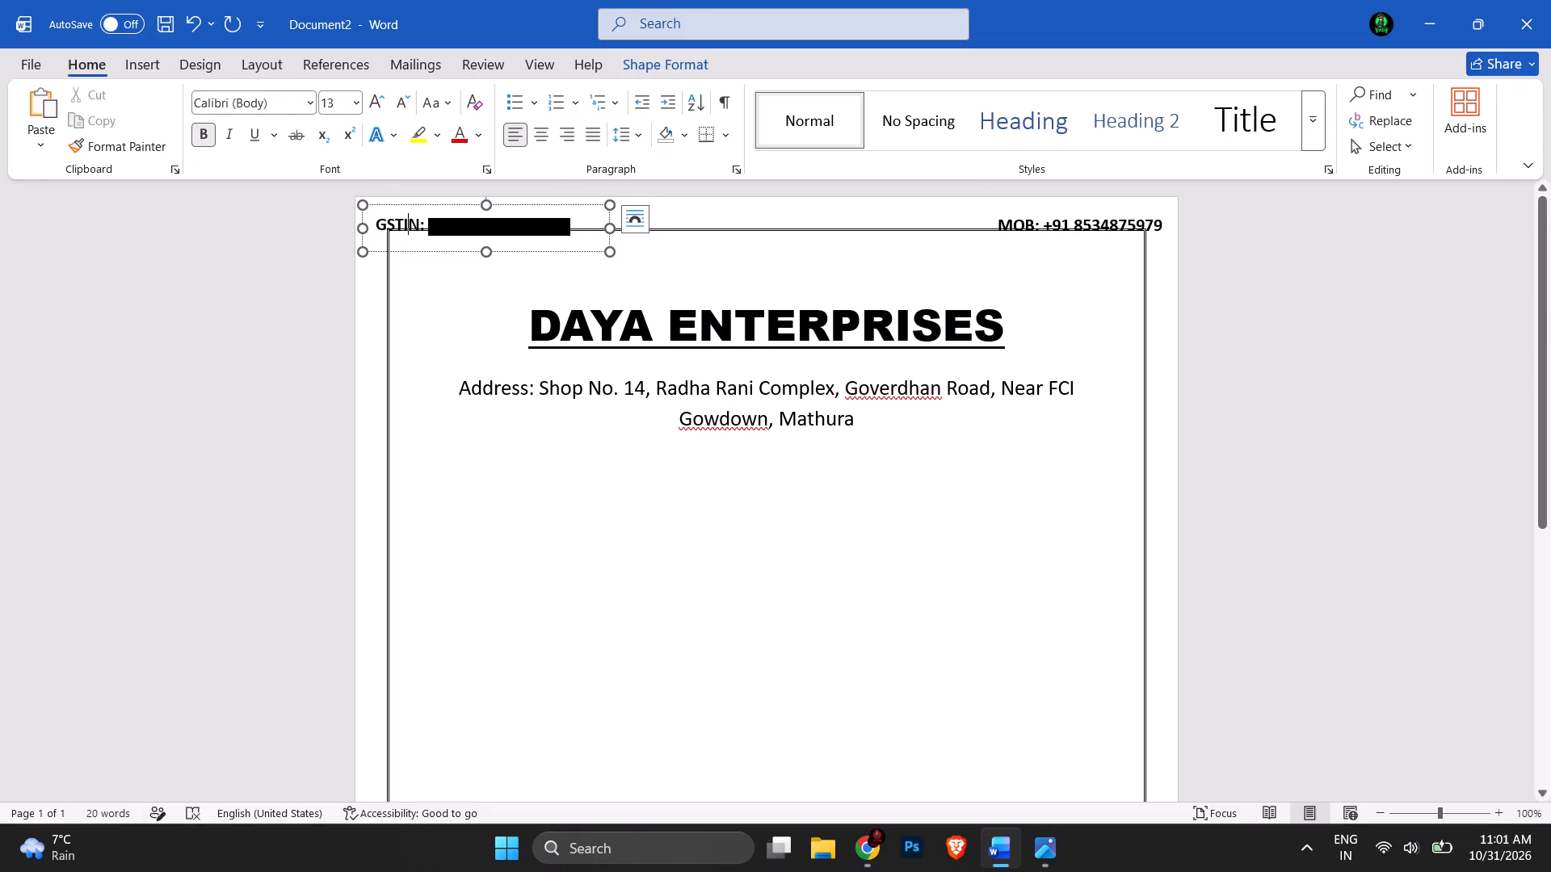
left_click_drag(429, 203, 445, 224)
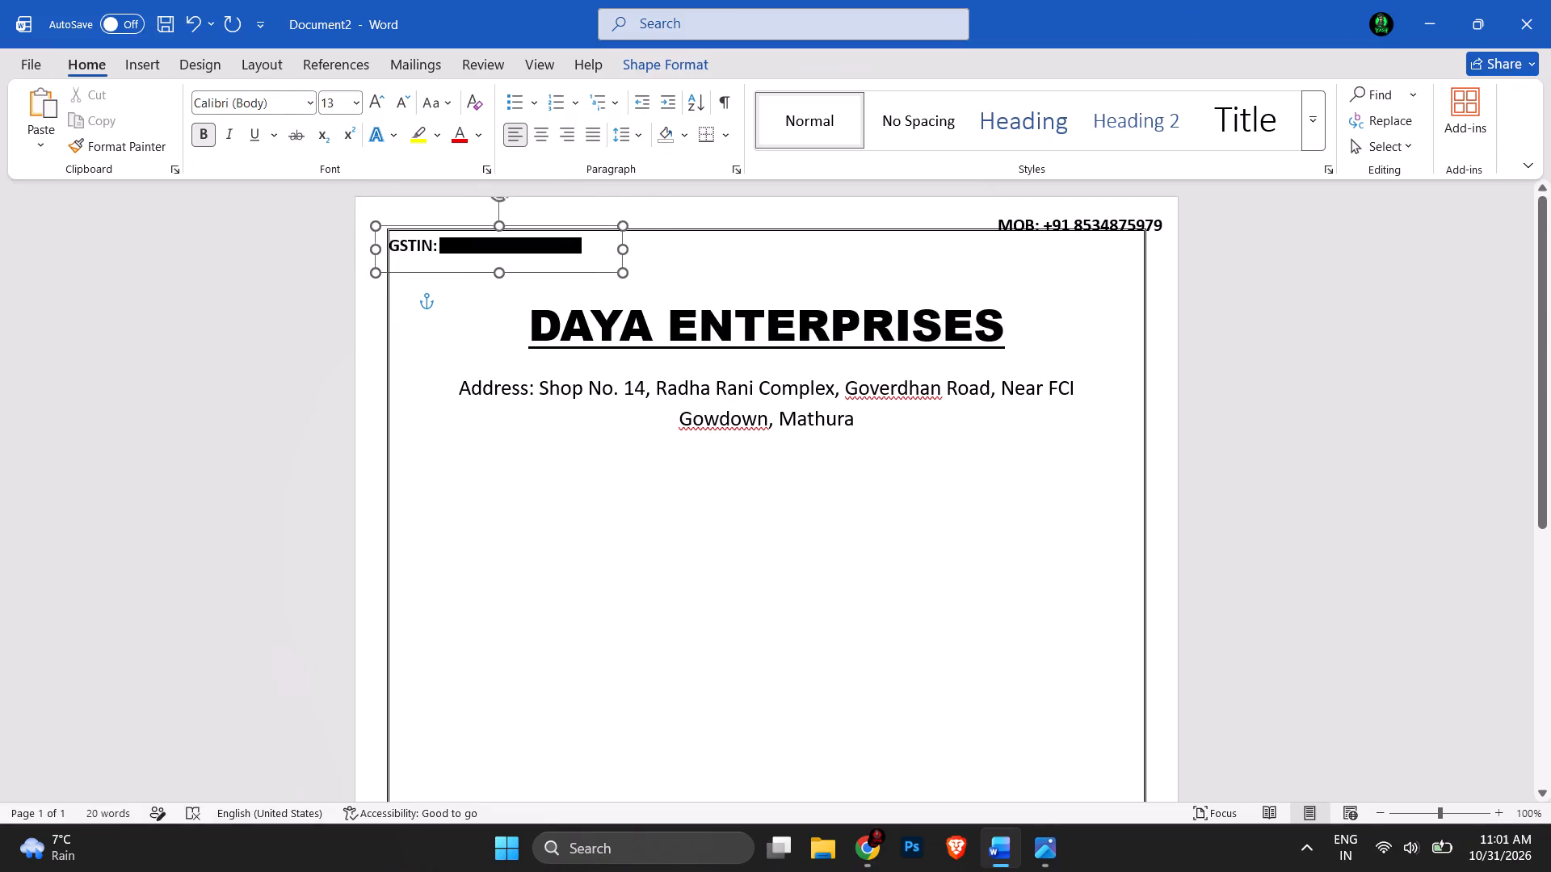
left_click_drag(445, 224, 448, 222)
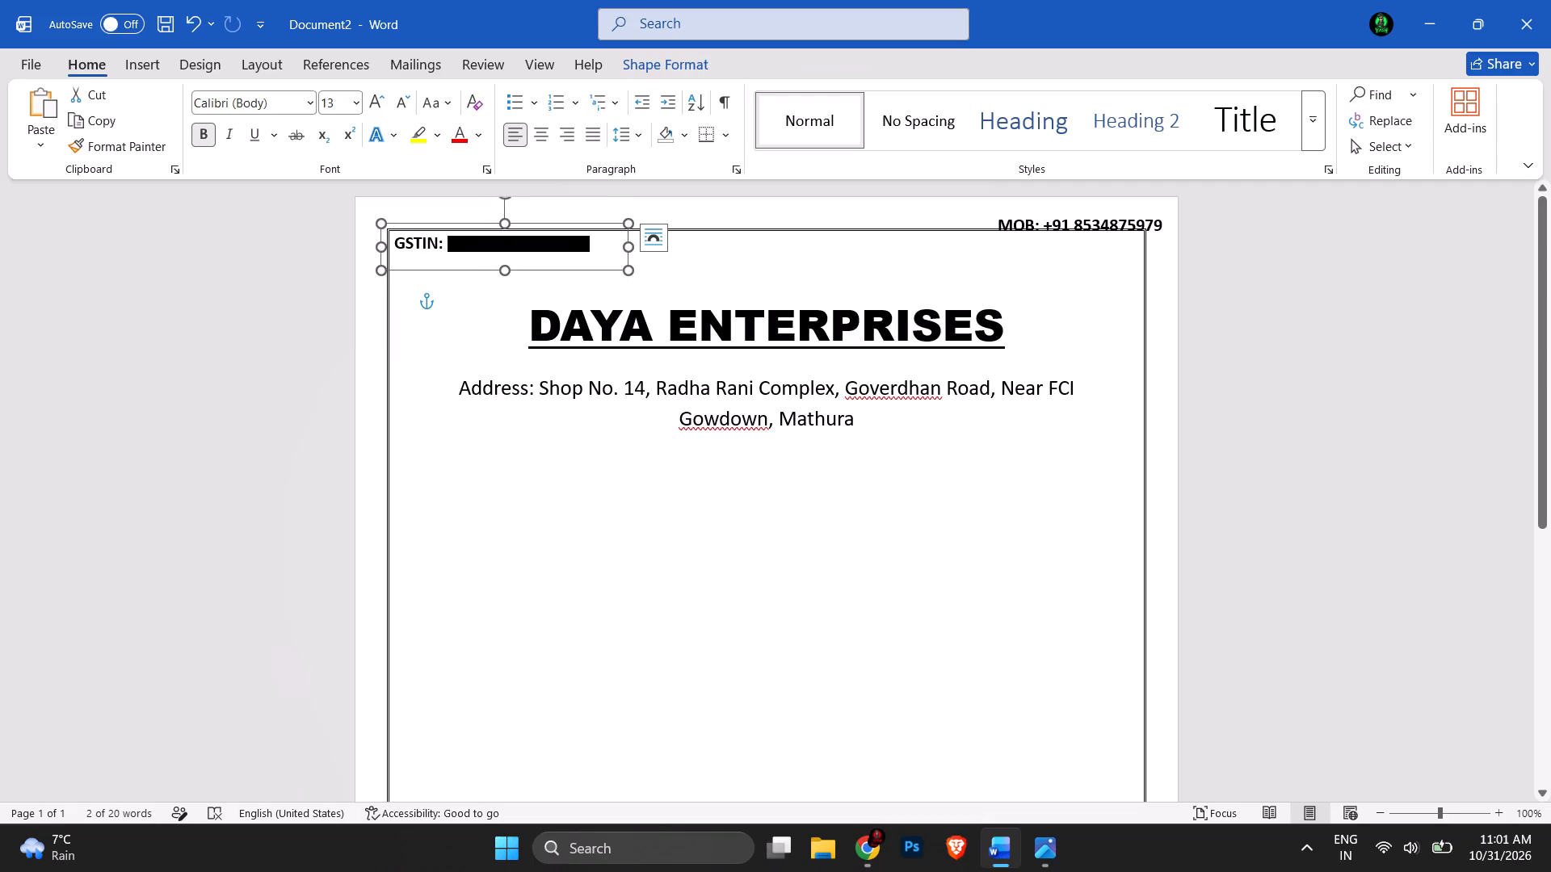
Move the mobile number text box so its text sits just inside the page border's top-right corner, about level with the GSTIN.
left_click(1074, 225)
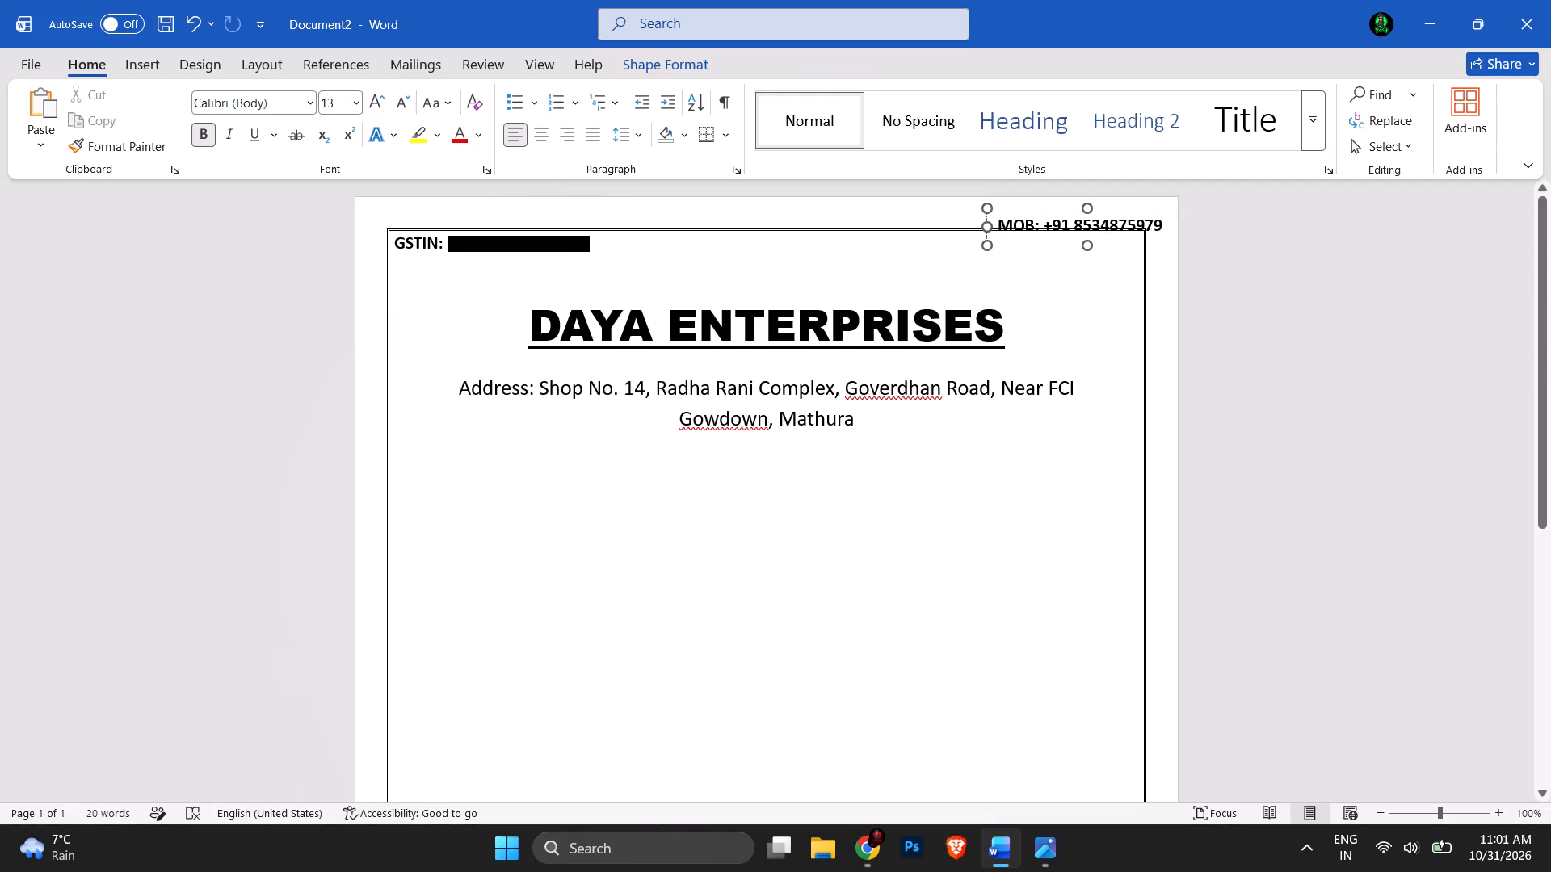
left_click_drag(1066, 205, 1027, 226)
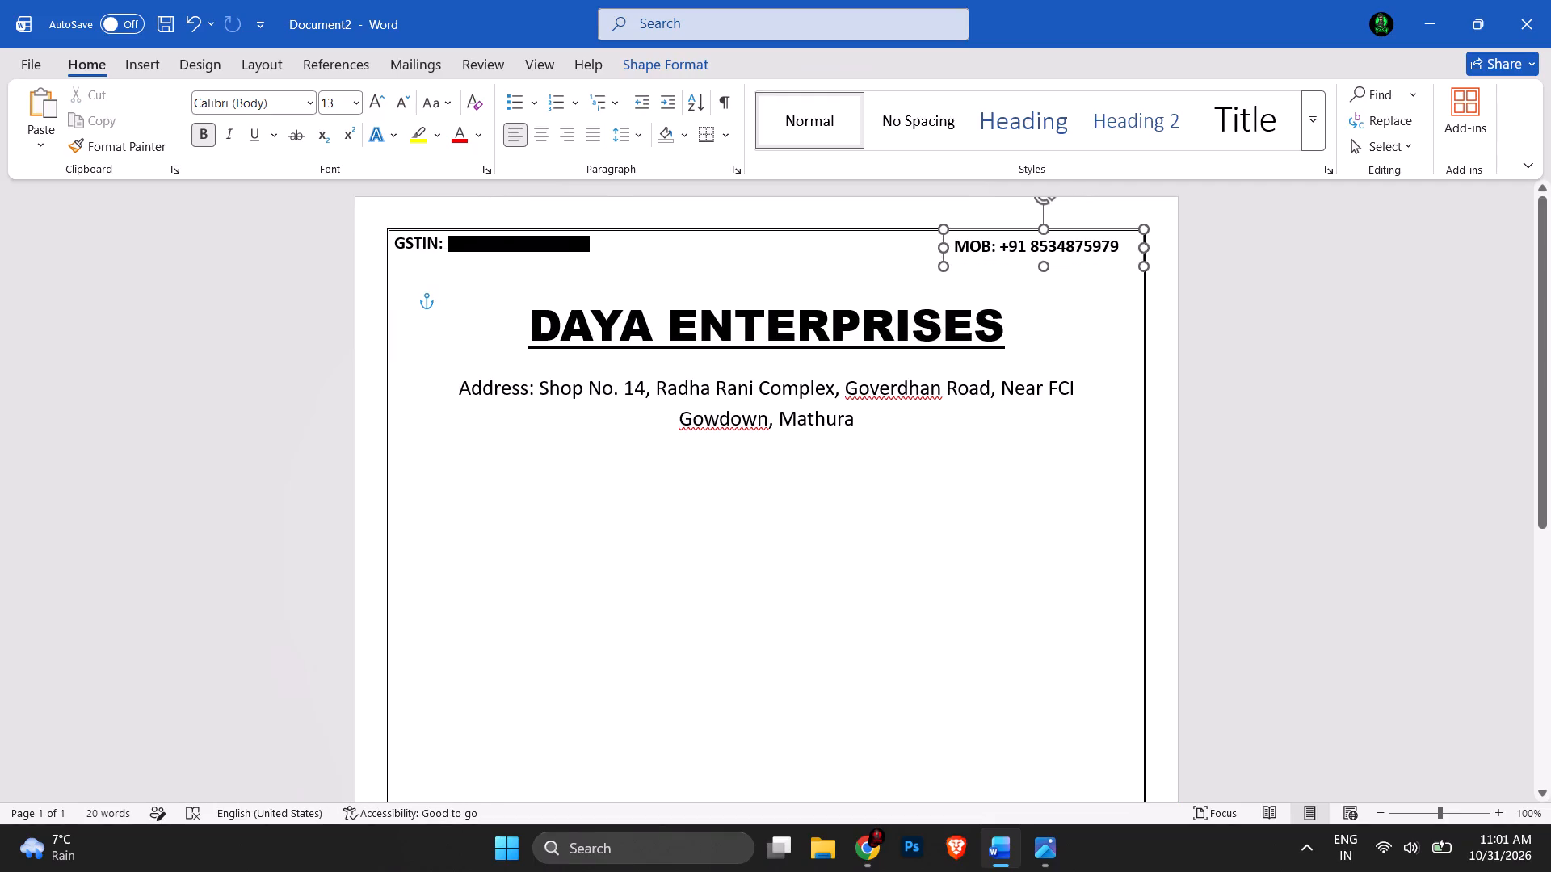
left_click_drag(1027, 226, 1033, 226)
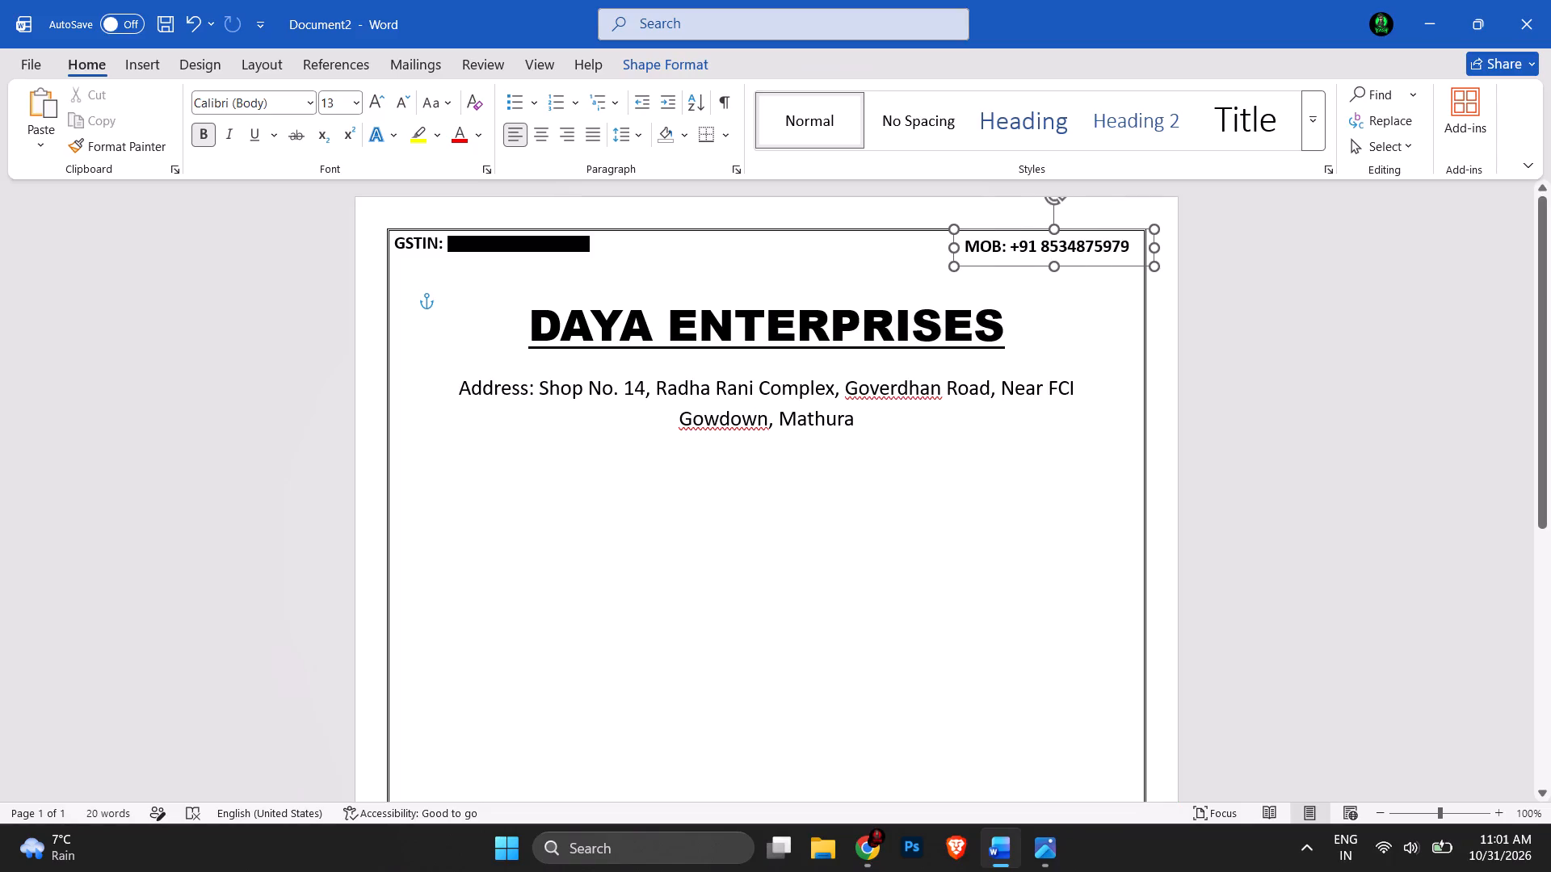
left_click_drag(1033, 226, 1039, 226)
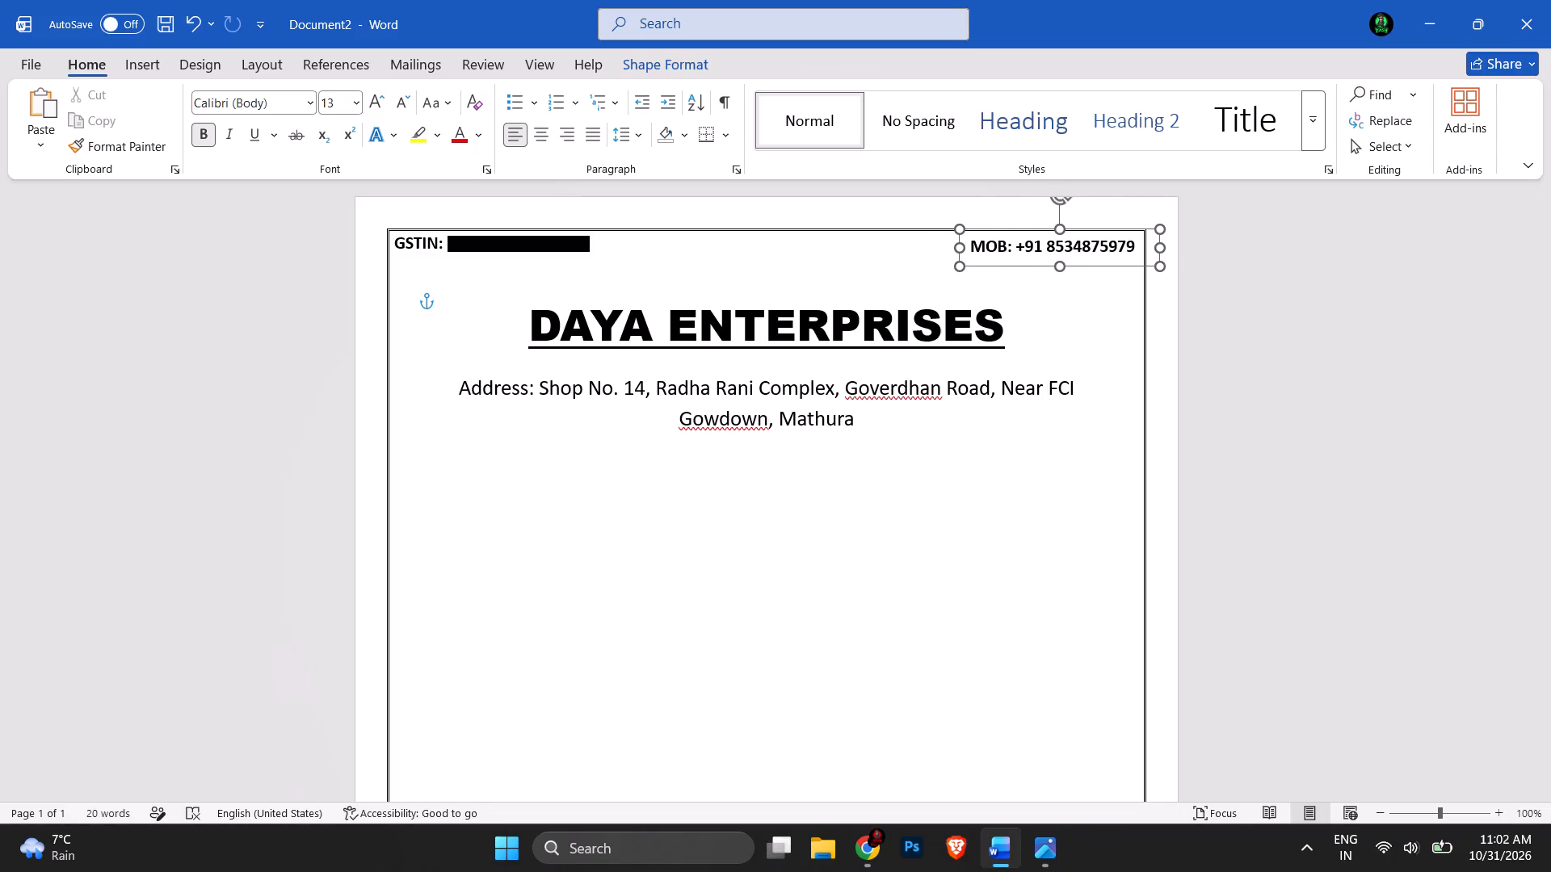
left_click_drag(1039, 226, 1039, 227)
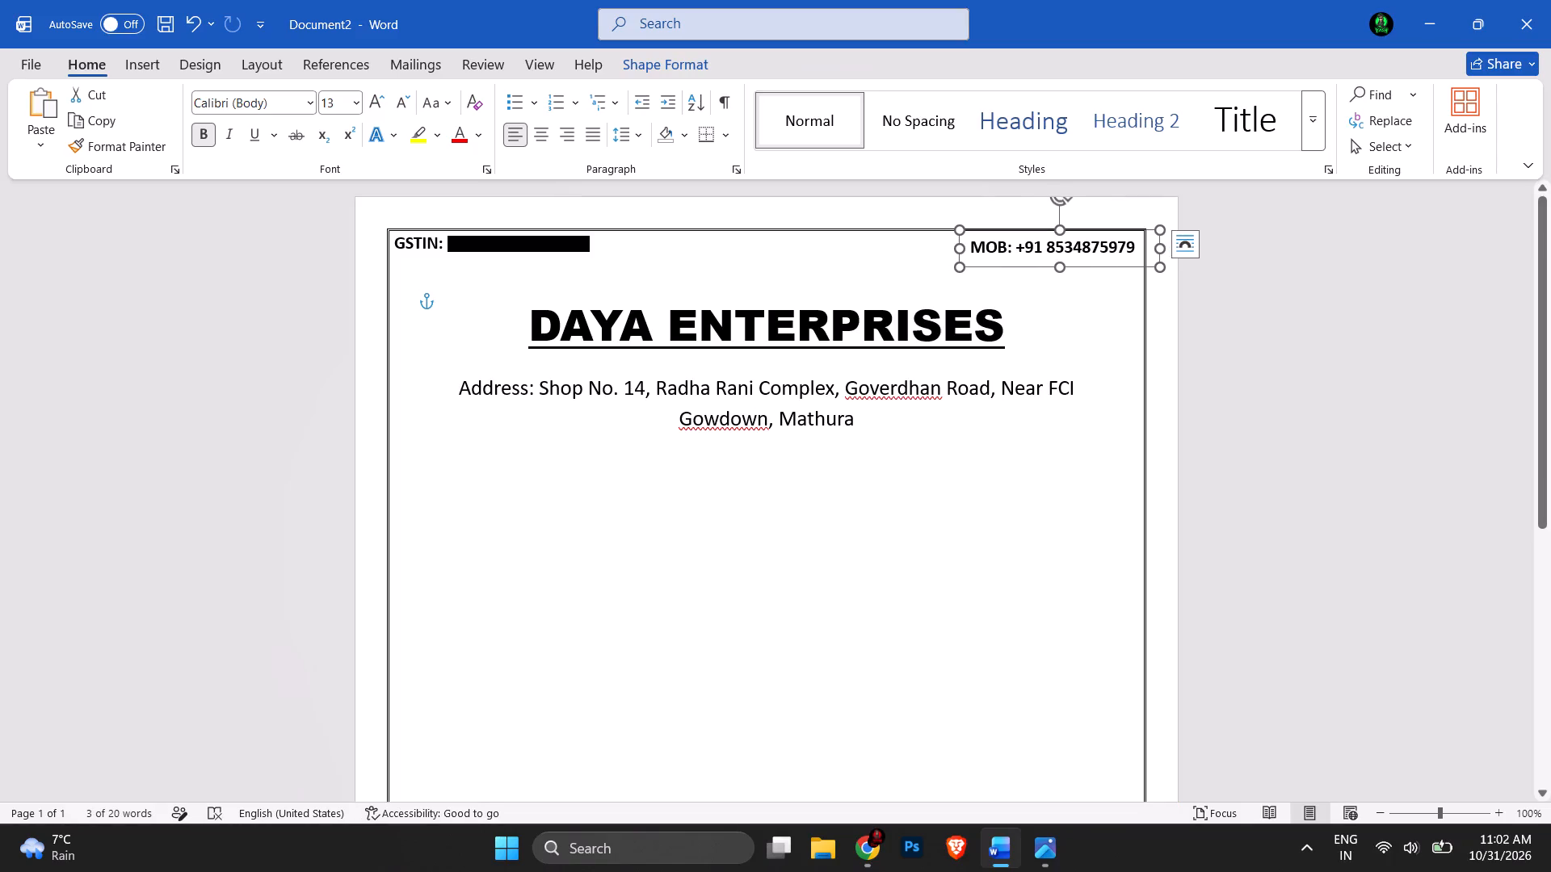
left_click(1084, 512)
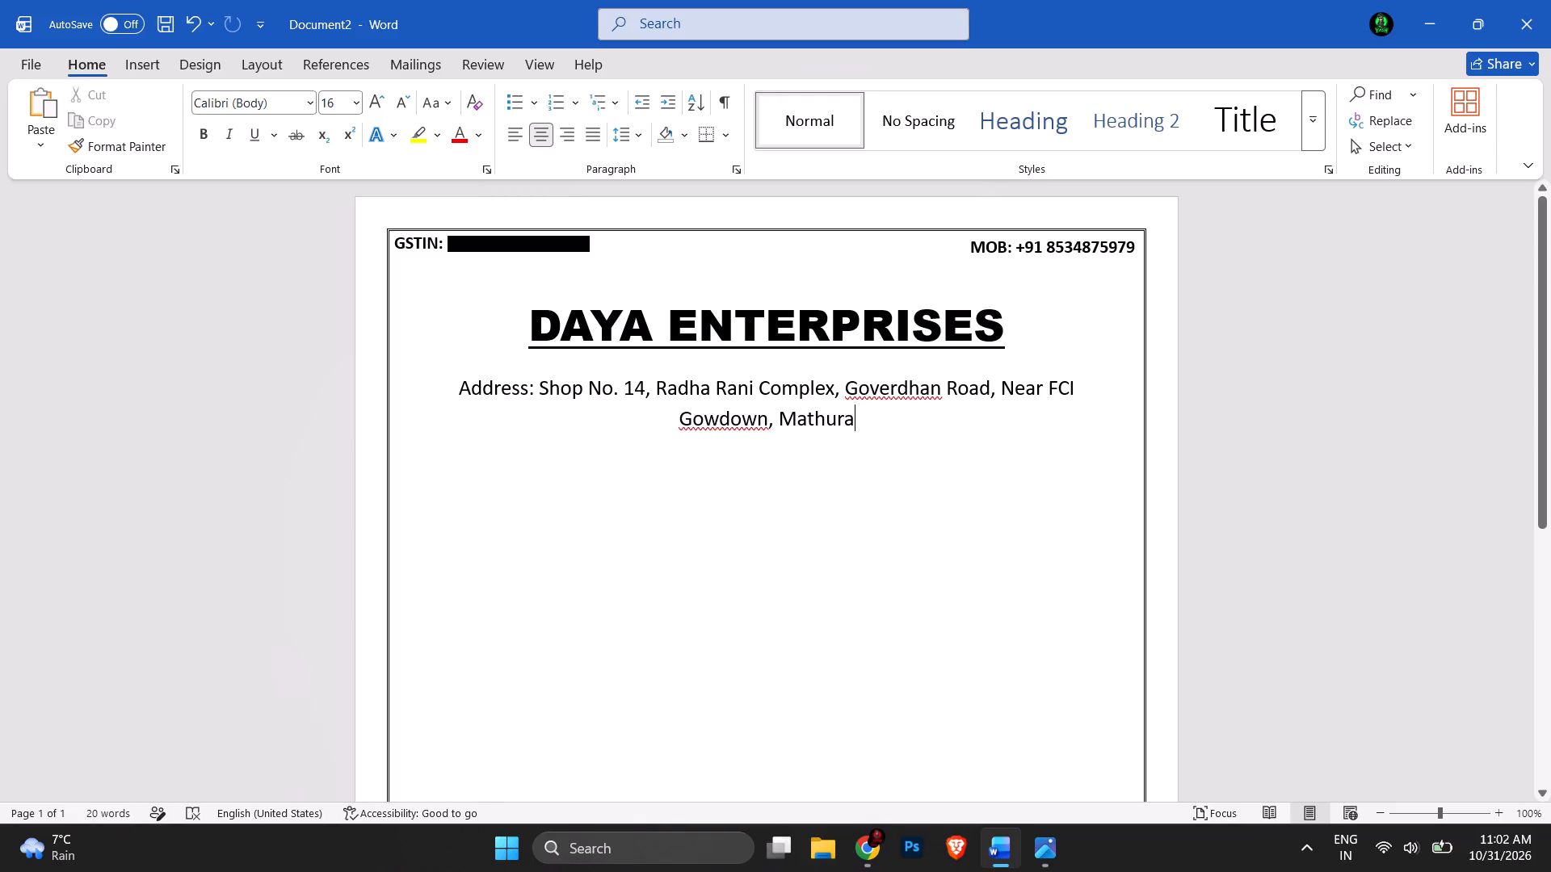
left_click(1054, 253)
left_click(1040, 225)
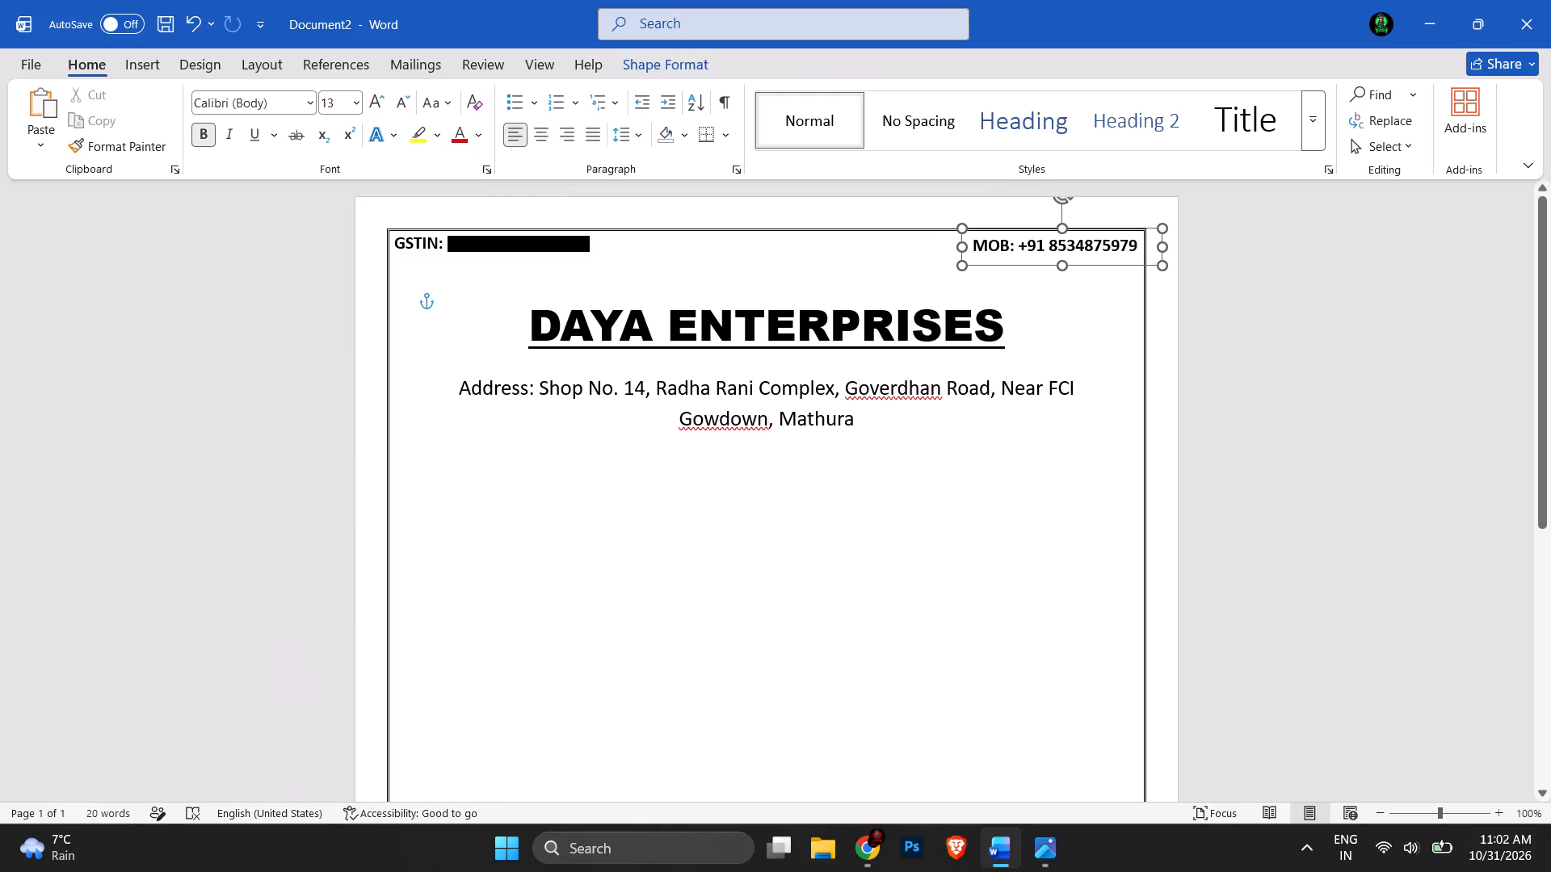
left_click(1019, 424)
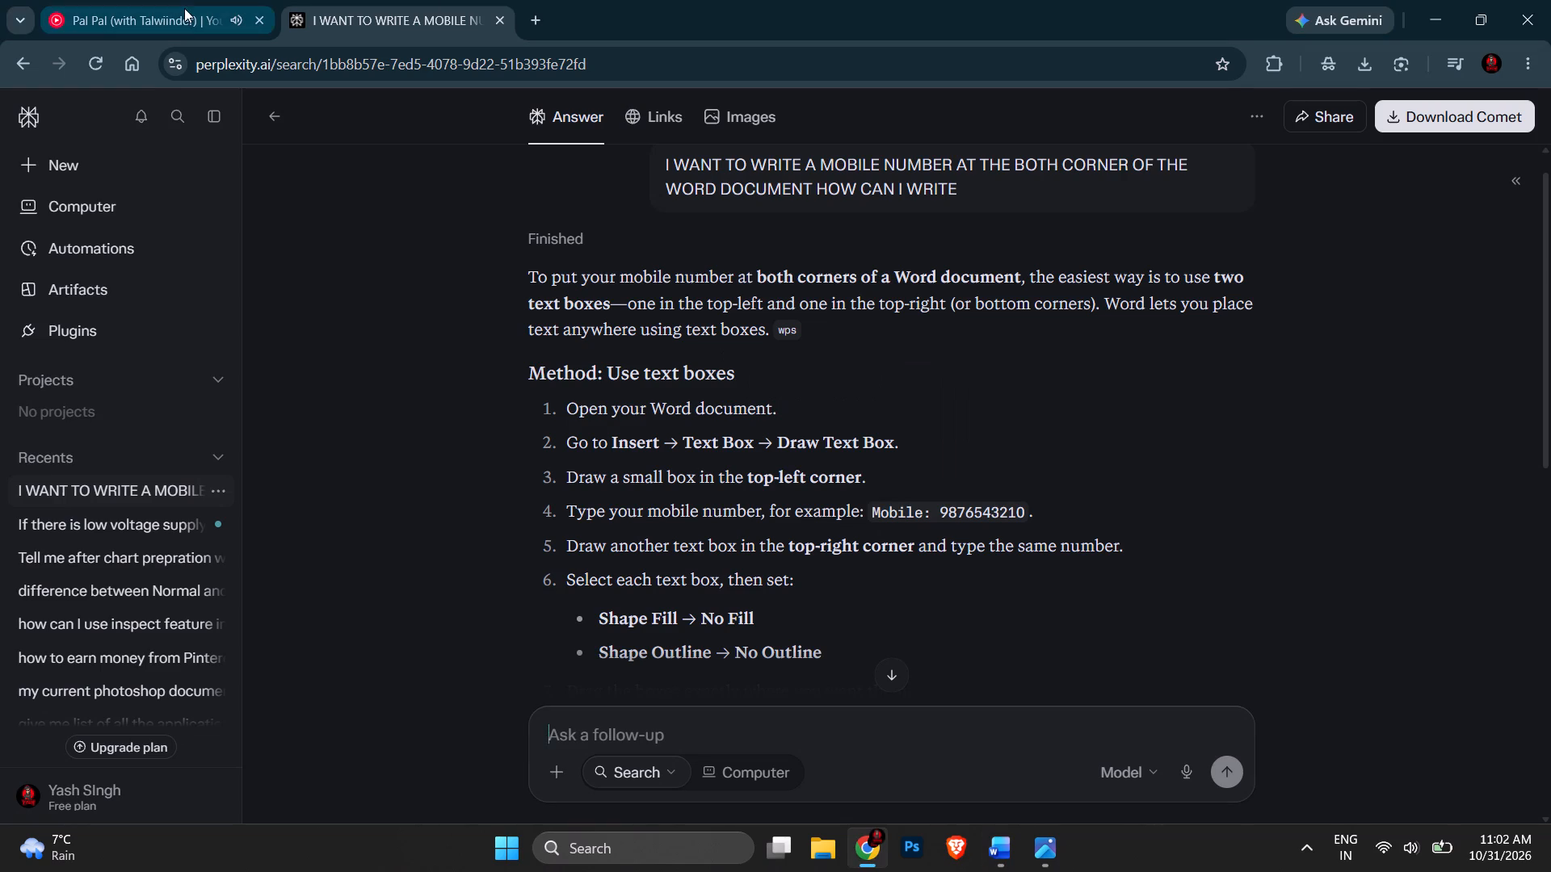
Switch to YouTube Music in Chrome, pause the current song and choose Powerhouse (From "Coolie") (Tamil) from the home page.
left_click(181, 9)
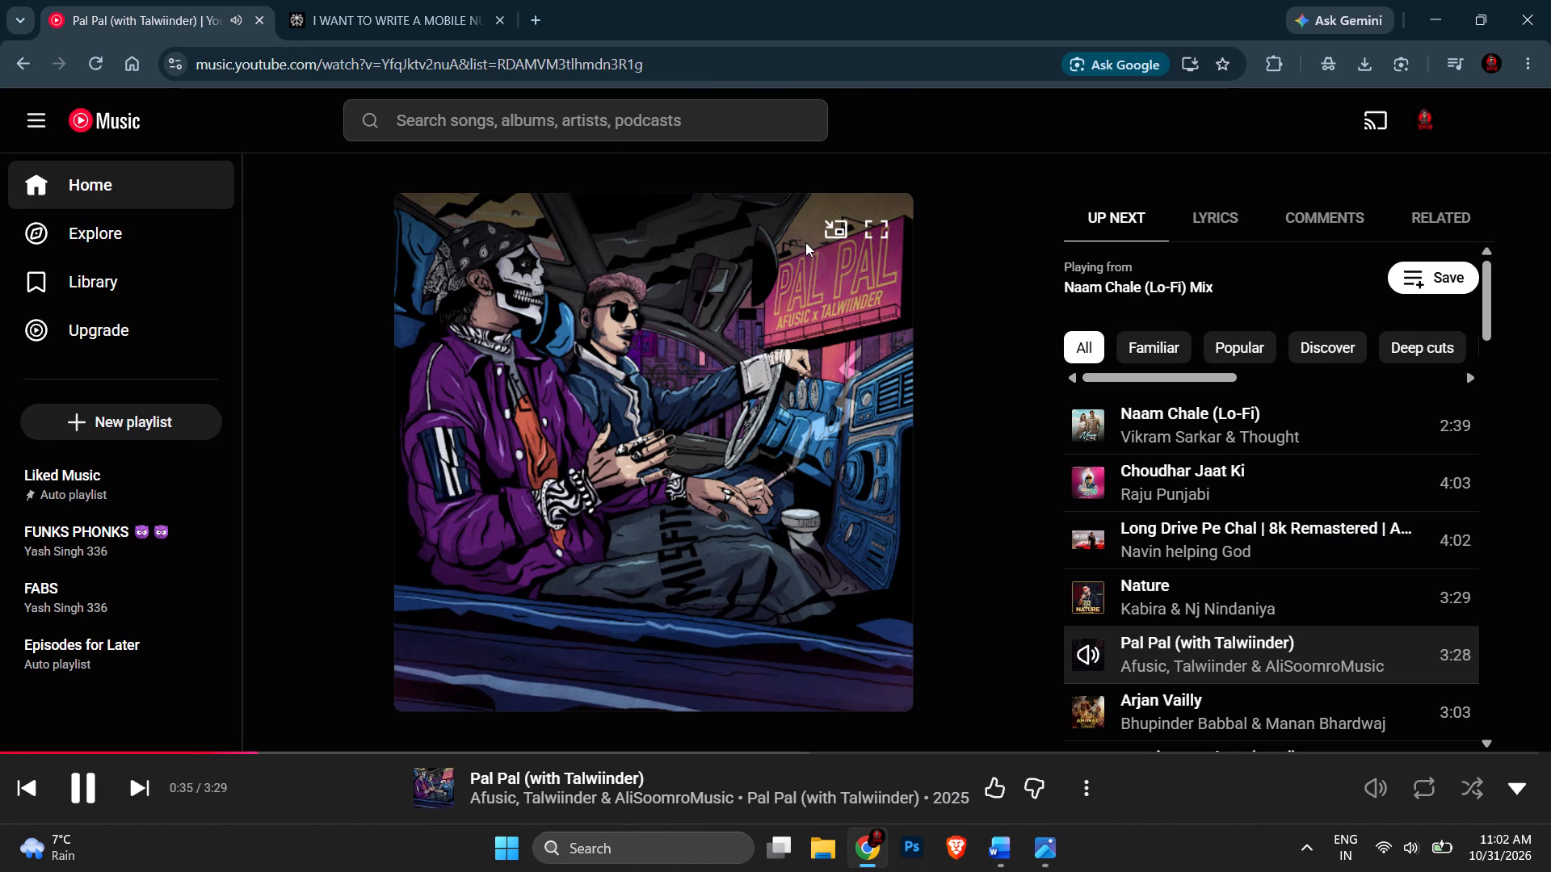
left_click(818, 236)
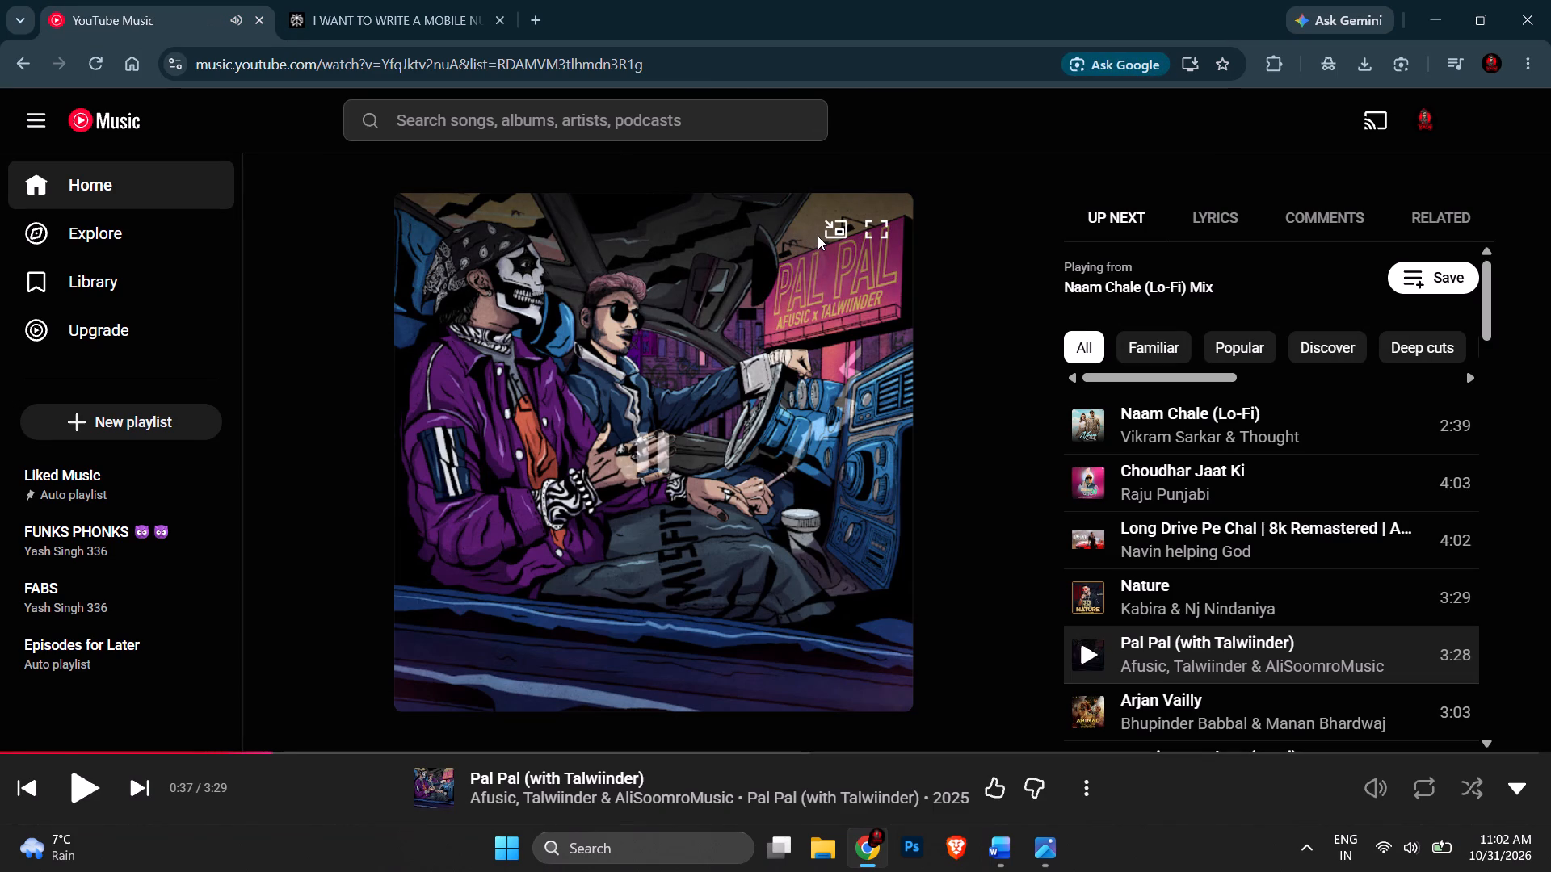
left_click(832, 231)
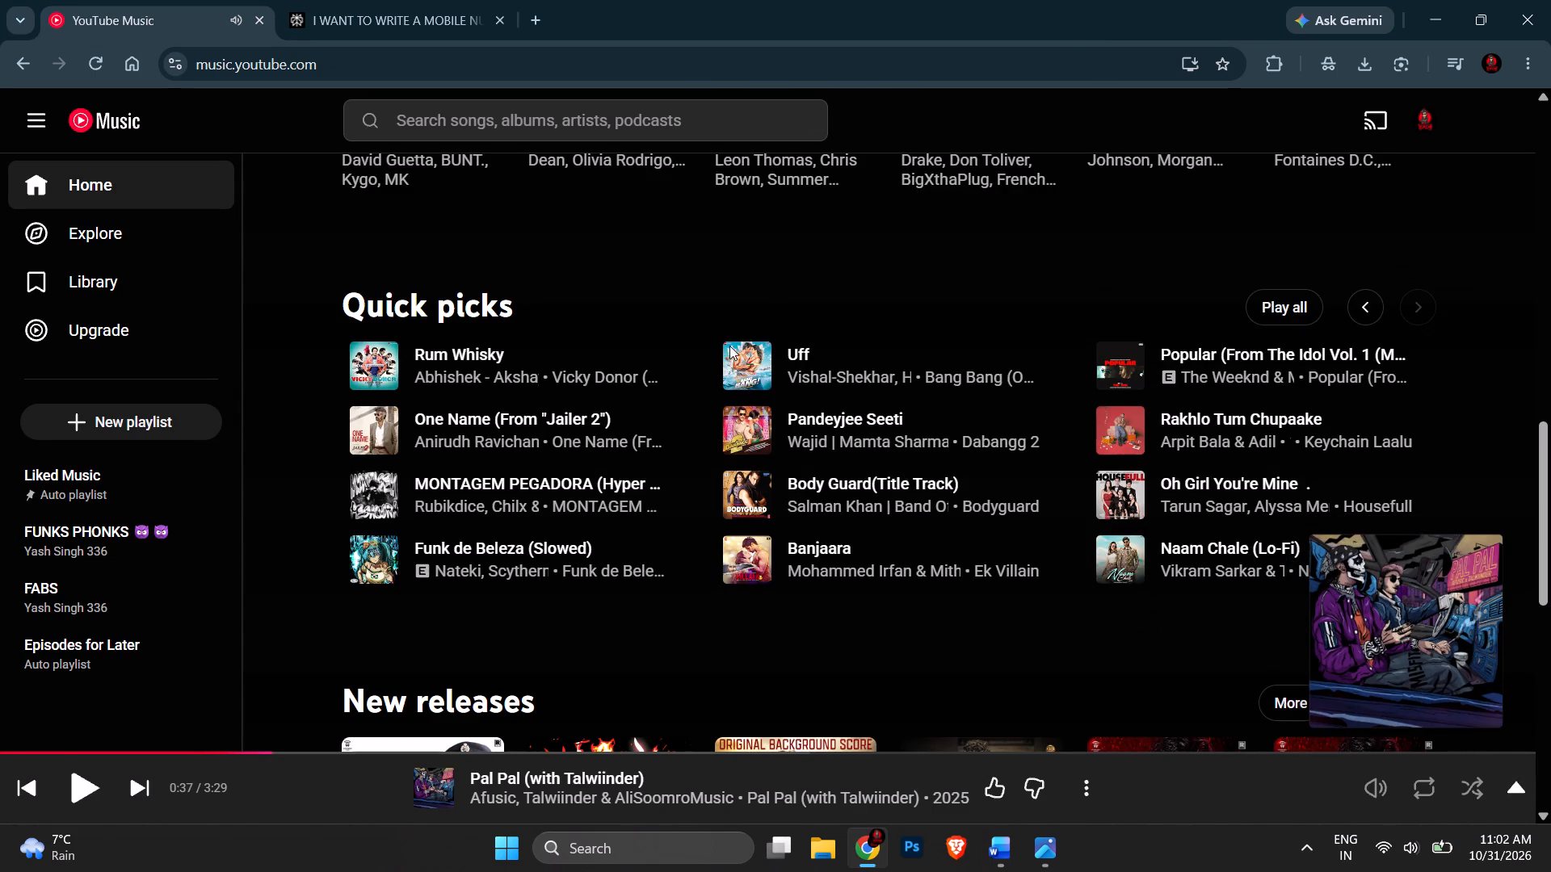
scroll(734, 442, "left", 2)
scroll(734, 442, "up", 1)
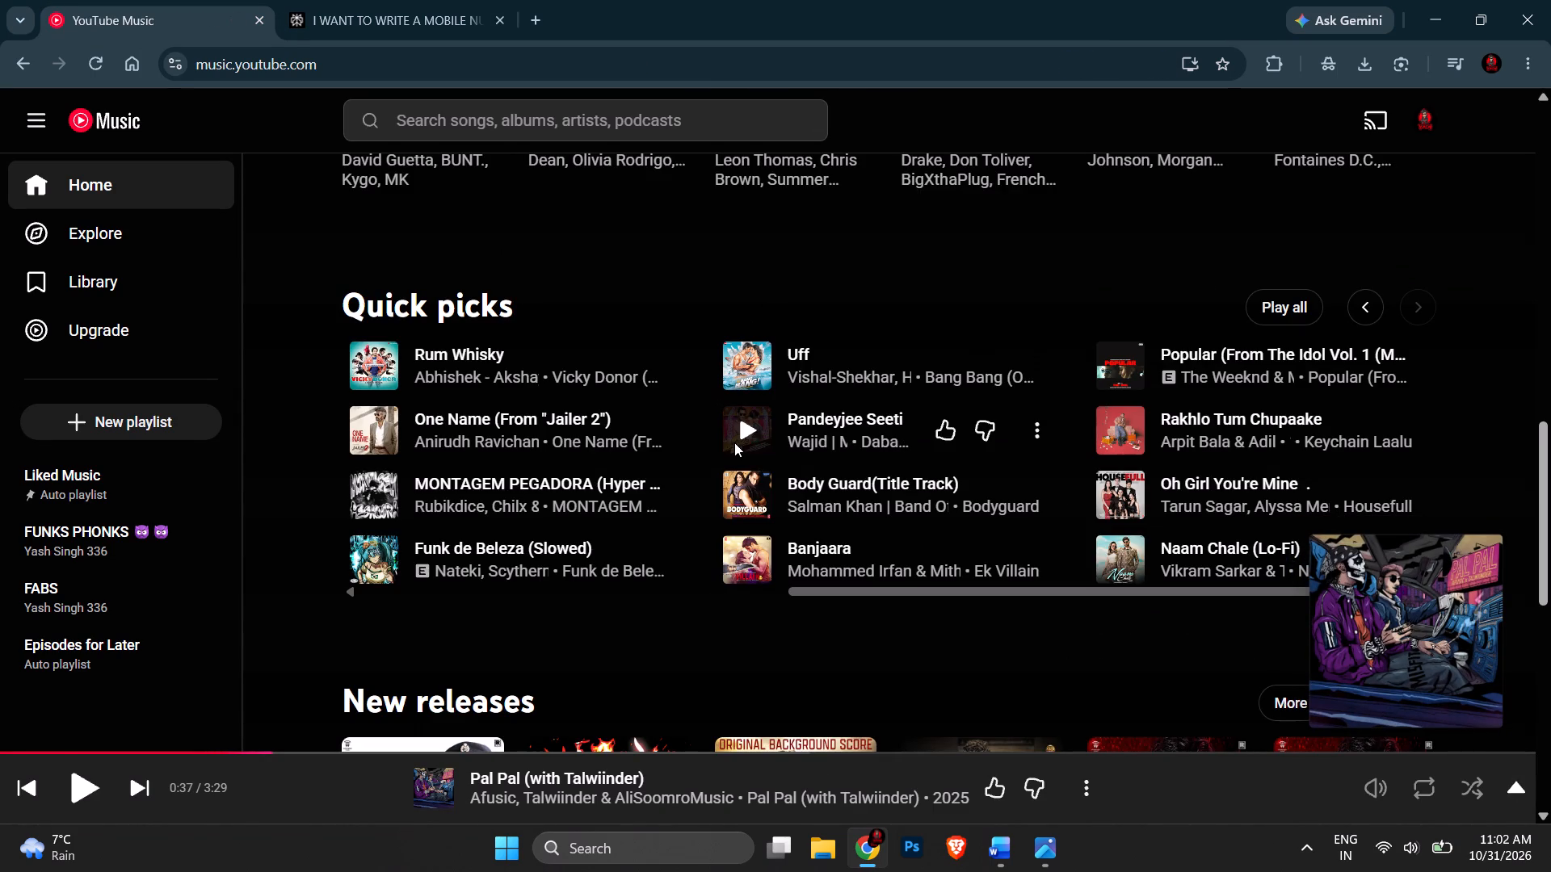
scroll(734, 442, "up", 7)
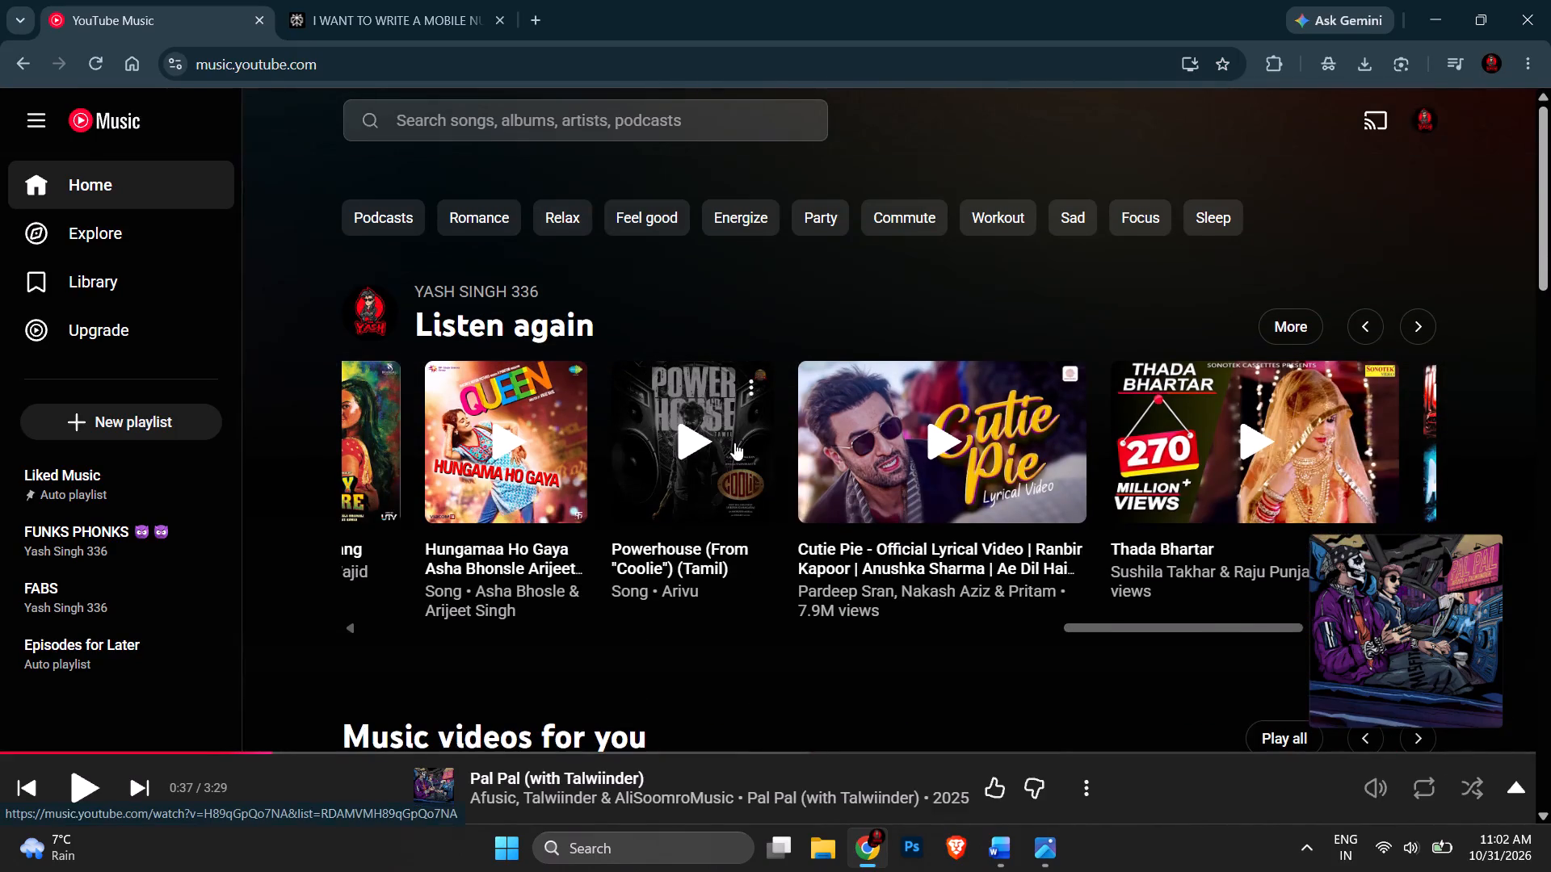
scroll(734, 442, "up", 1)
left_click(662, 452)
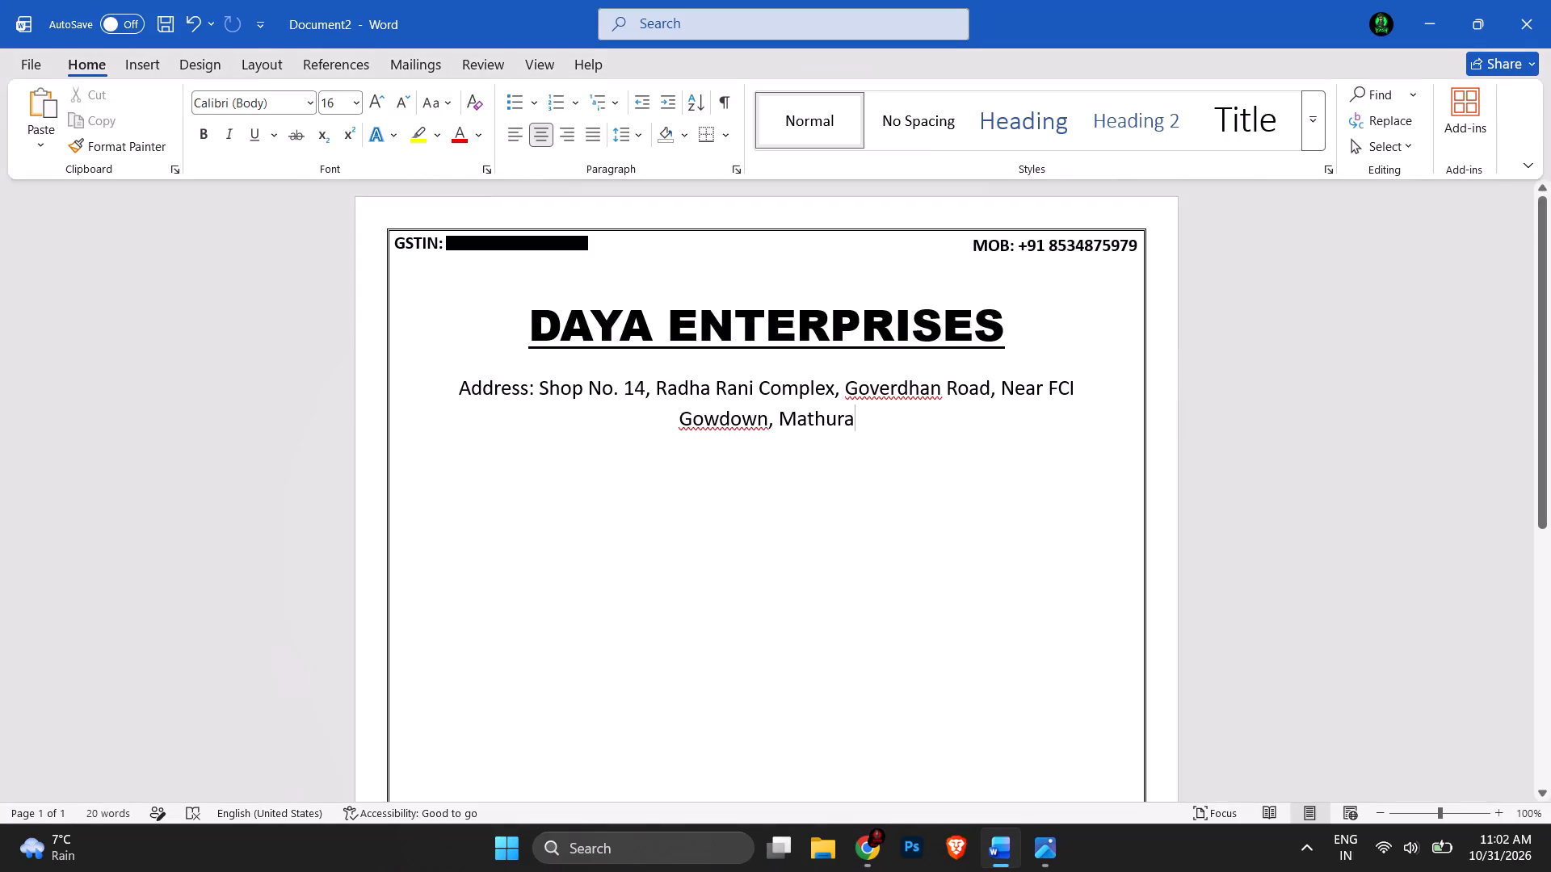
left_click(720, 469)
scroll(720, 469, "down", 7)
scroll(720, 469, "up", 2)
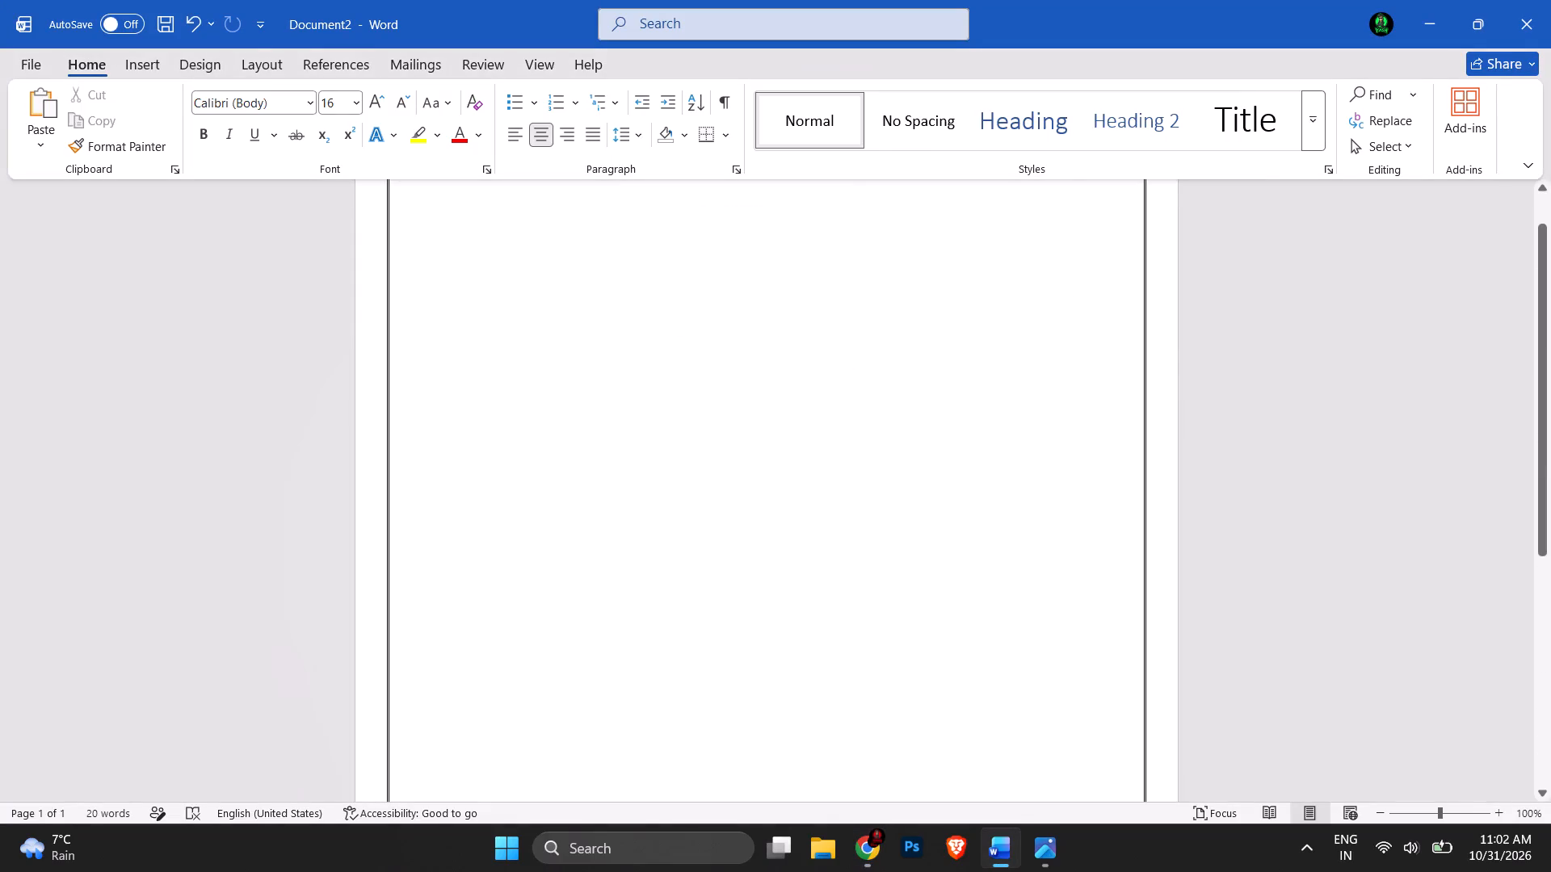
Remove the page border from the whole document.
scroll(720, 469, "up", 2)
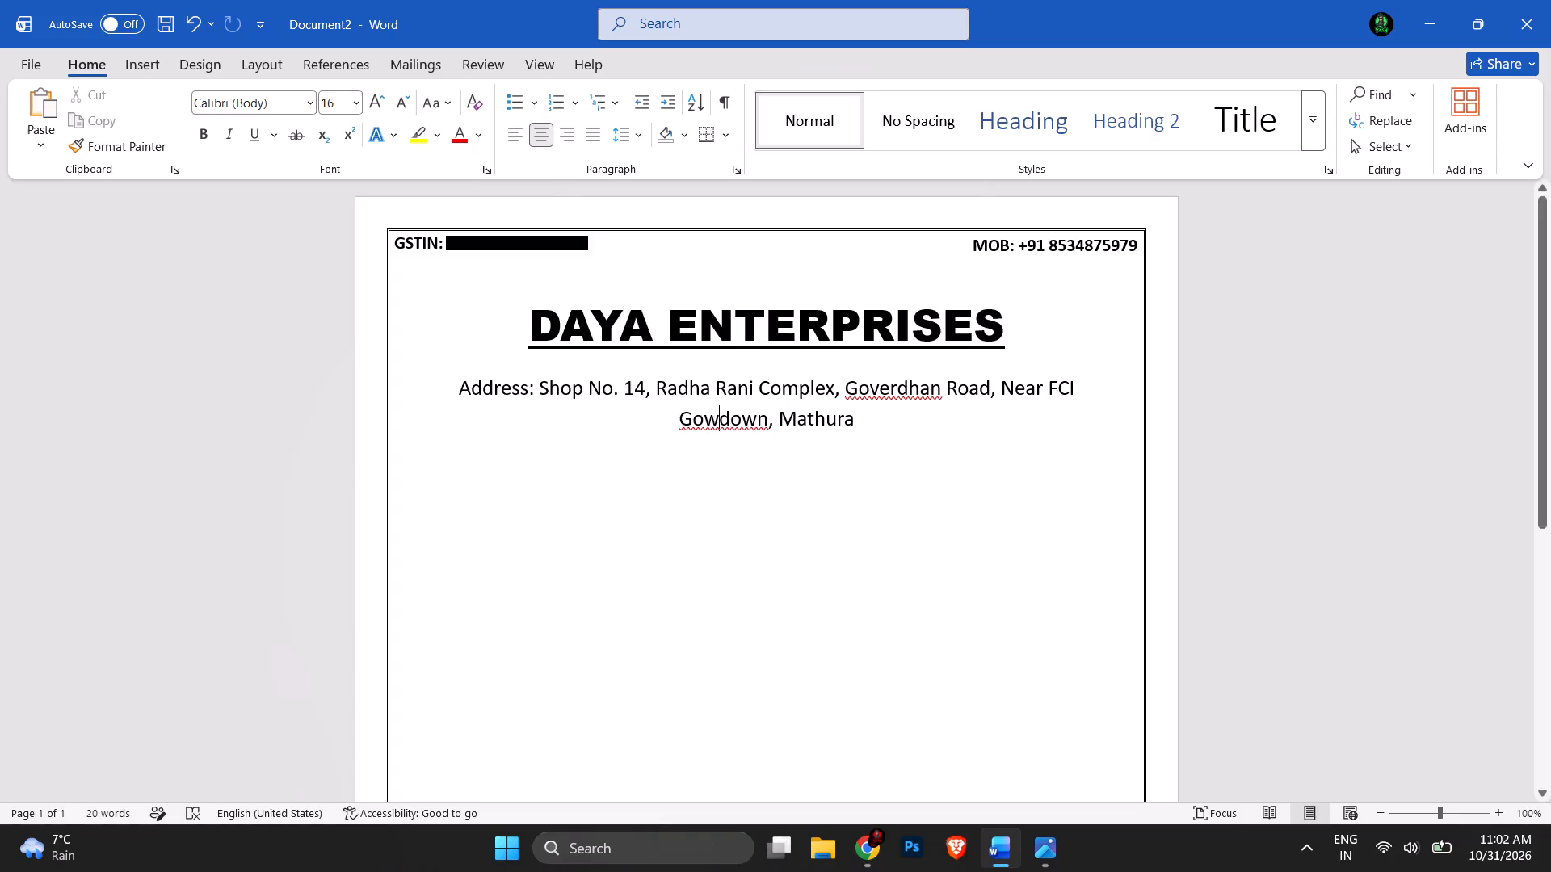
left_click(210, 64)
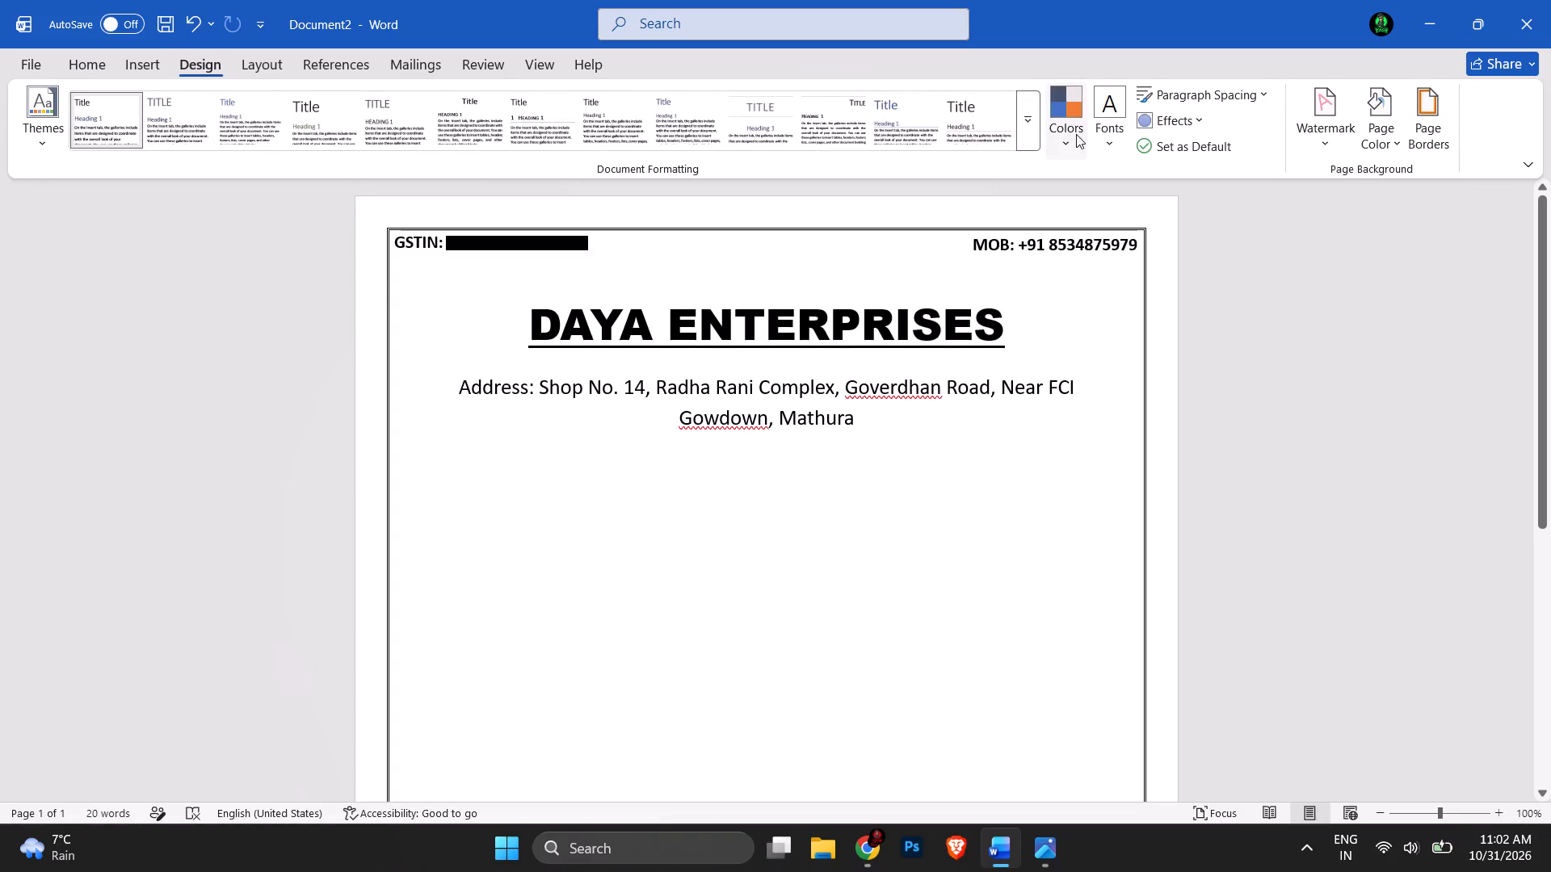
left_click(1432, 122)
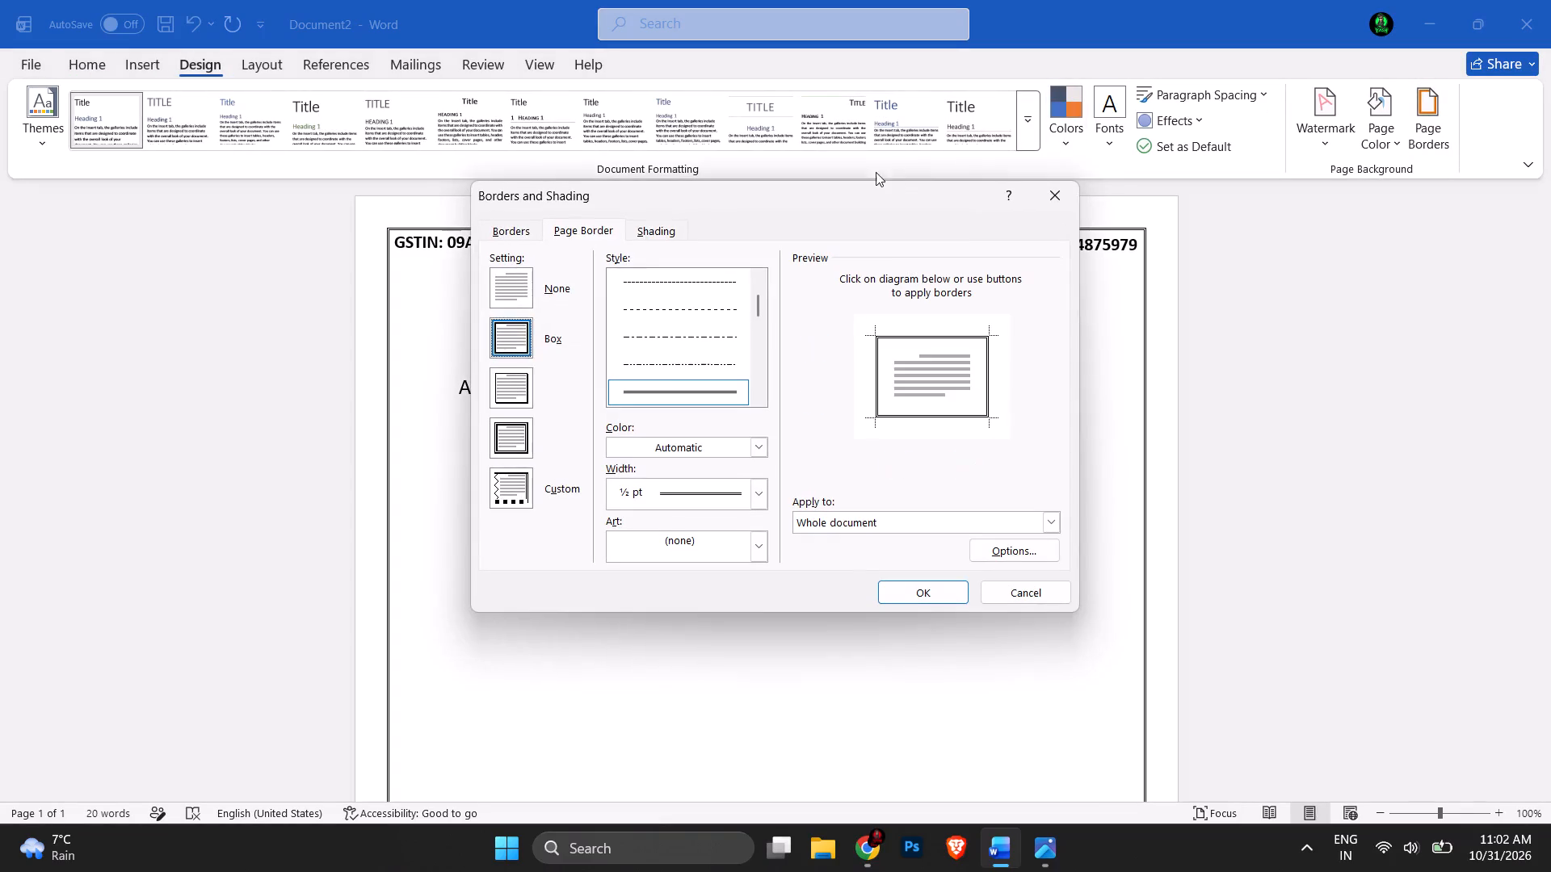
left_click(561, 293)
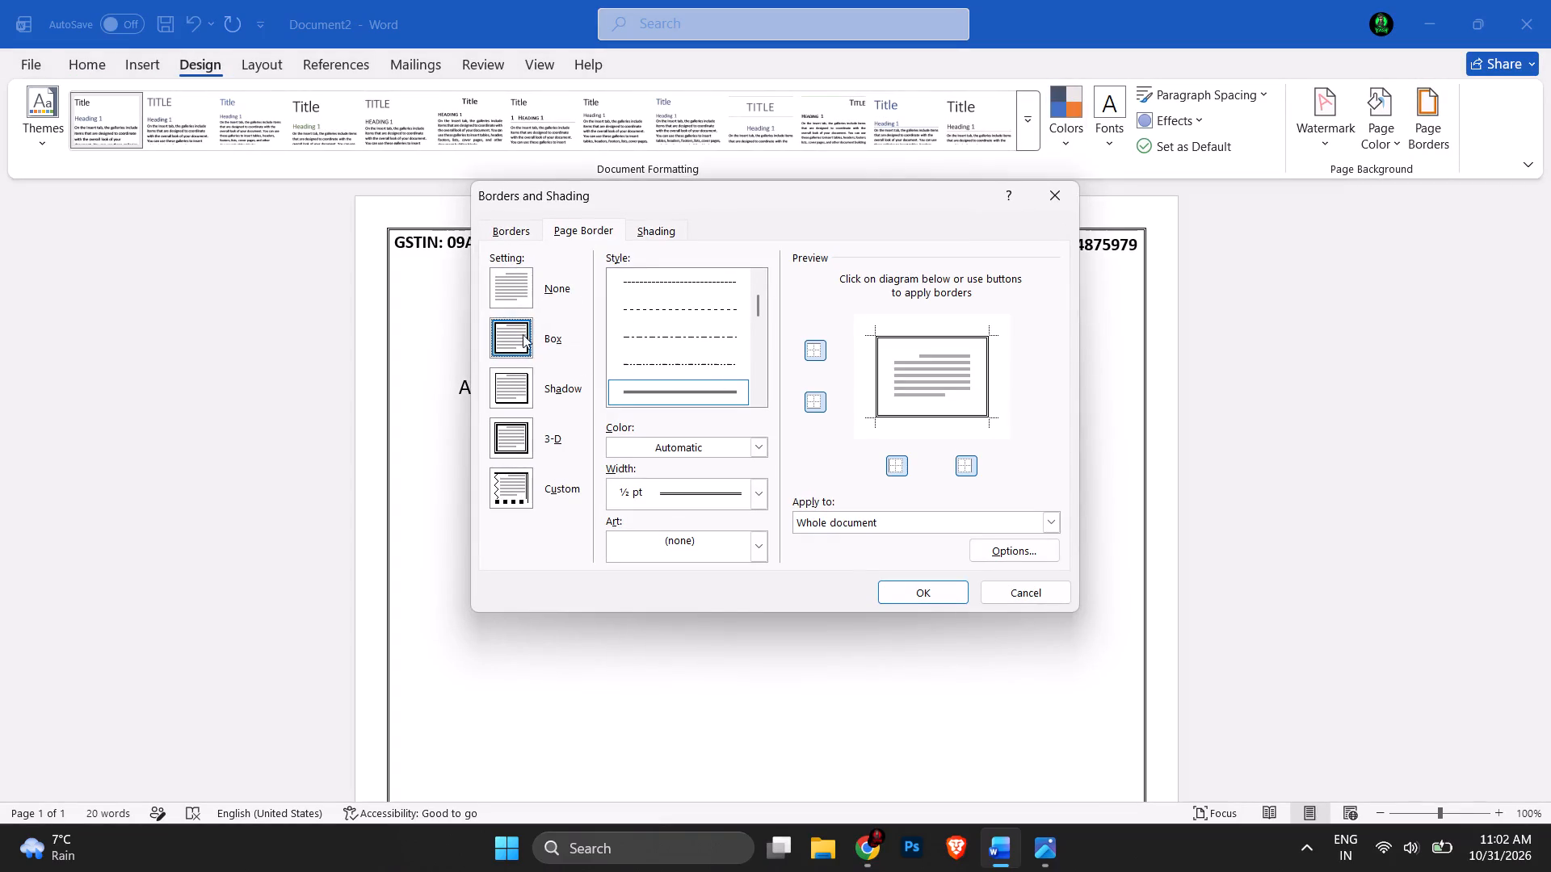
left_click(516, 283)
left_click(899, 588)
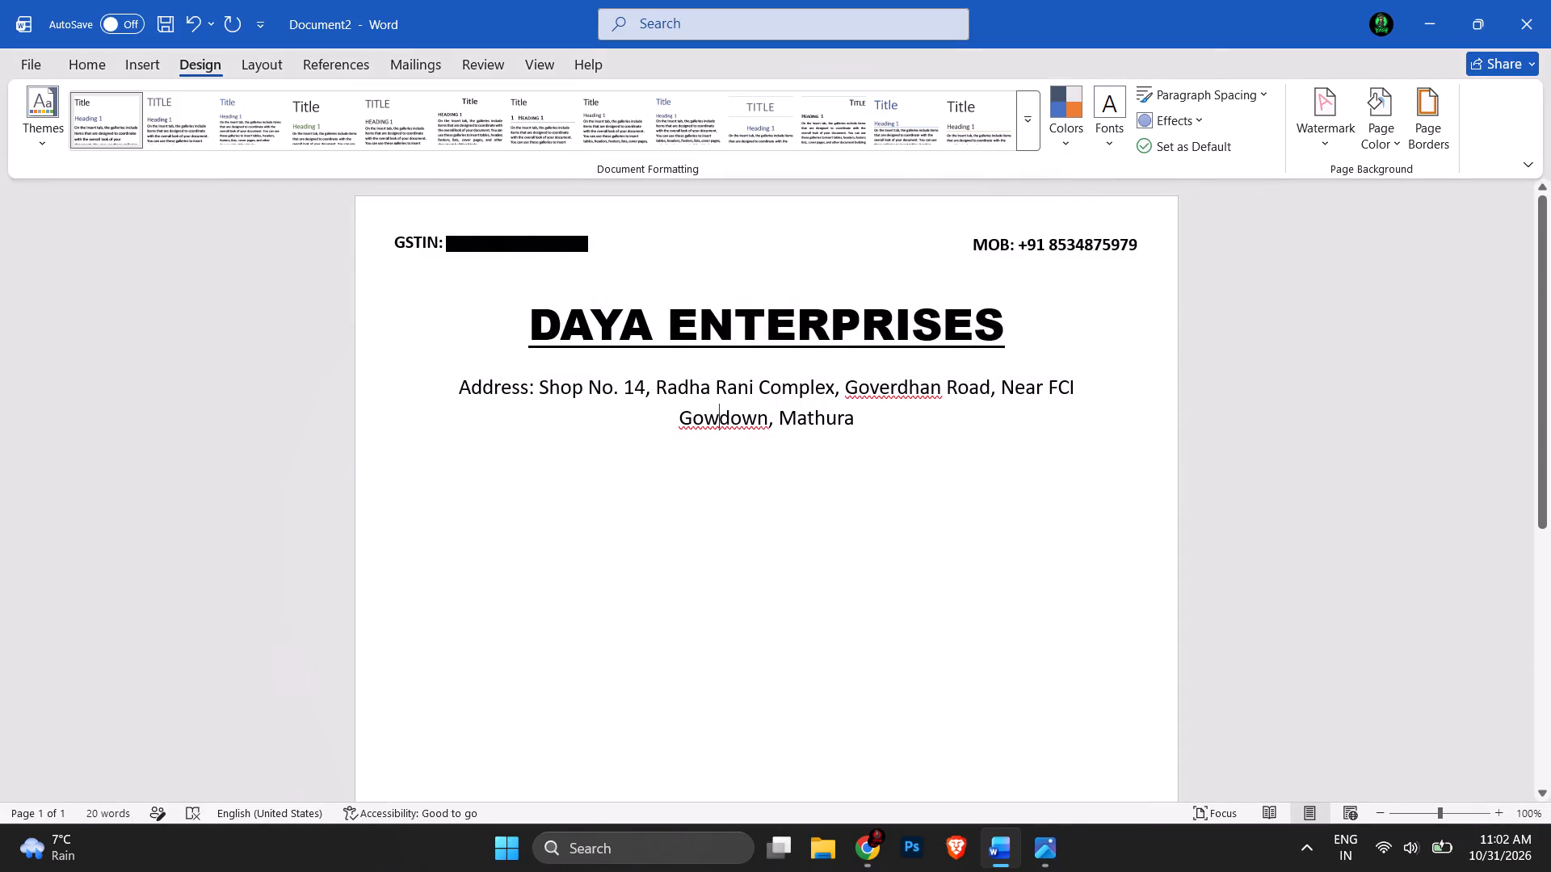
Reduce the address paragraph under the DAYA ENTERPRISES heading to font size 14.
left_click_drag(861, 428, 435, 387)
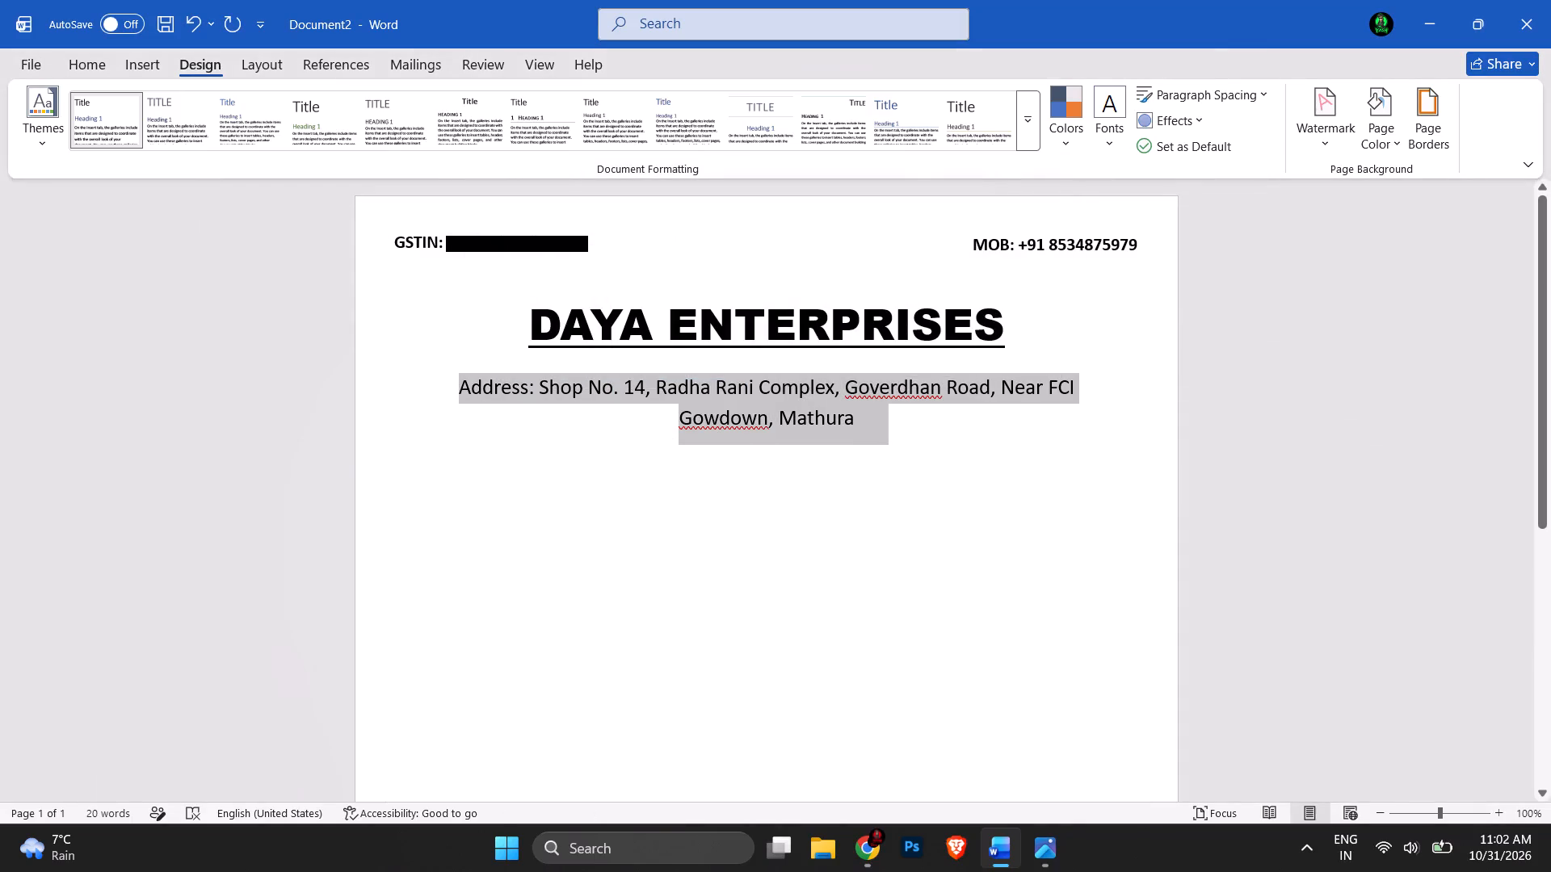
left_click_drag(435, 387, 420, 387)
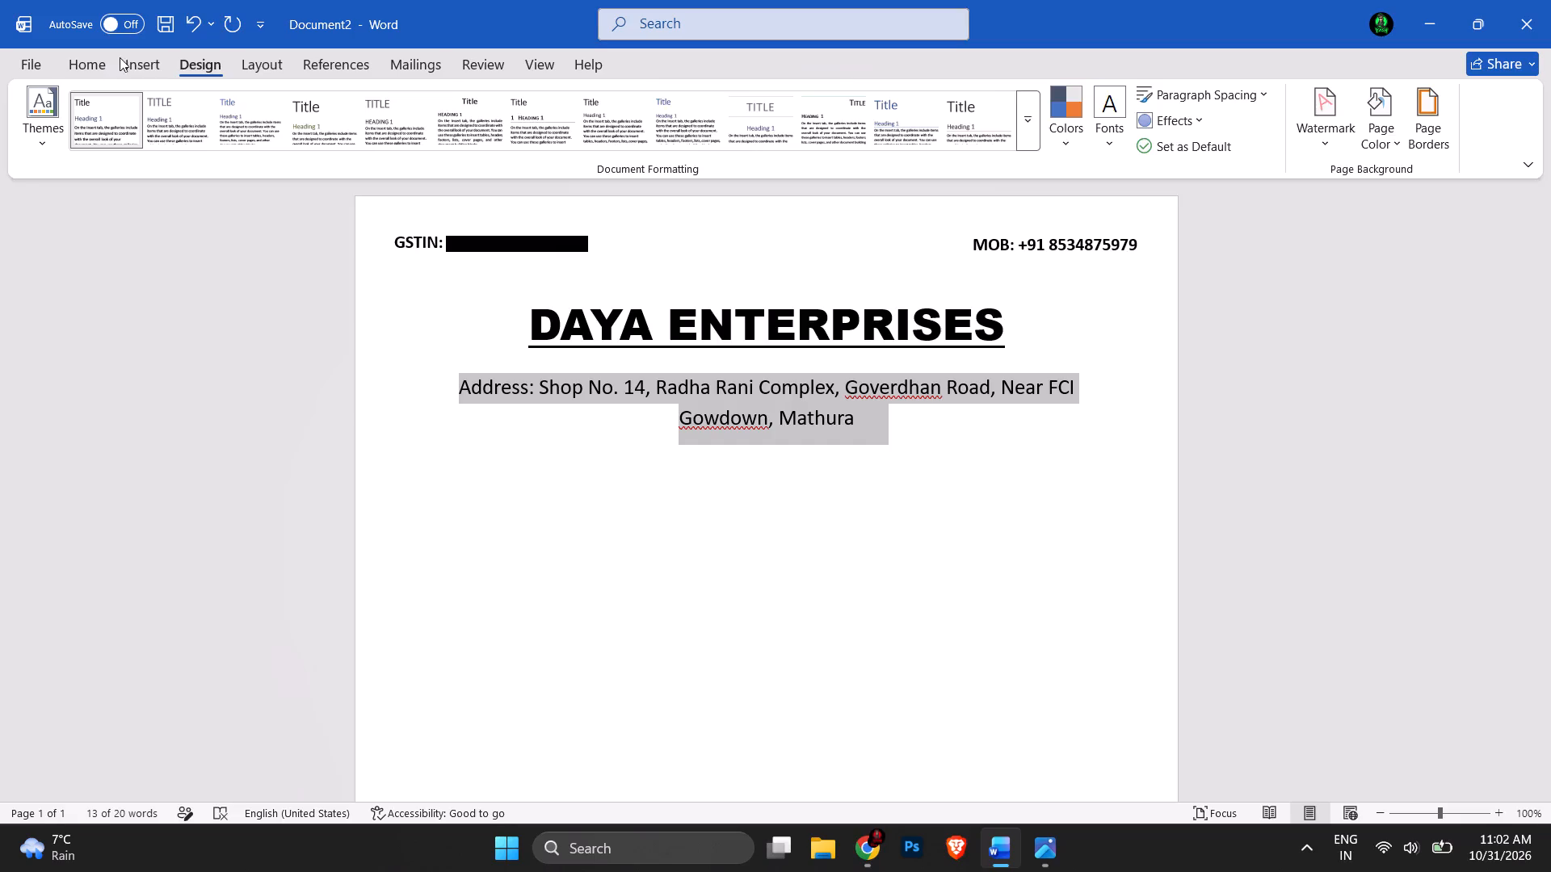
left_click(128, 57)
left_click(83, 68)
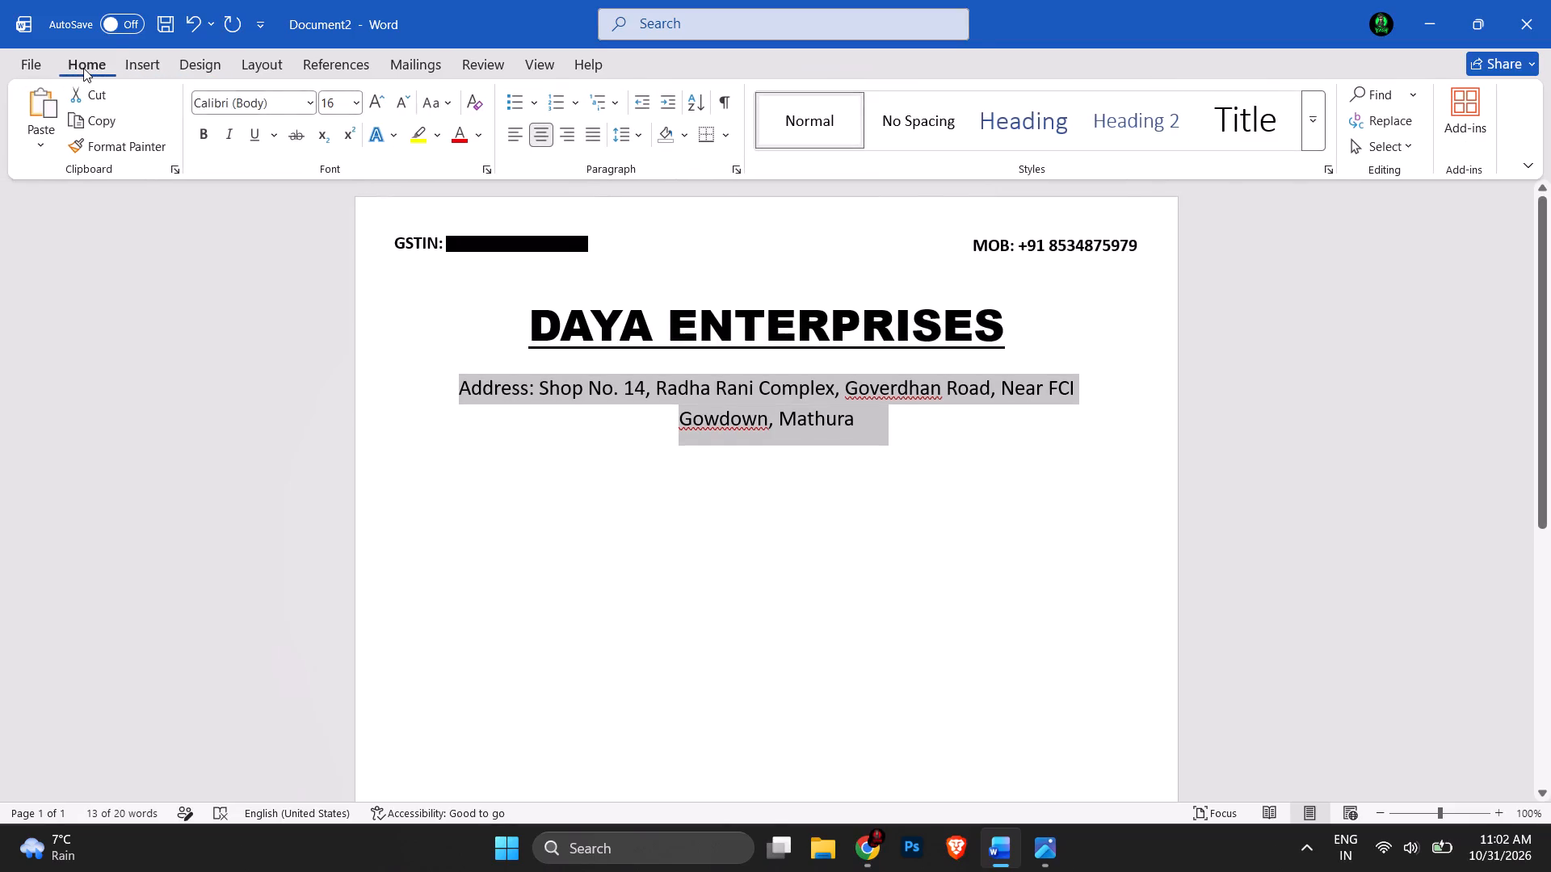
left_click(398, 101)
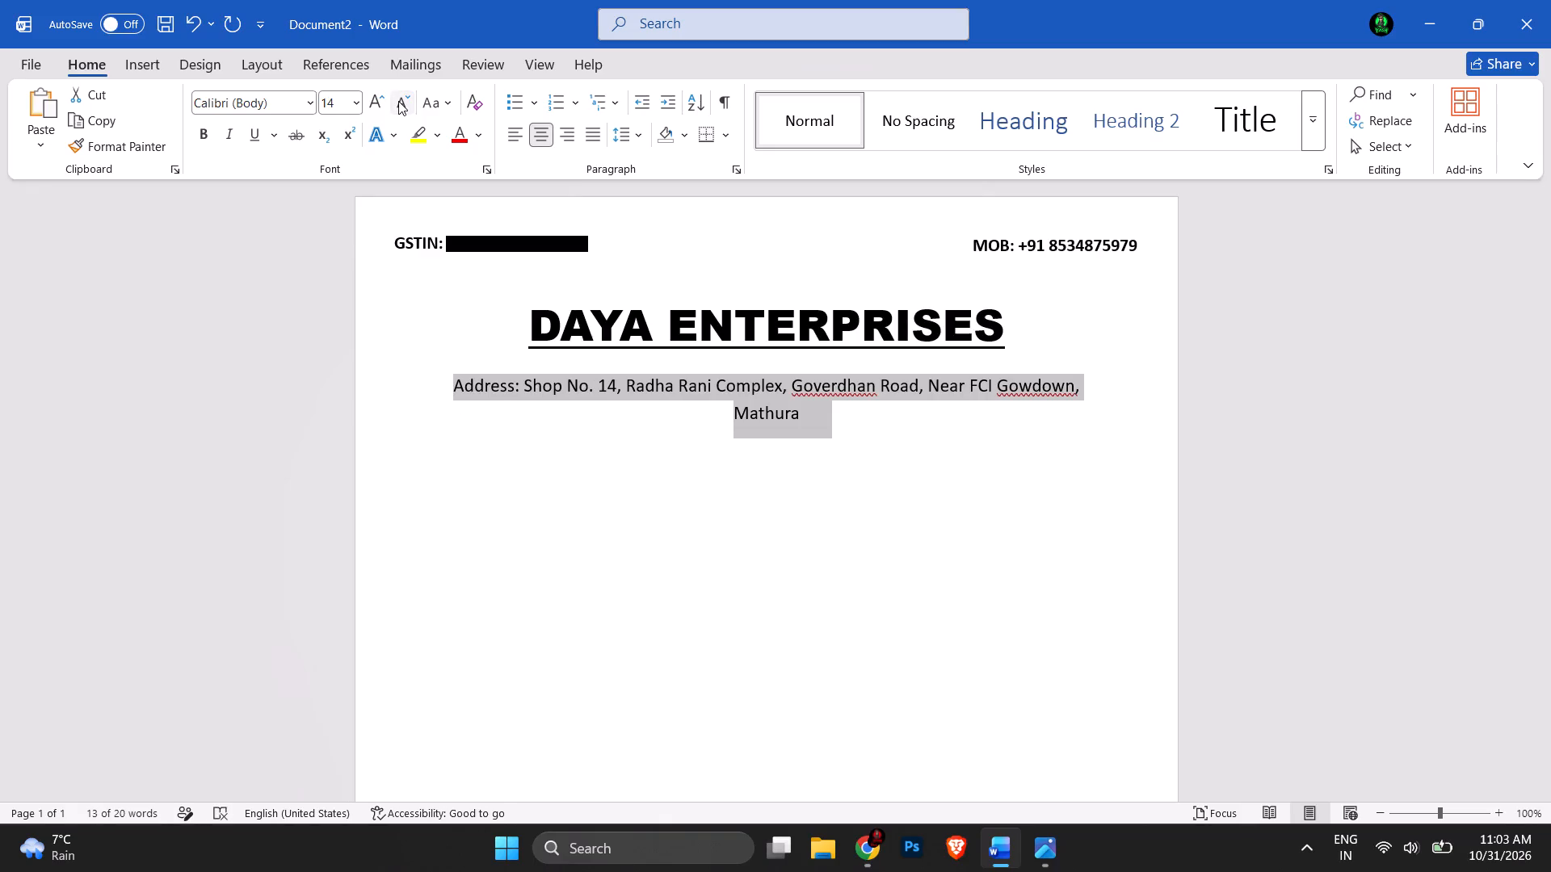
left_click(759, 509)
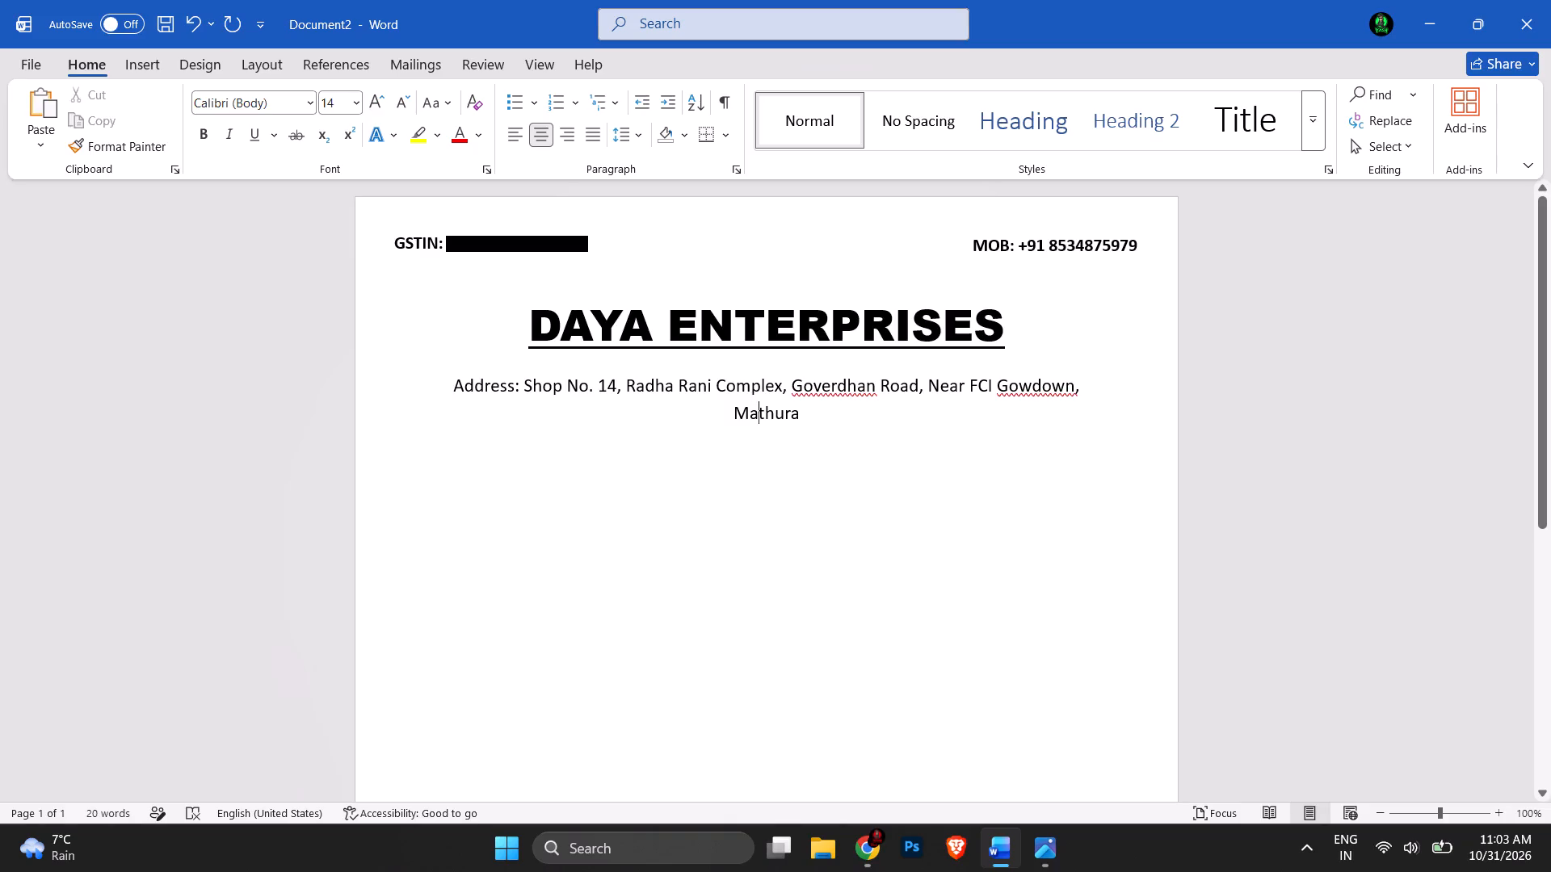
Copy the address paragraph into a new simple text box placed in the empty area below it, replacing the placeholder text.
left_click_drag(818, 417, 459, 394)
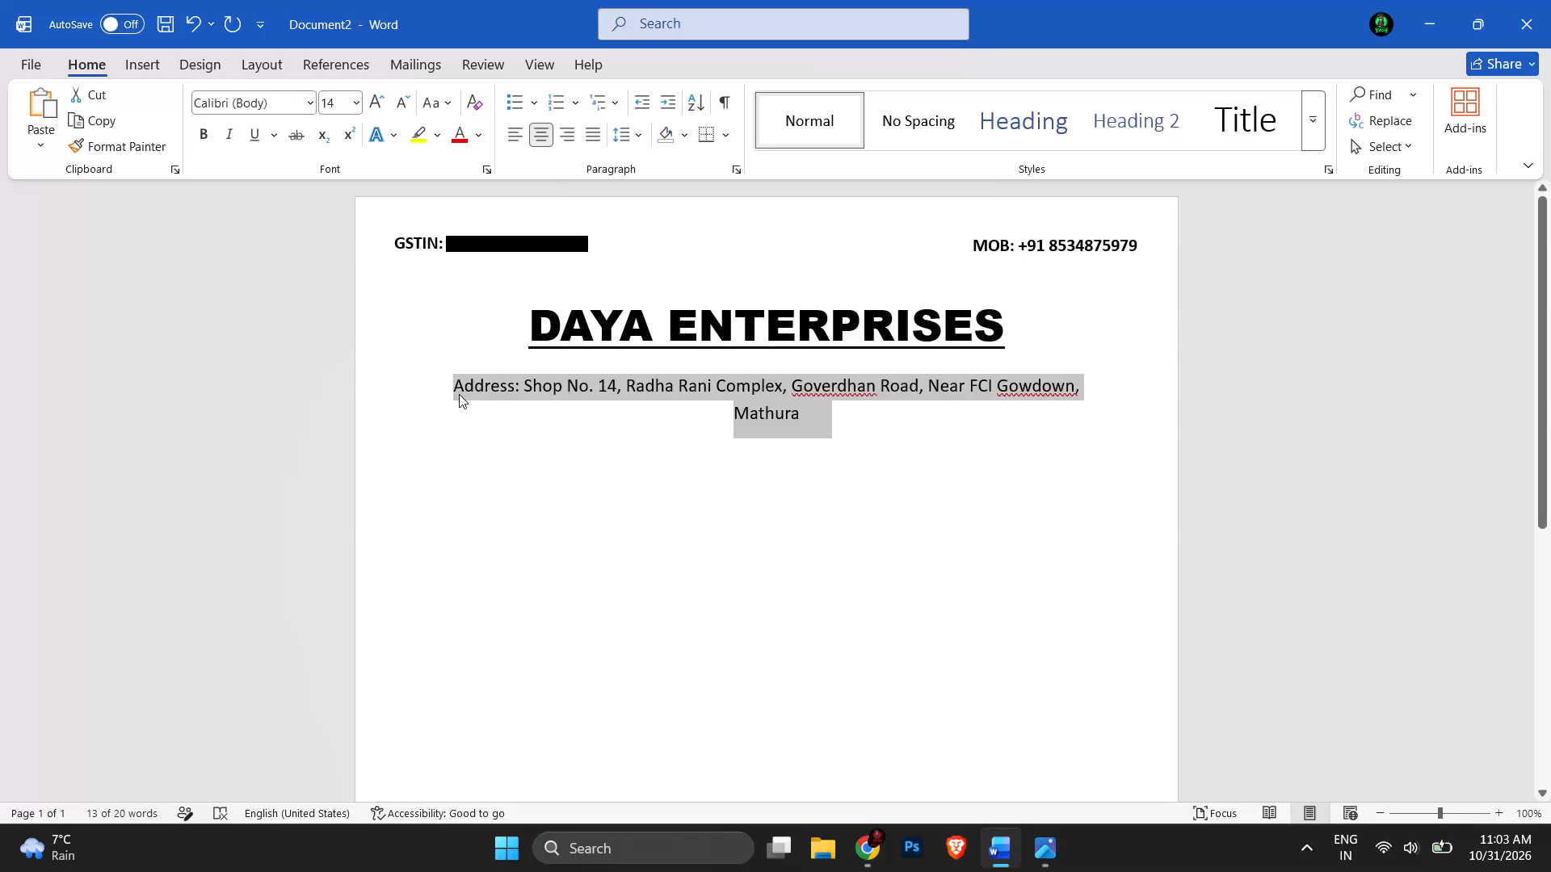
key("ctrl+c")
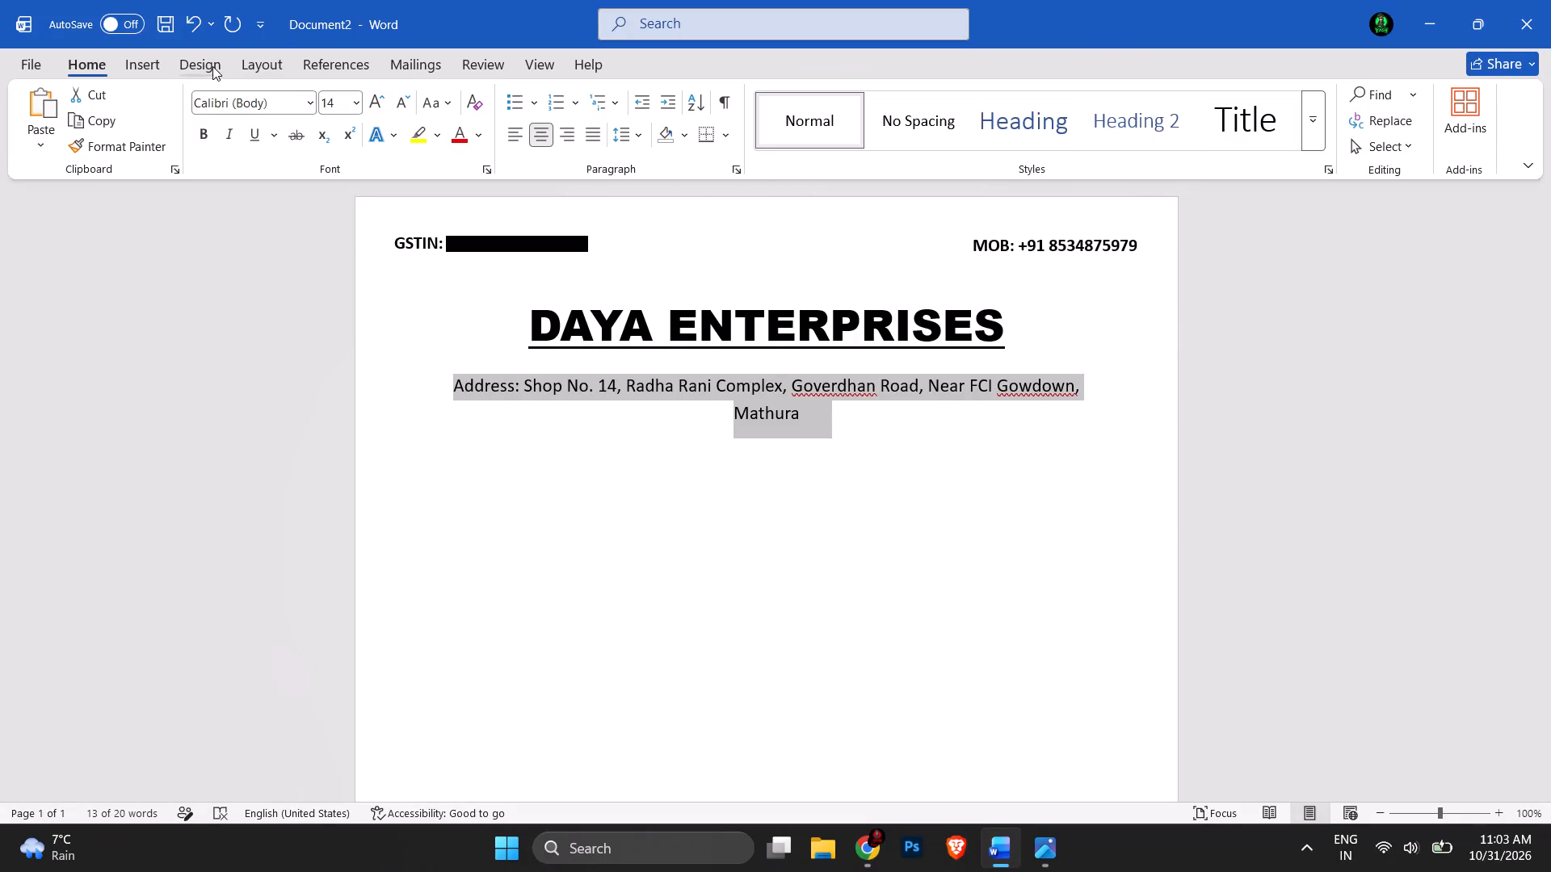
left_click(154, 67)
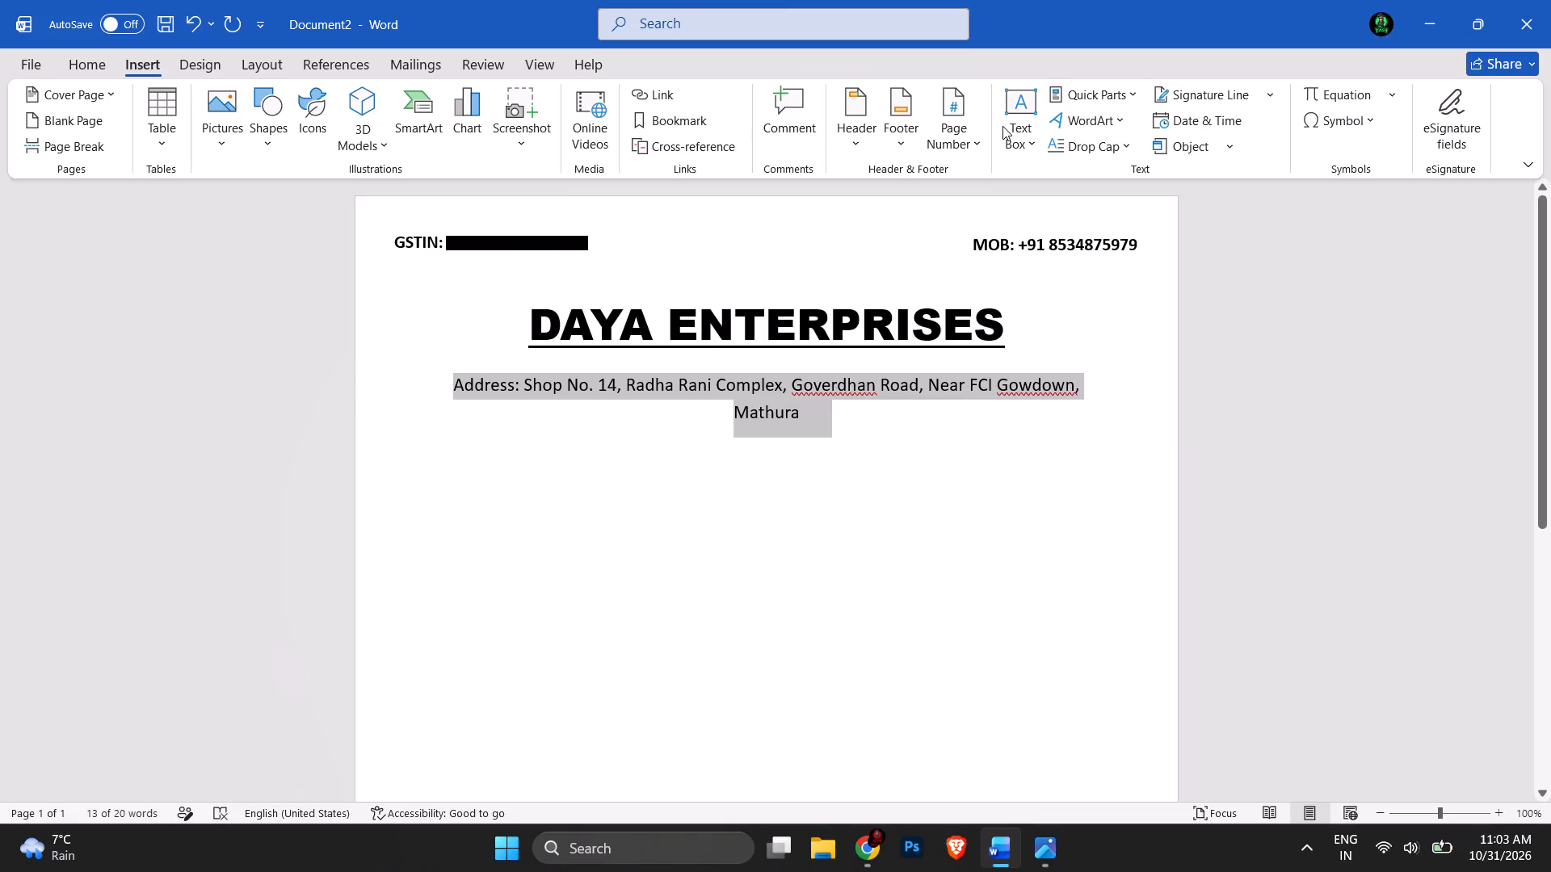
left_click(1002, 126)
left_click(1038, 283)
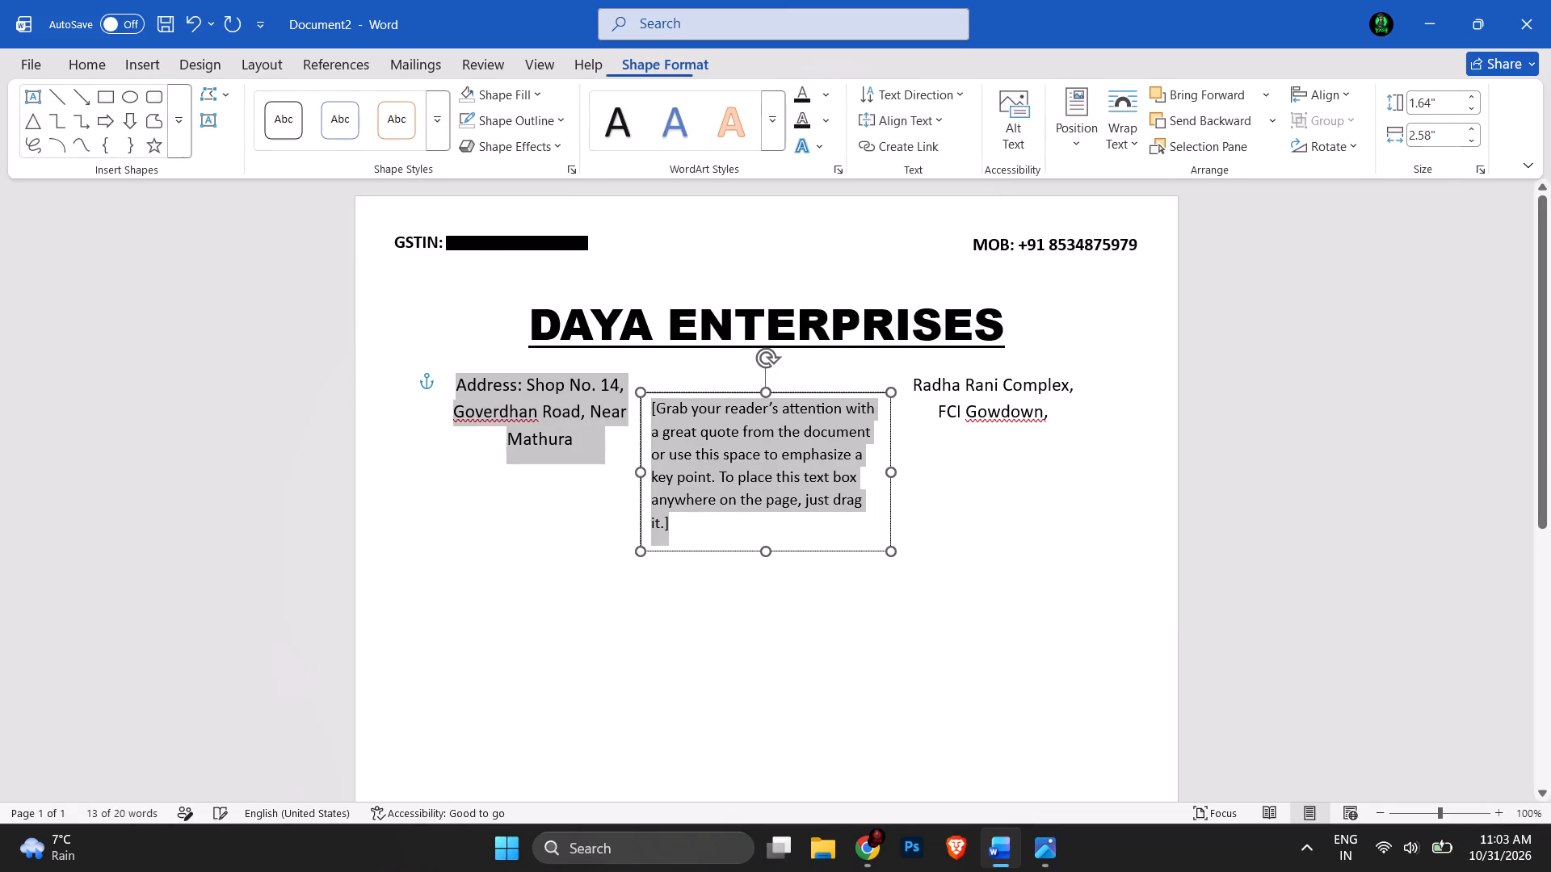
left_click_drag(712, 392, 697, 477)
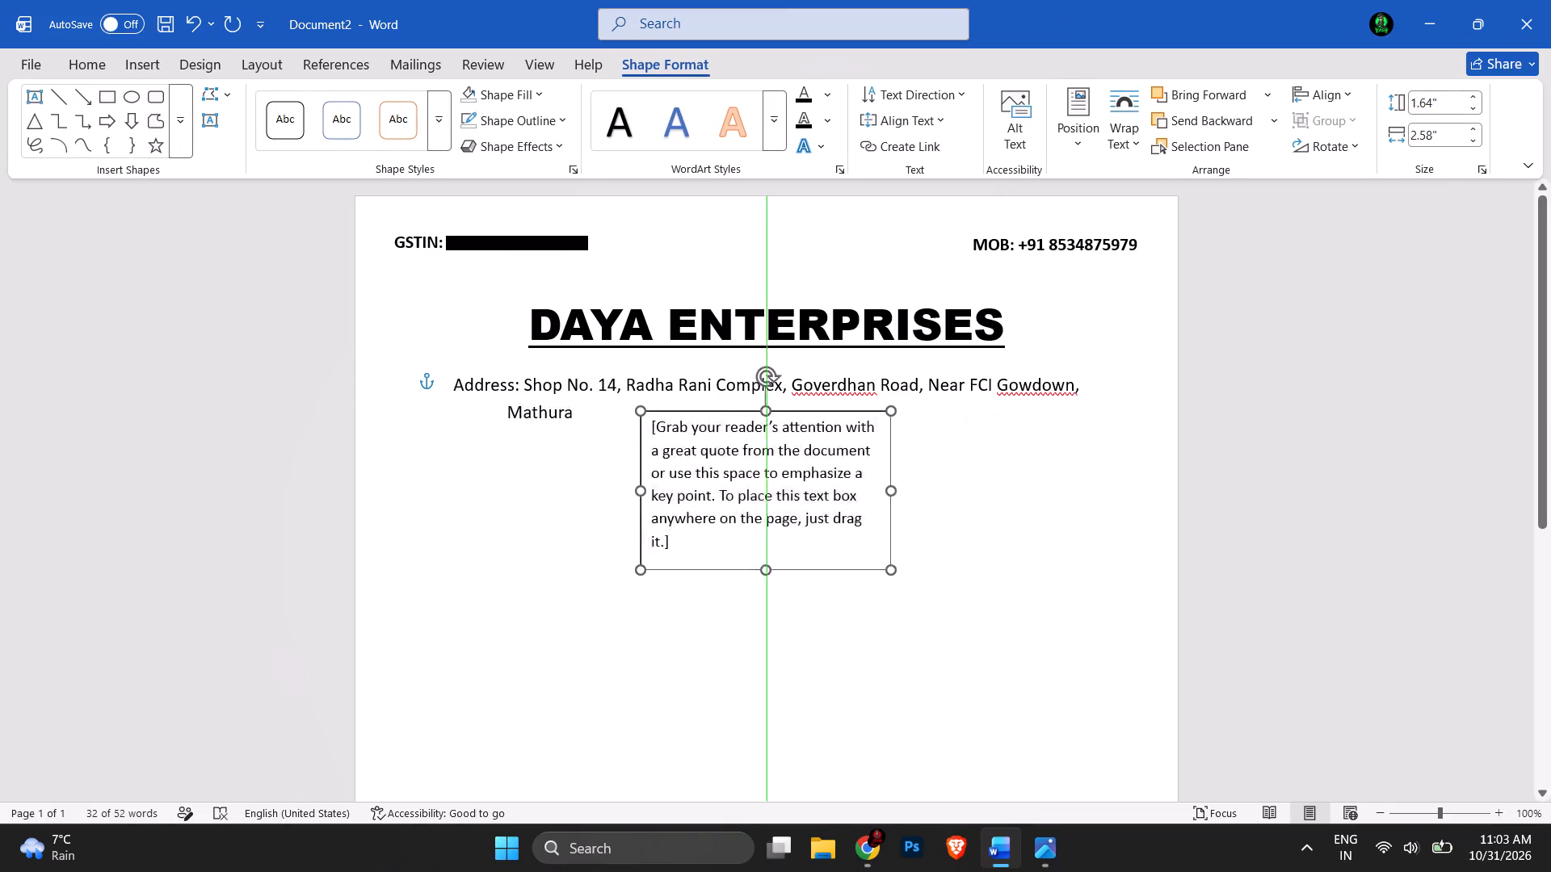
left_click_drag(697, 477, 660, 519)
left_click(633, 661)
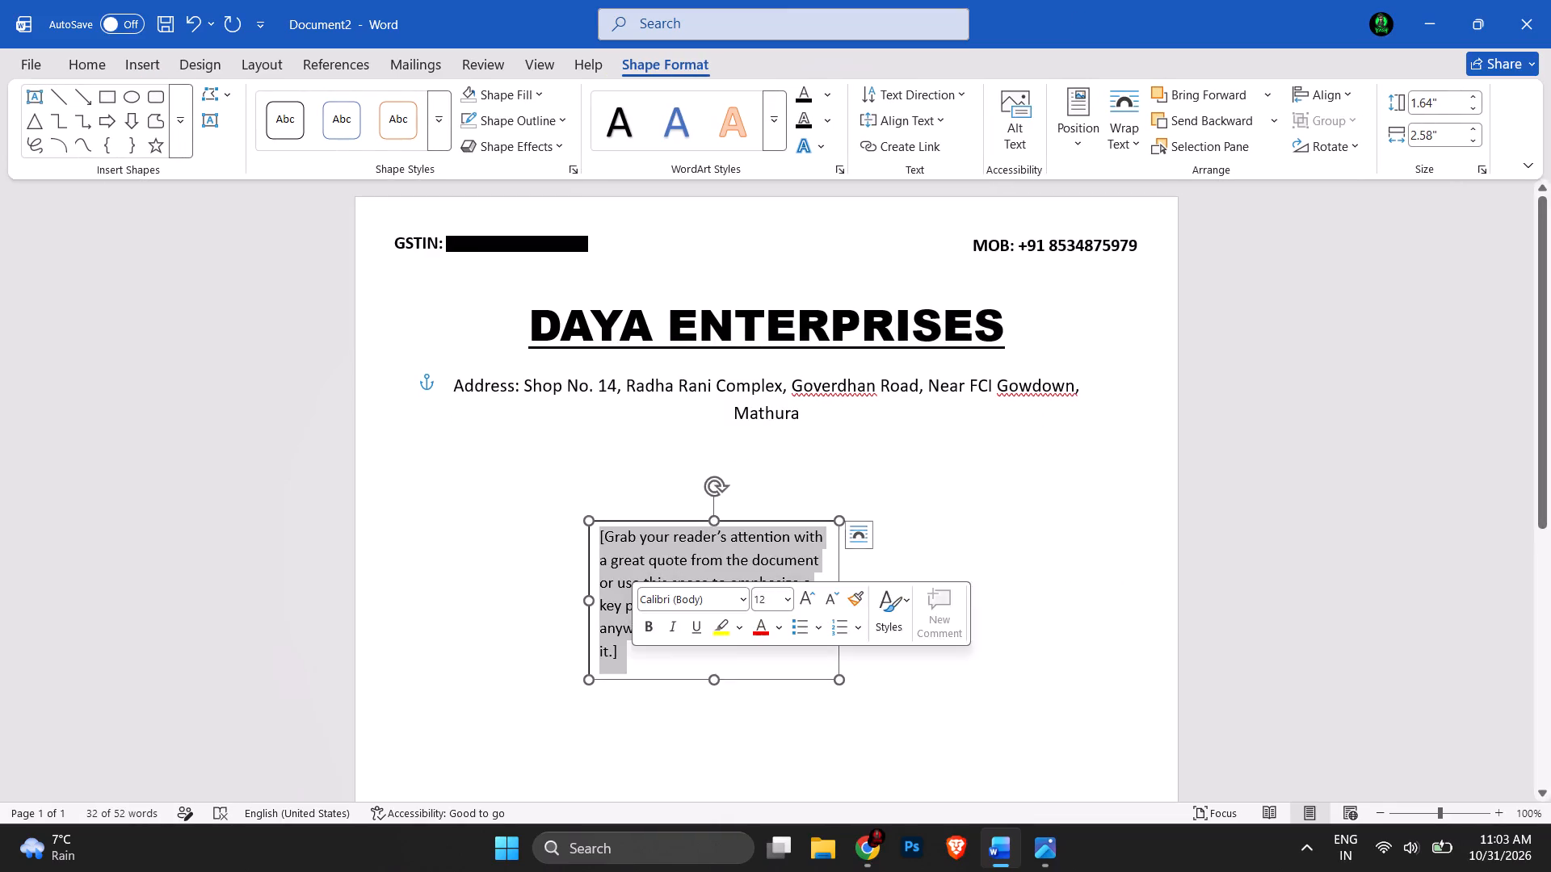
key("ctrl+v")
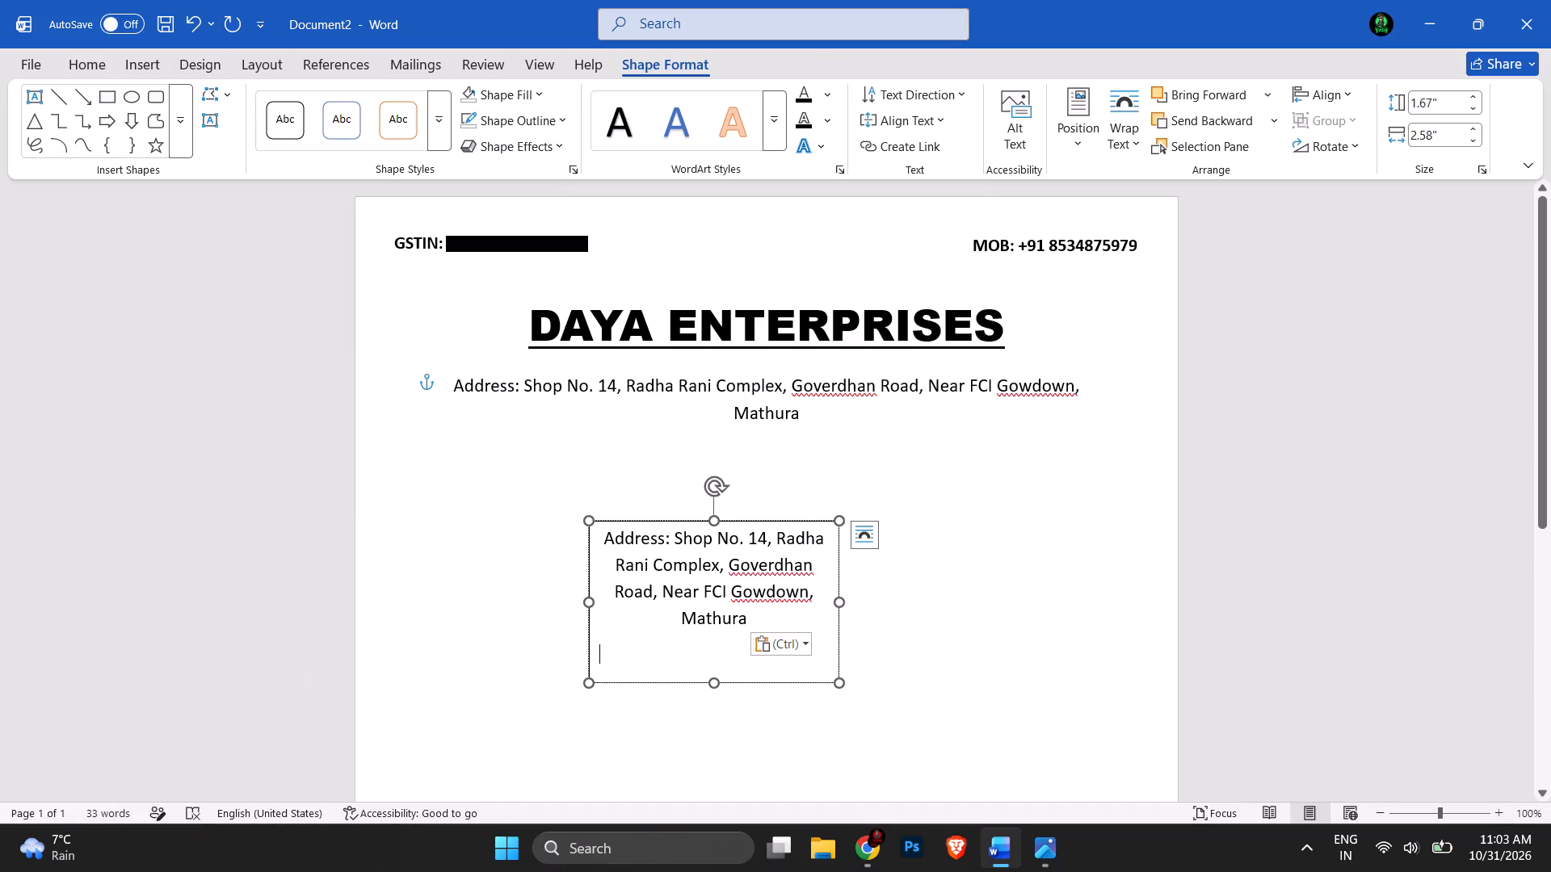
Widen the address text box to about 8.13" so the address fits on one line, and place it just below the original paragraph.
left_click_drag(840, 599, 1173, 576)
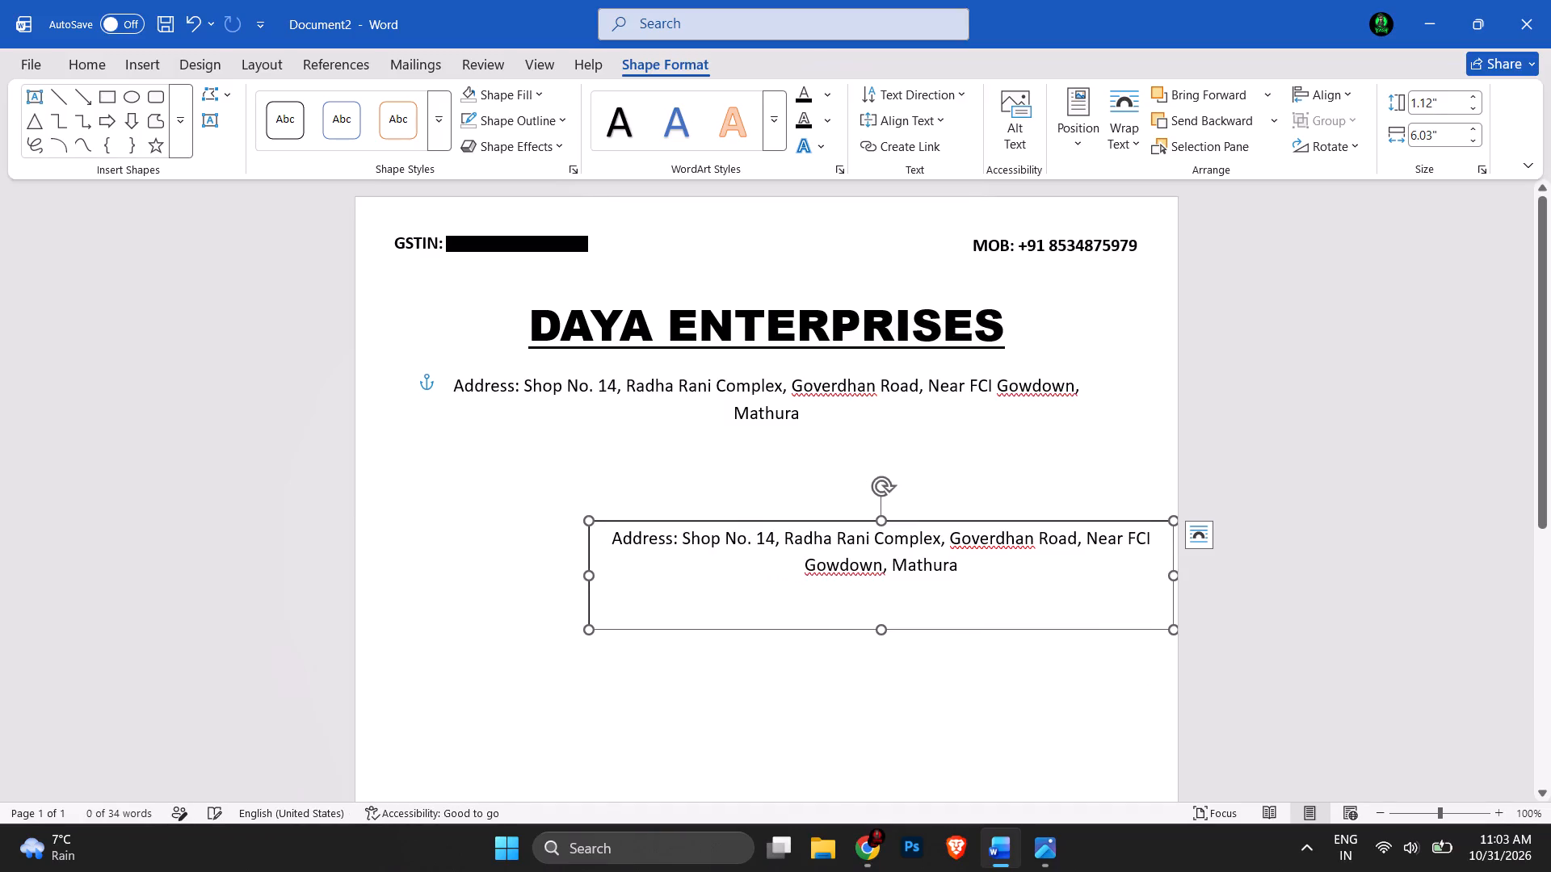
left_click_drag(591, 576, 385, 572)
left_click_drag(700, 522, 688, 437)
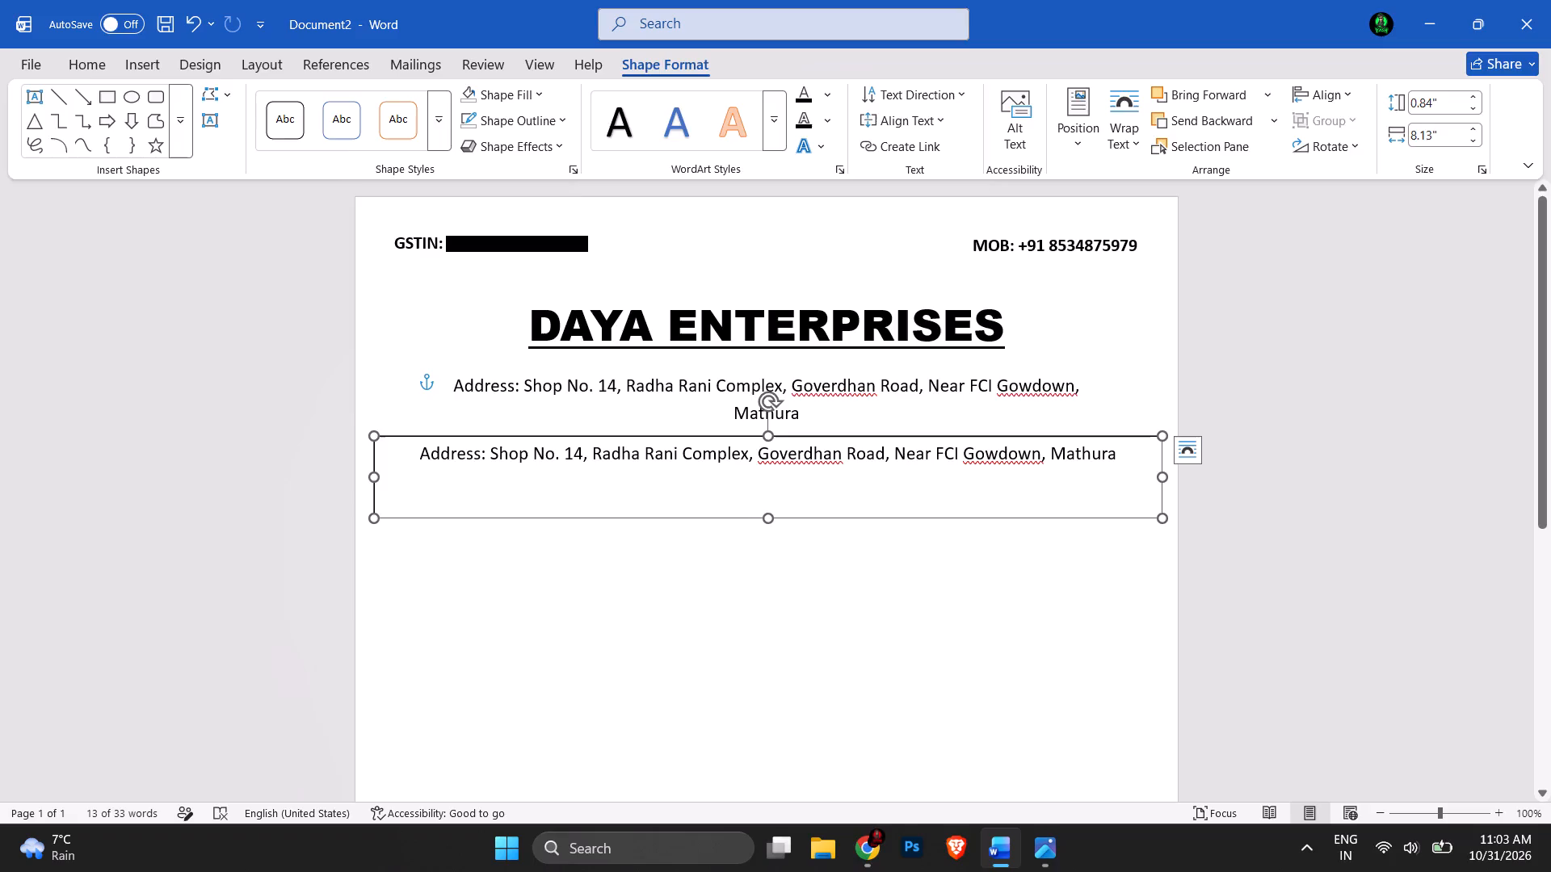
Delete the original address paragraph between the DAYA ENTERPRISES heading and the address text box.
left_click(861, 418)
left_click_drag(861, 418, 426, 375)
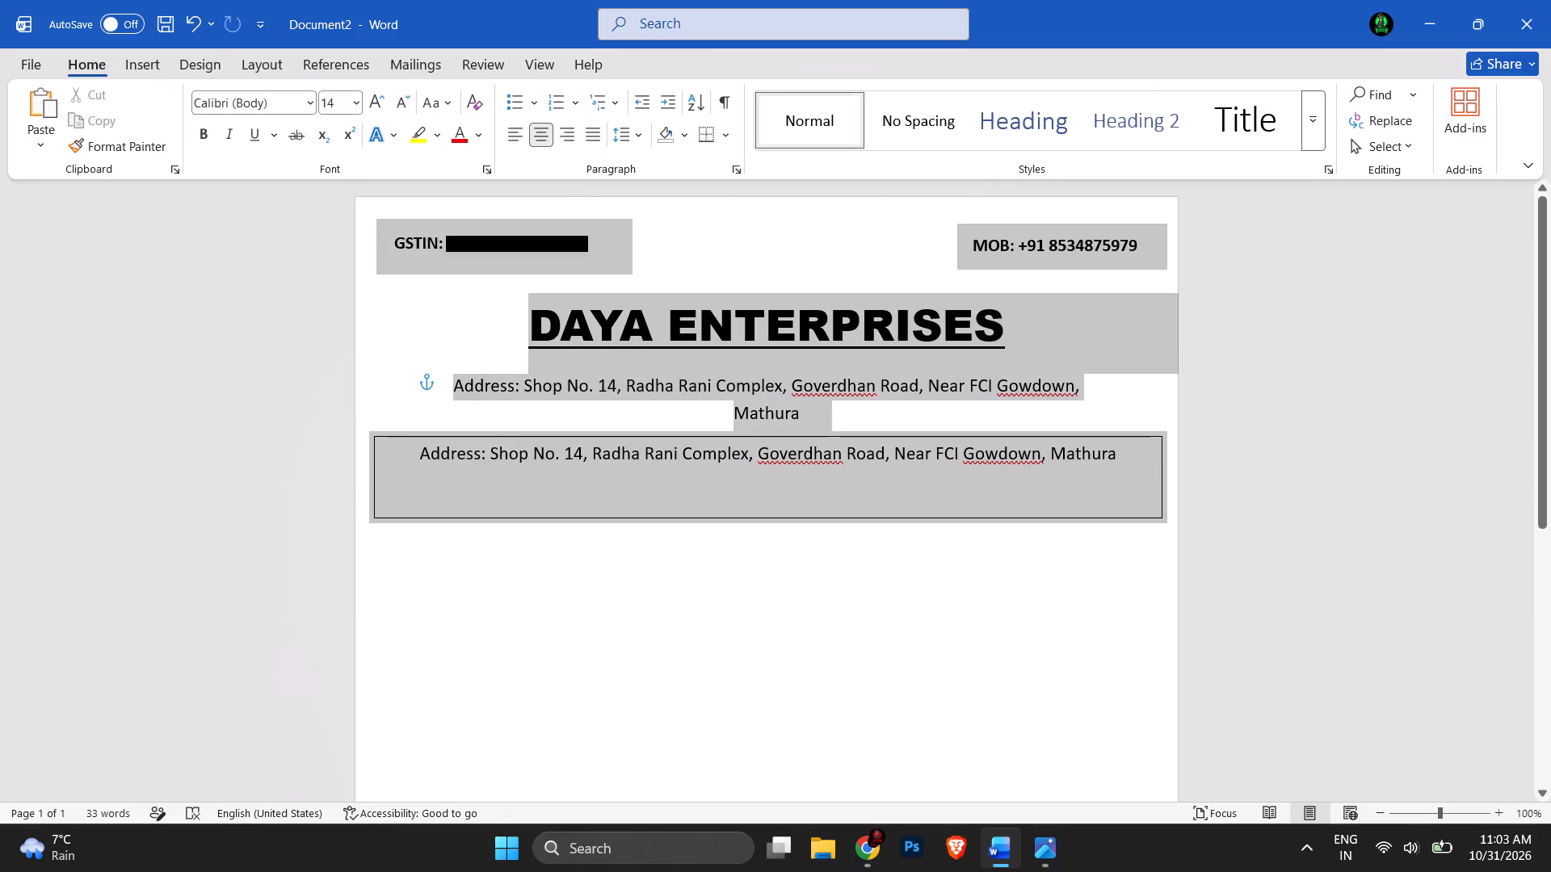
left_click_drag(426, 375, 456, 392)
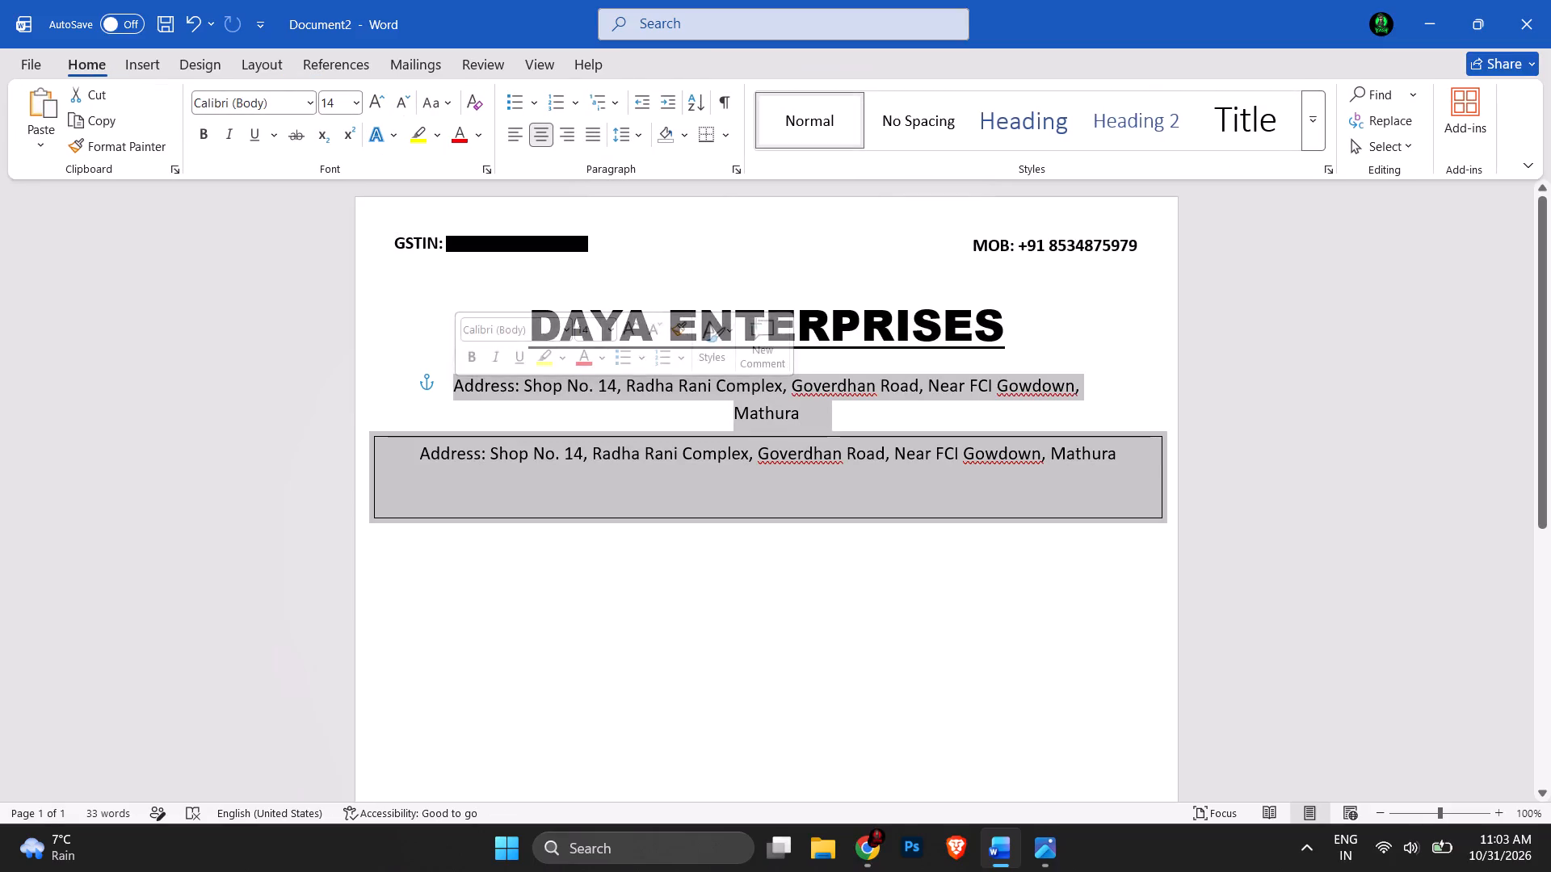
left_click(843, 422)
left_click_drag(826, 420, 463, 373)
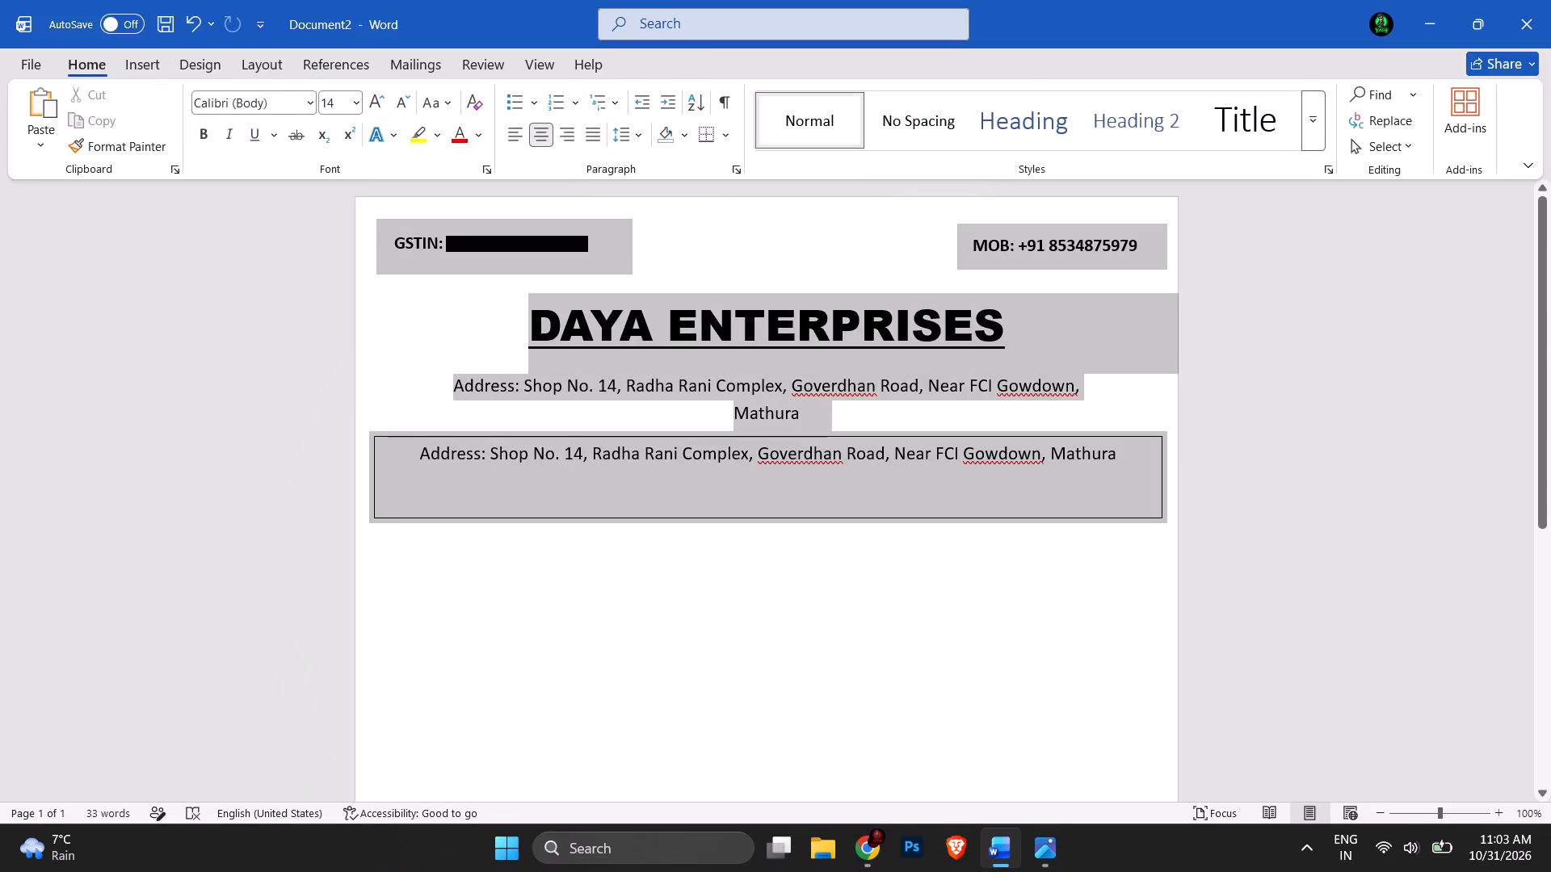
left_click_drag(463, 373, 468, 396)
key("BackSpace")
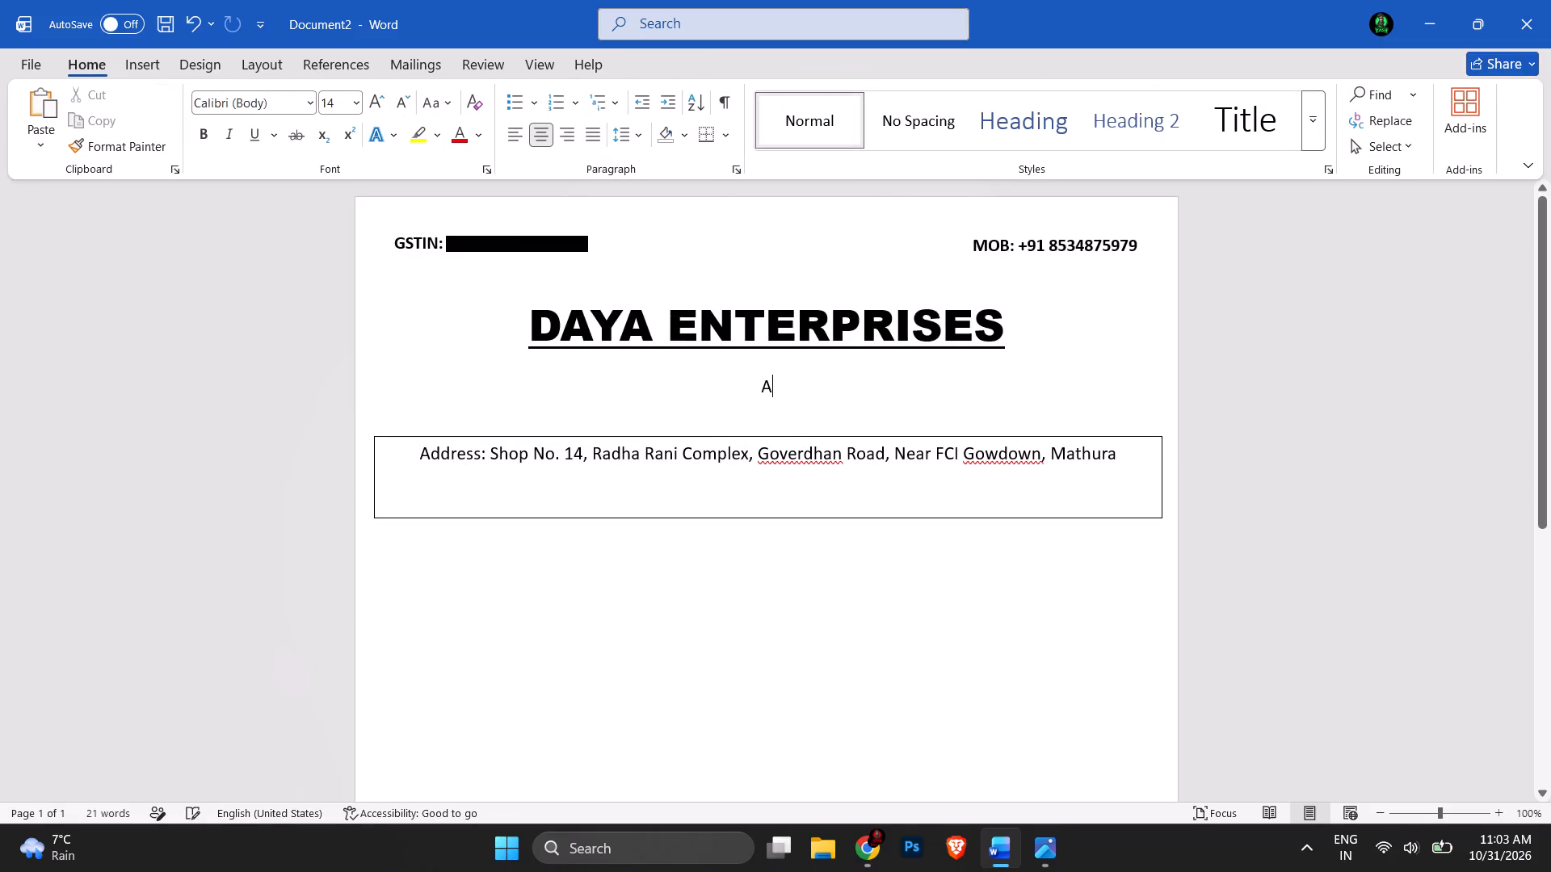
key("BackSpace")
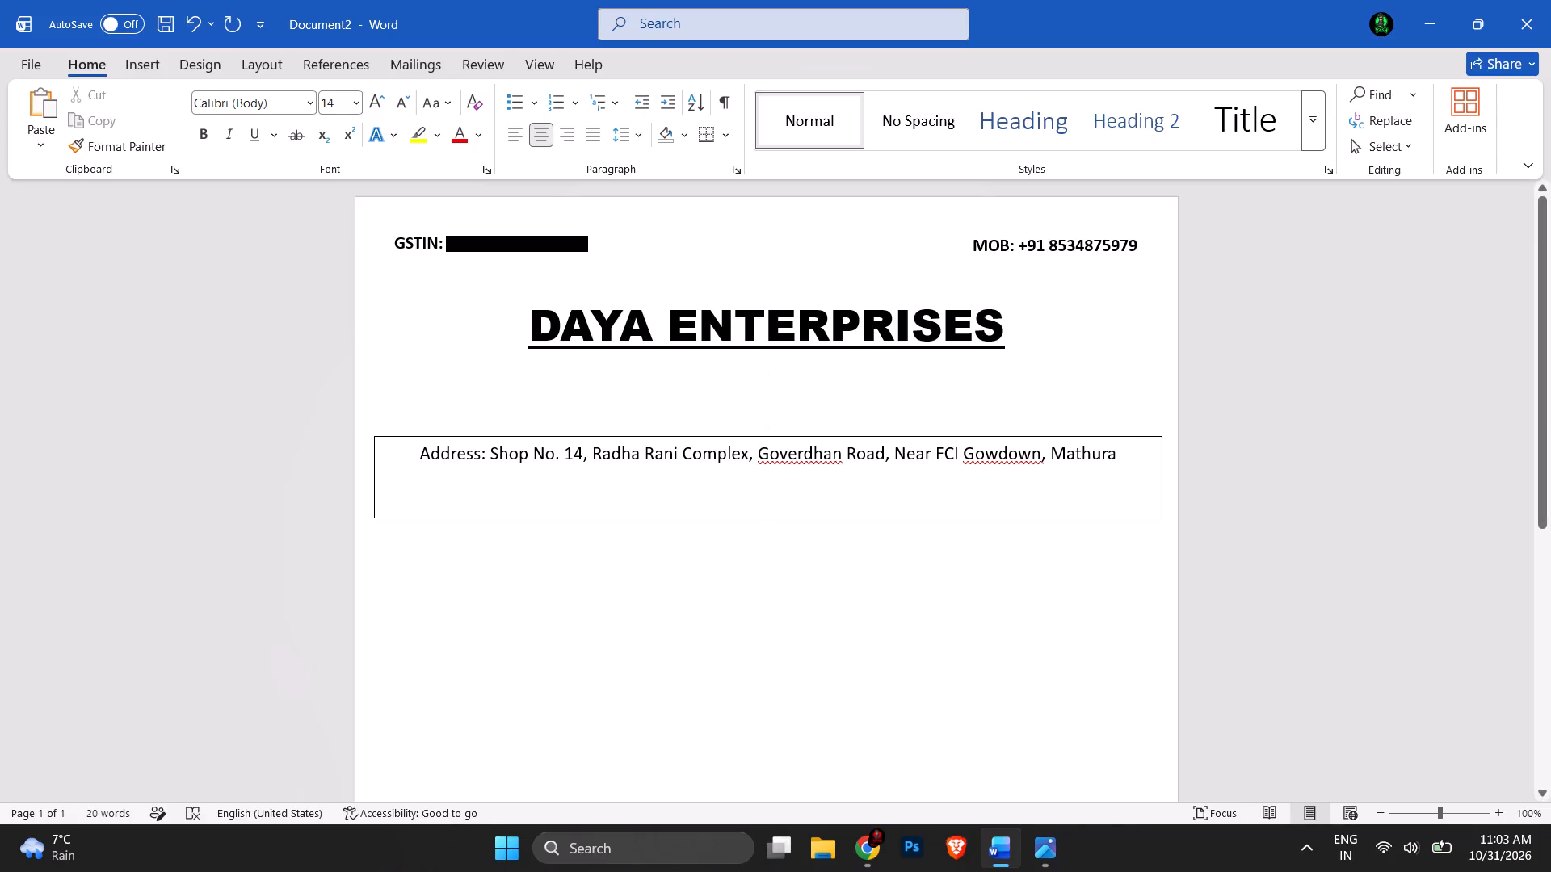
Shorten the address text box to a single line's height and move it directly beneath the DAYA ENTERPRISES heading, centred on the page.
left_click(763, 464)
left_click_drag(767, 518, 766, 509)
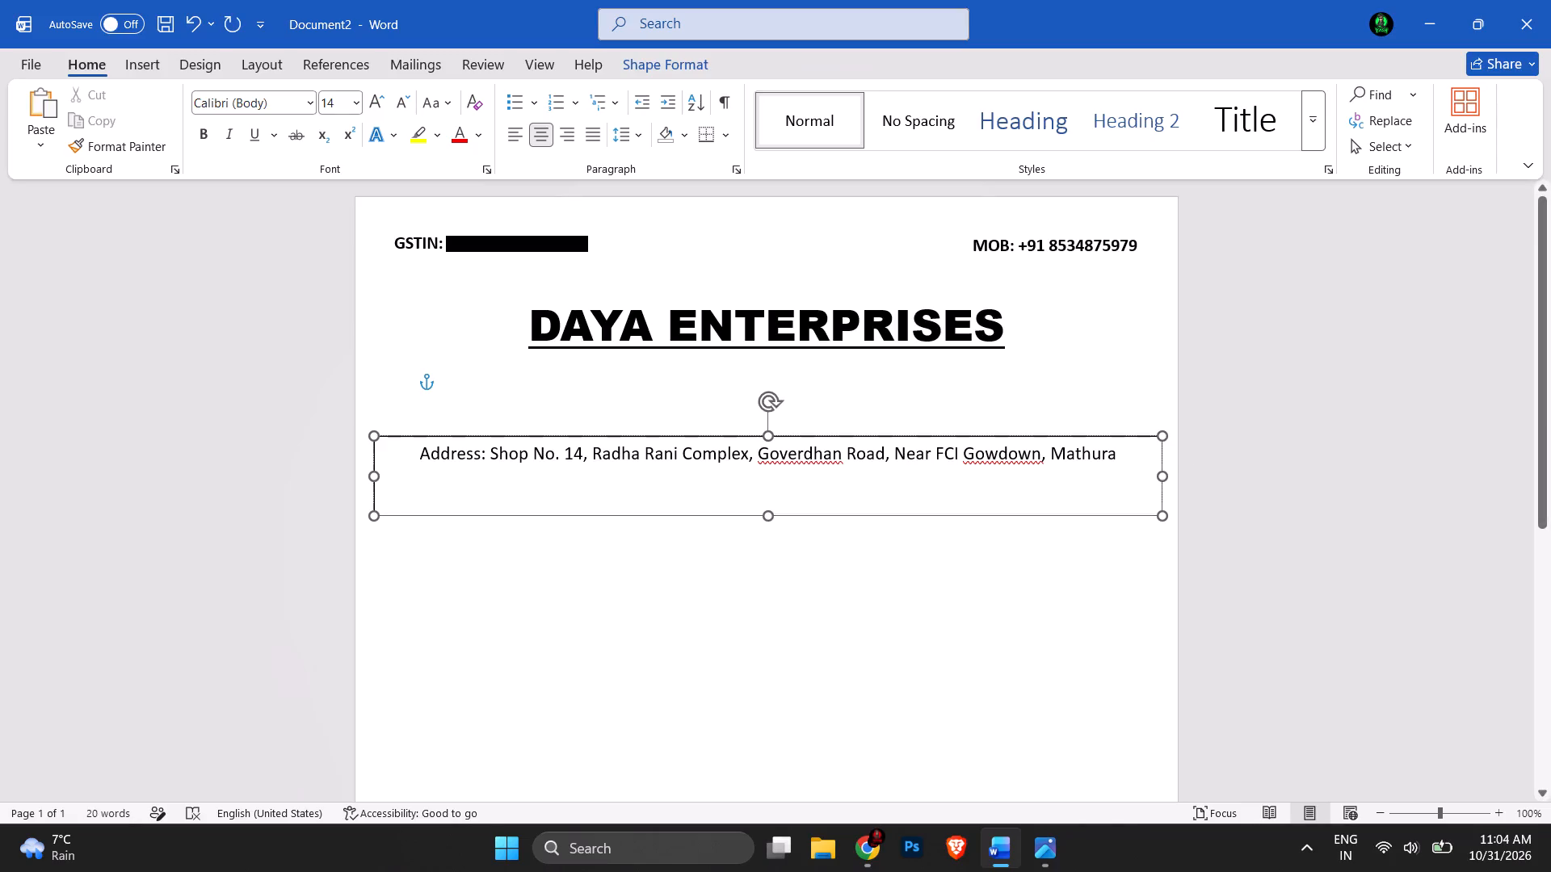
left_click_drag(766, 509, 760, 480)
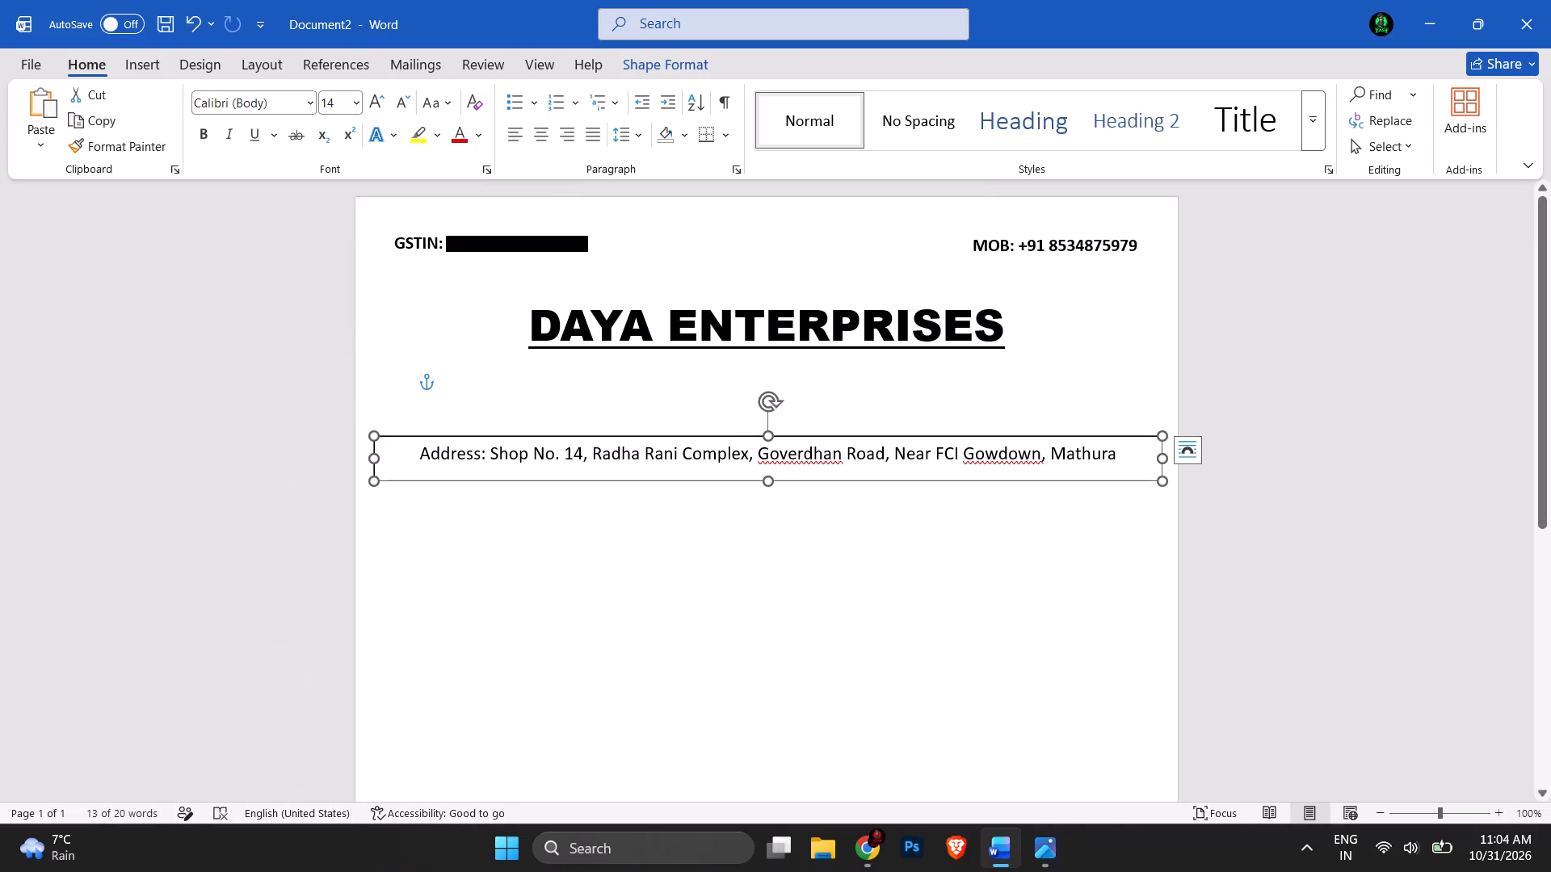
left_click_drag(721, 437, 705, 358)
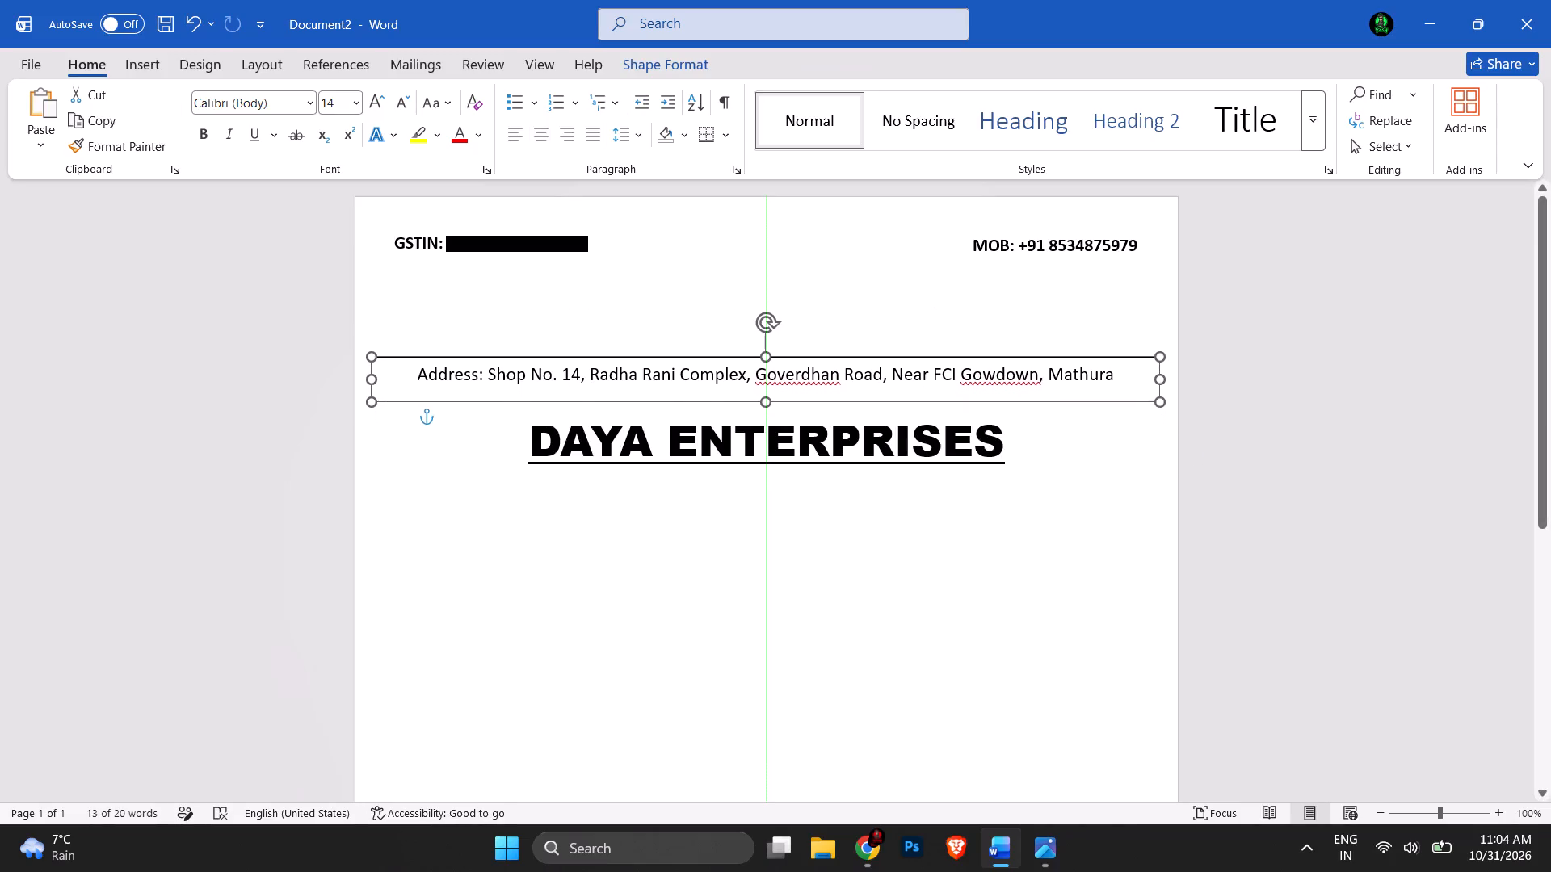
left_click_drag(705, 358, 704, 366)
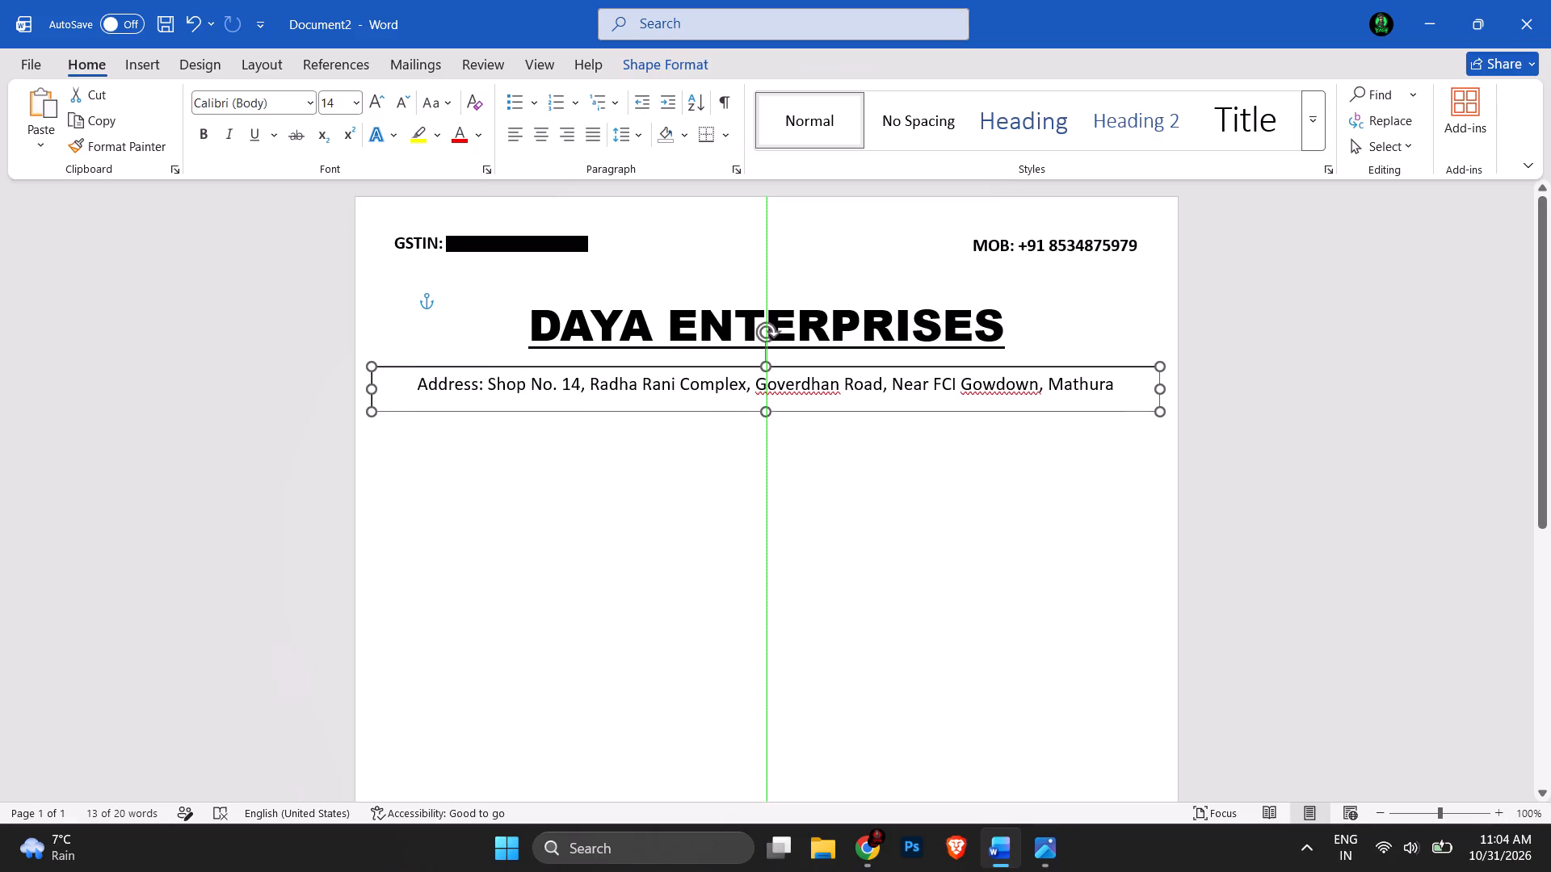
left_click_drag(704, 366, 704, 360)
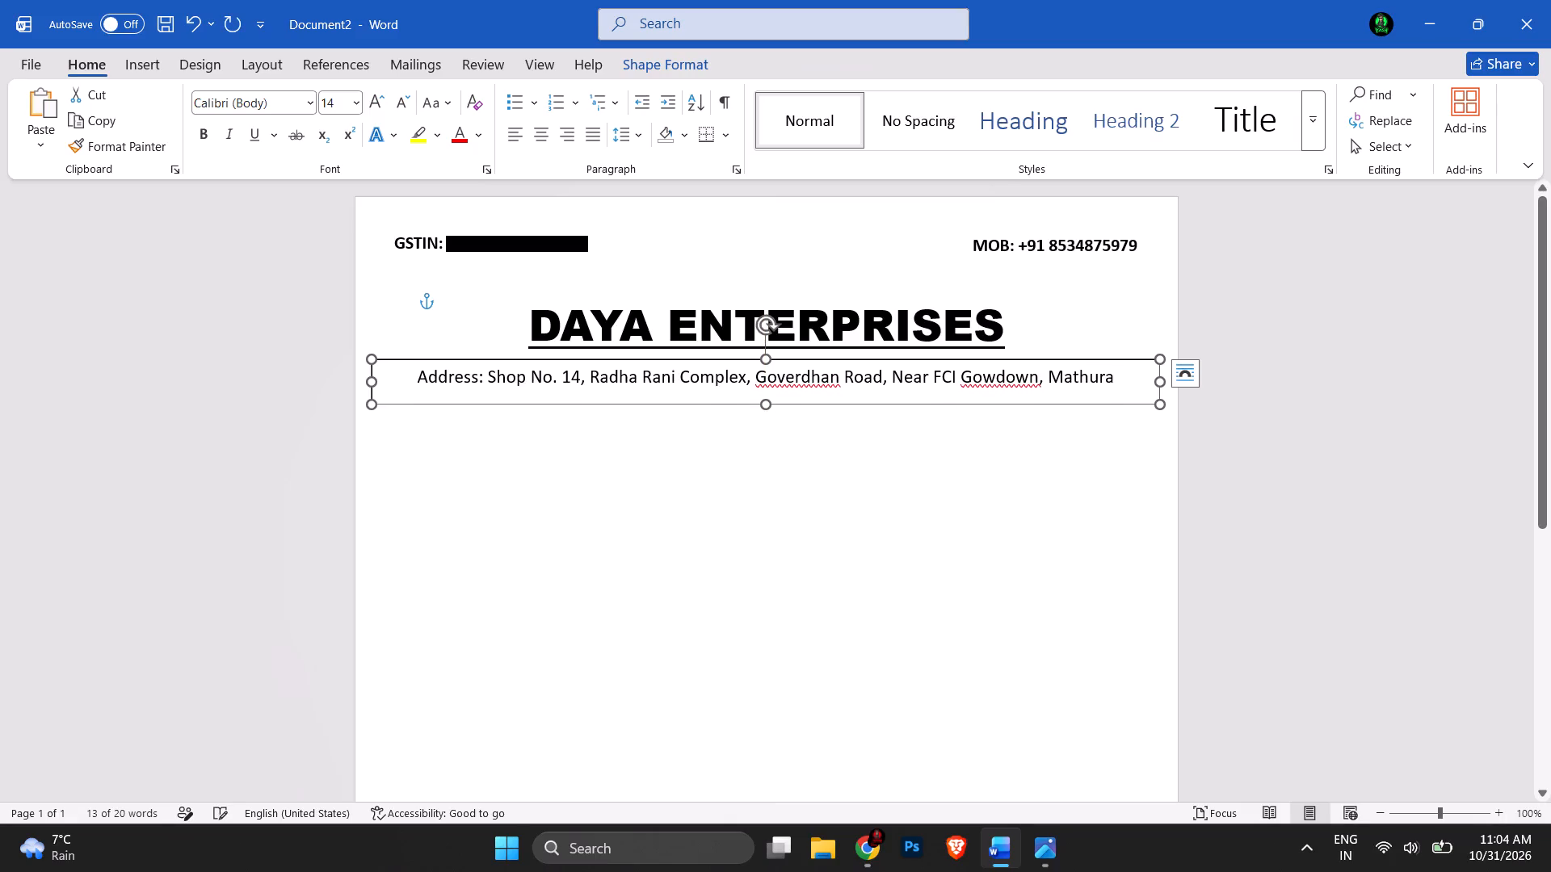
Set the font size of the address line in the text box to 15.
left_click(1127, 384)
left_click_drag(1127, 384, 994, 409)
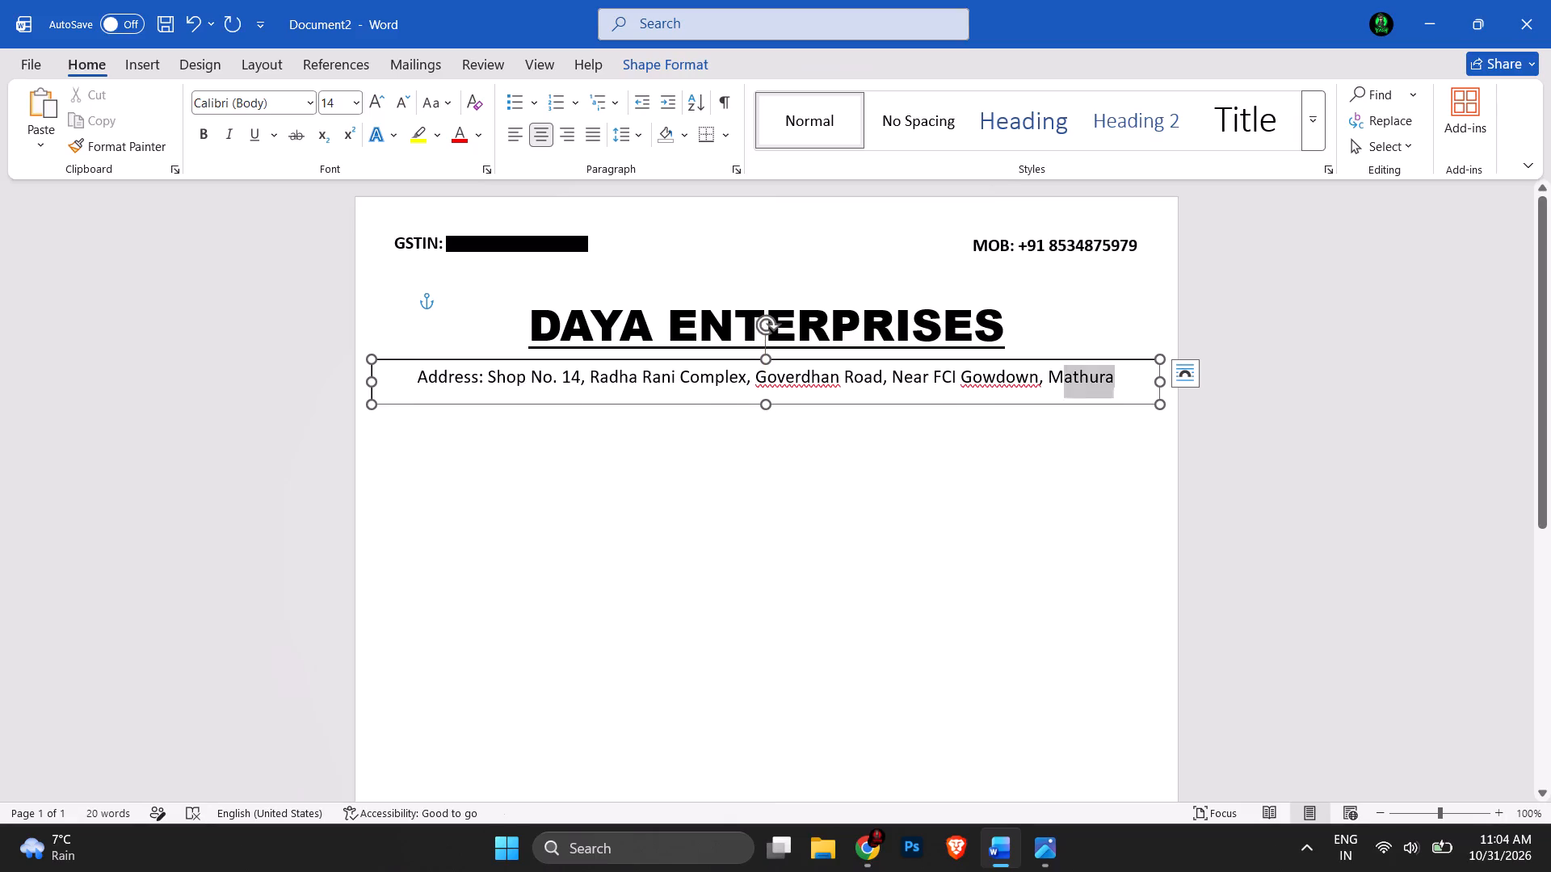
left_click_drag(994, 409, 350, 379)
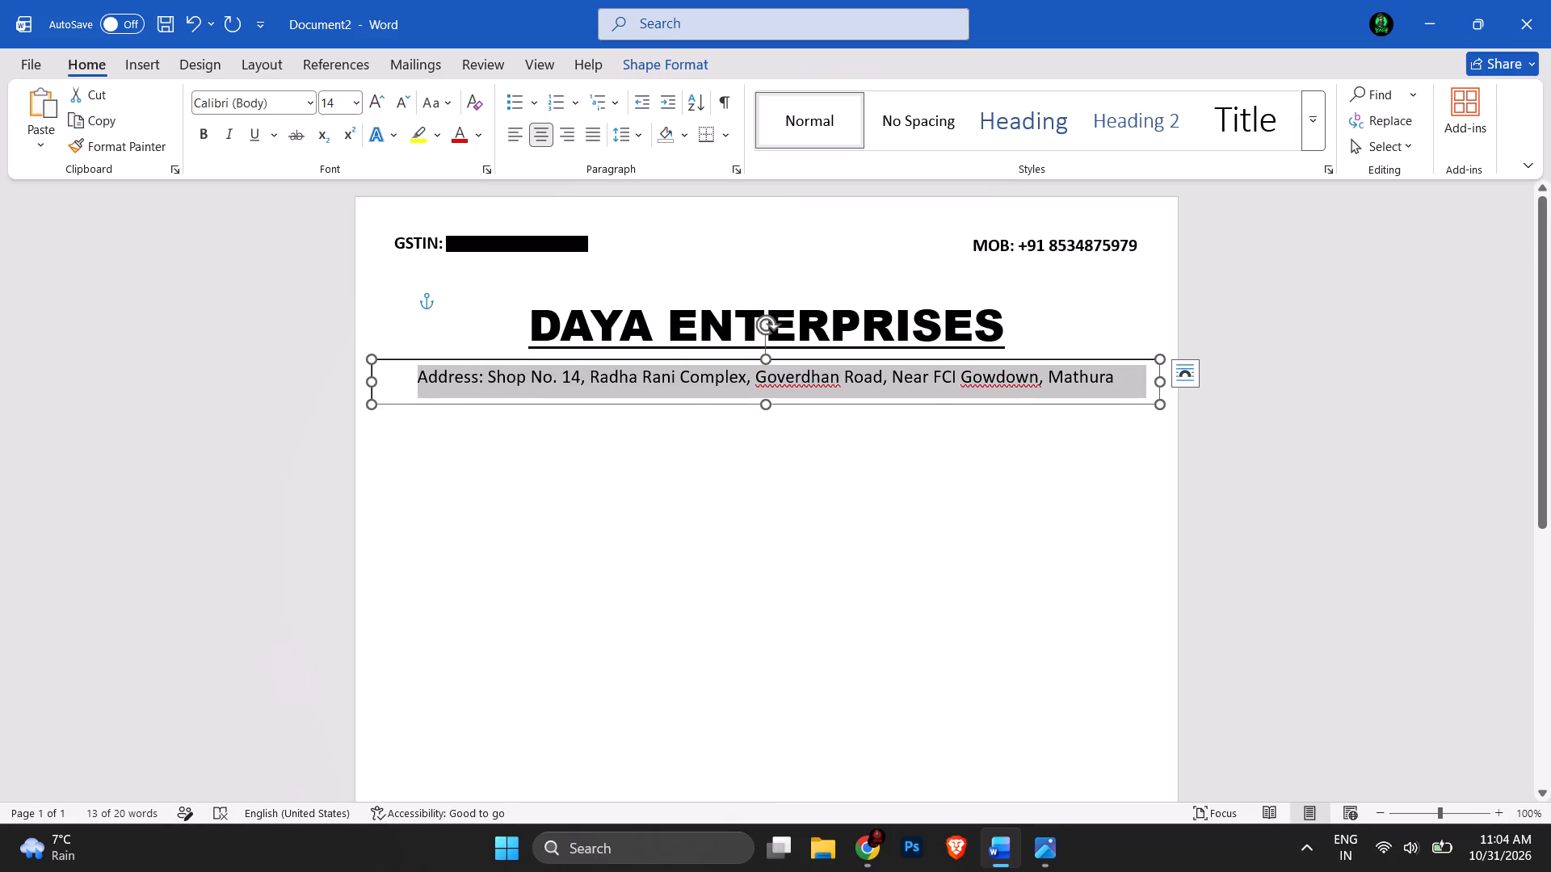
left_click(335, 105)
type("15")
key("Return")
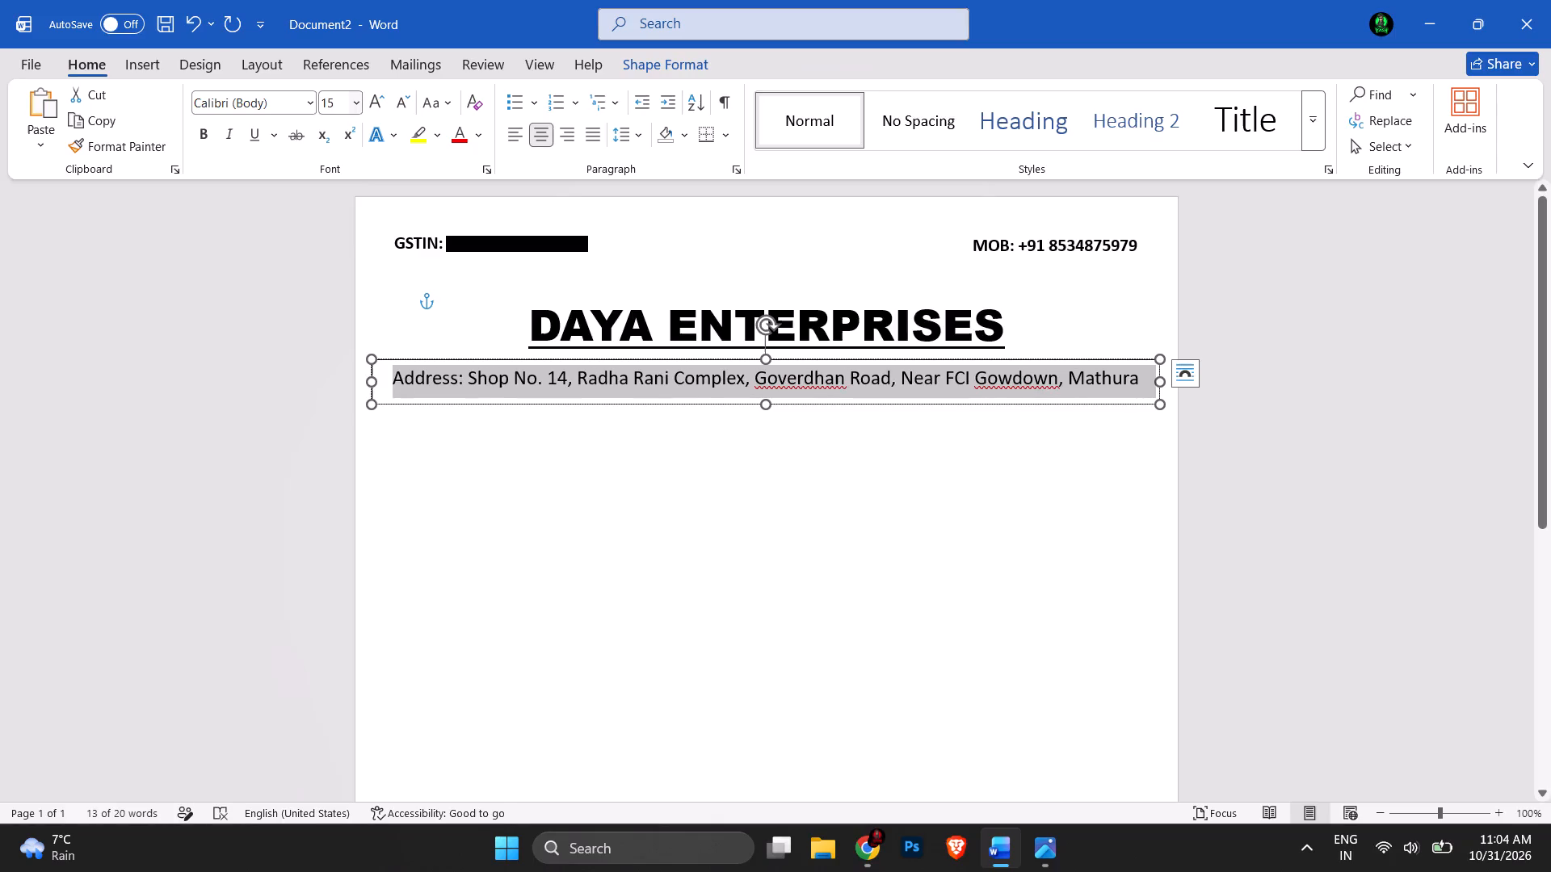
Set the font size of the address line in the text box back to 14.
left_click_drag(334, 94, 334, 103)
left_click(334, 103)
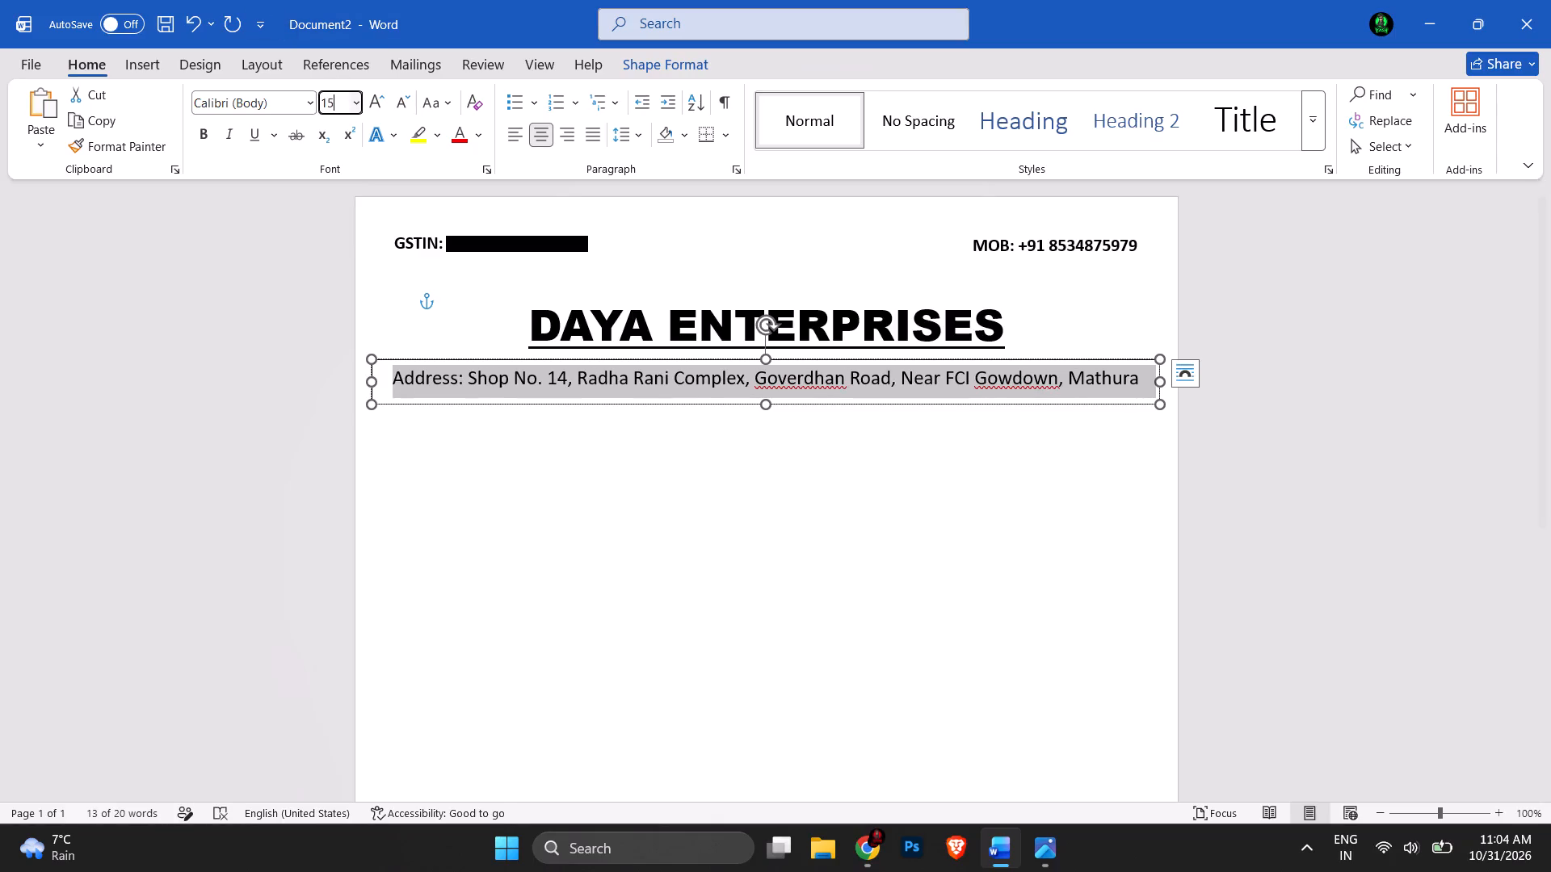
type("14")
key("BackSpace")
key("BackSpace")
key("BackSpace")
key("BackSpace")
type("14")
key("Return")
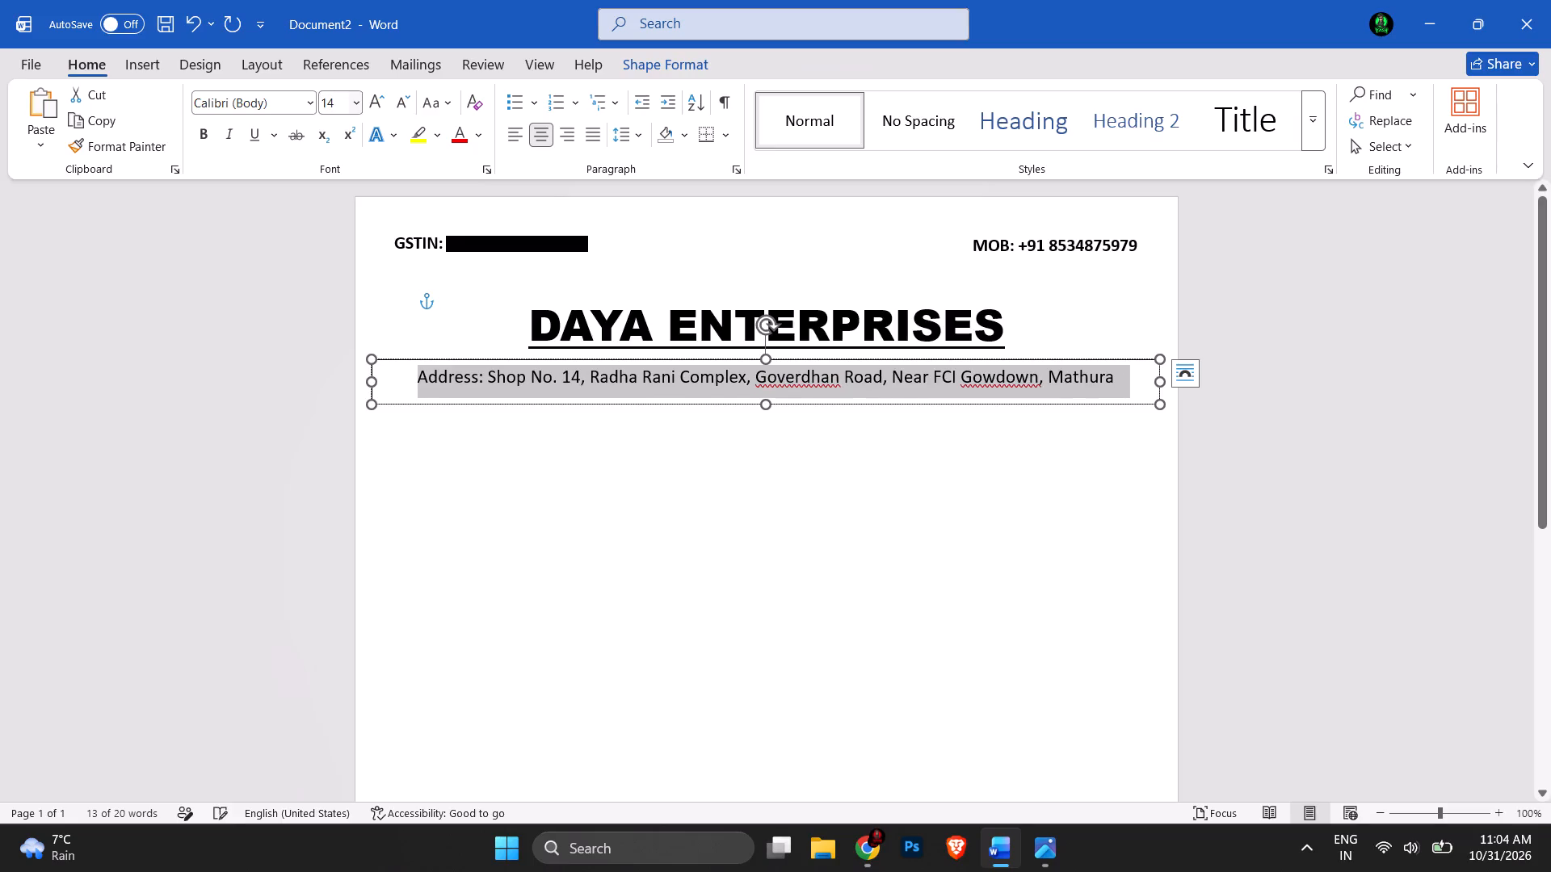
Shift the address text box slightly down and to the right beneath the DAYA ENTERPRISES heading.
left_click(488, 457)
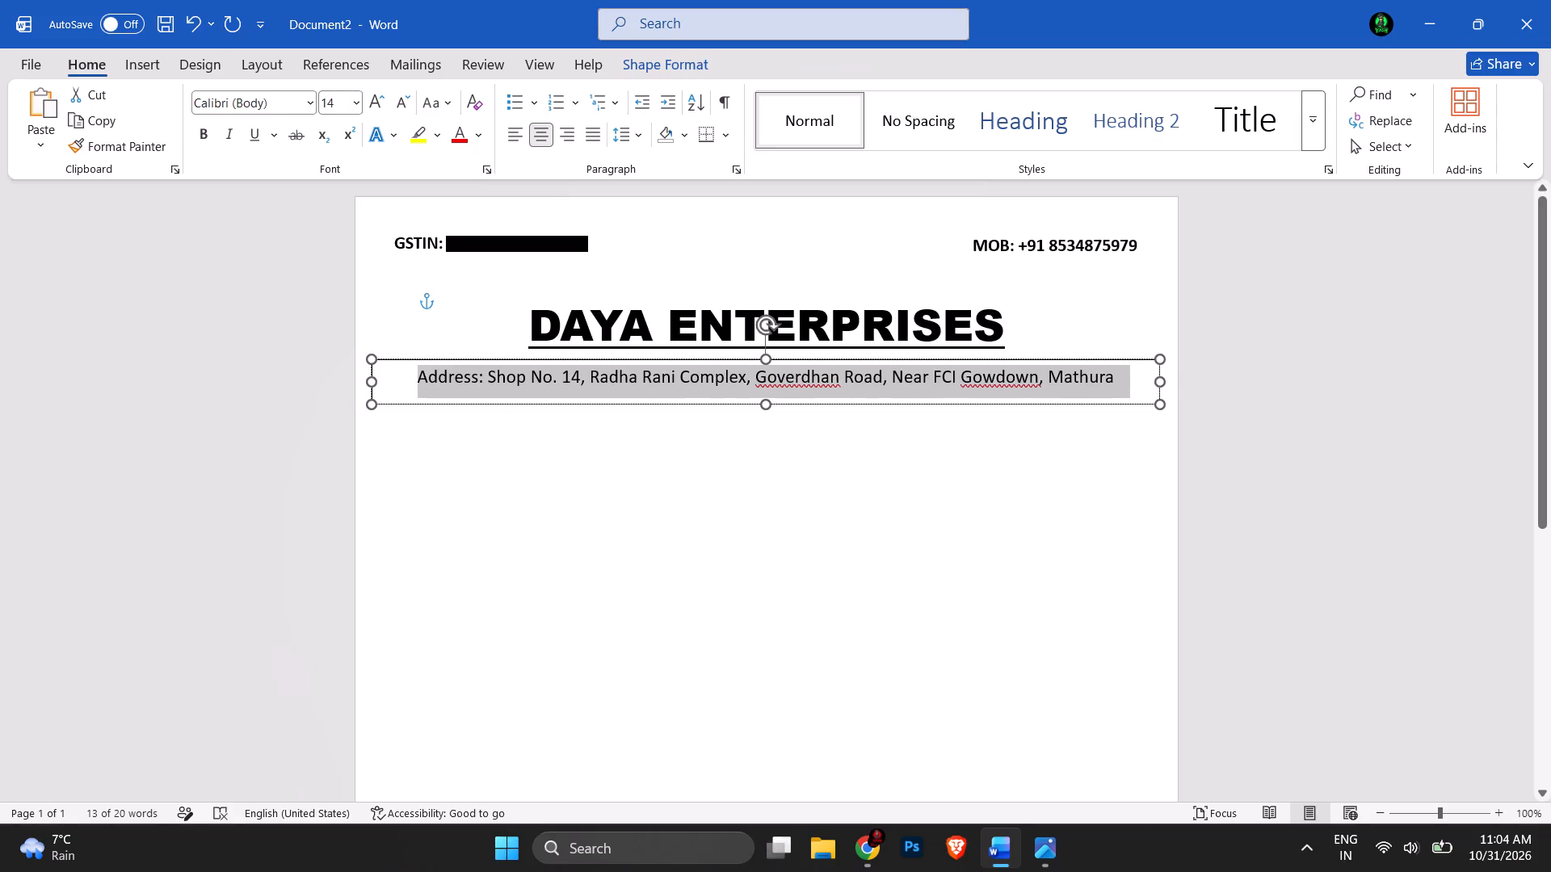
left_click(645, 365)
left_click(632, 359)
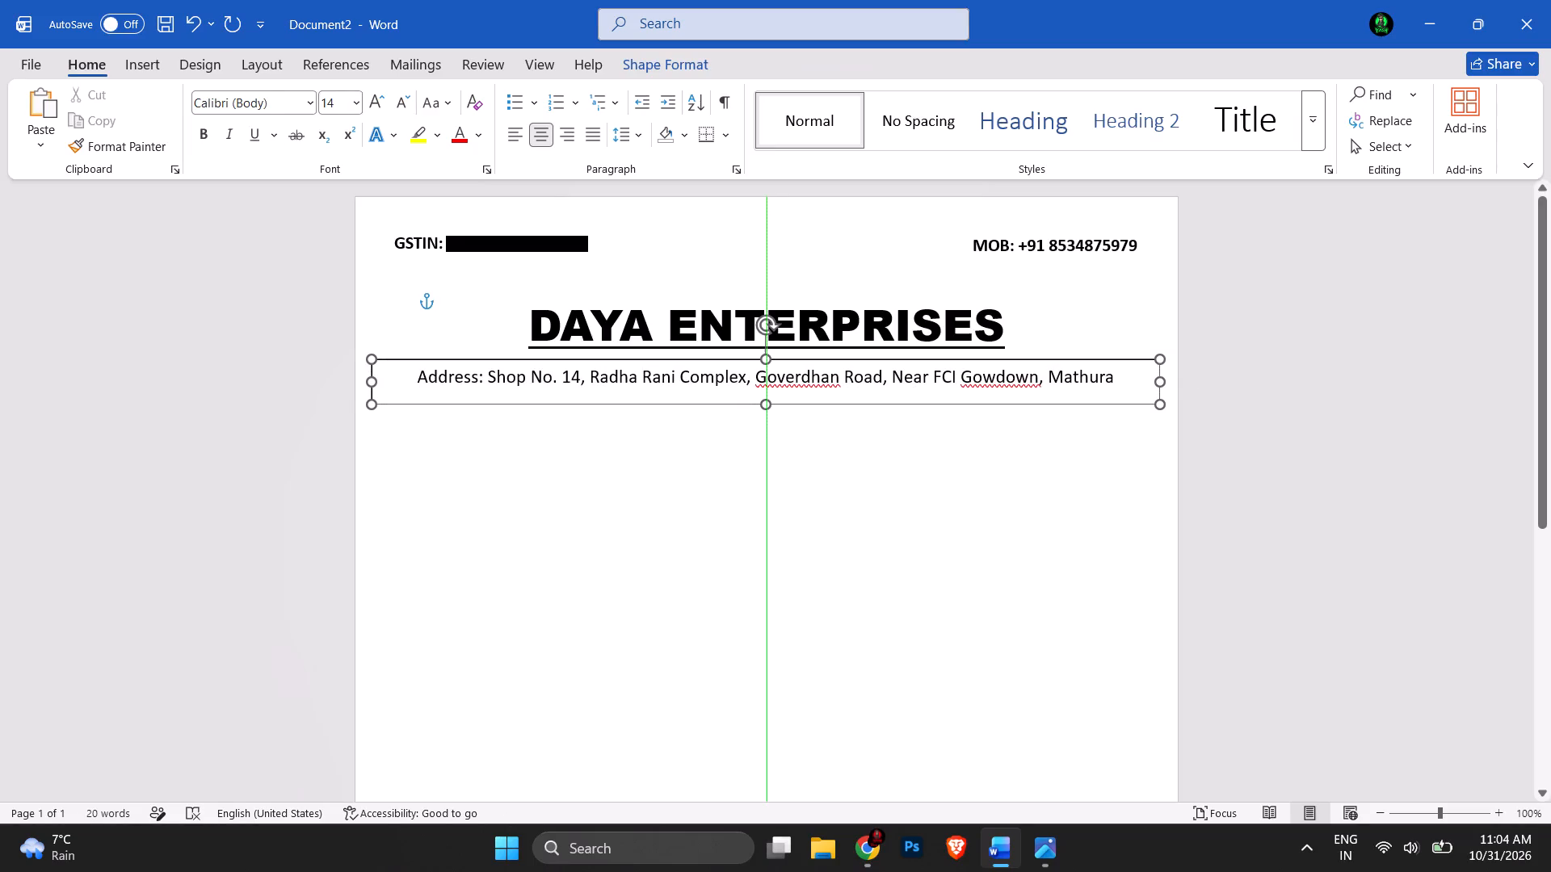
left_click(615, 357)
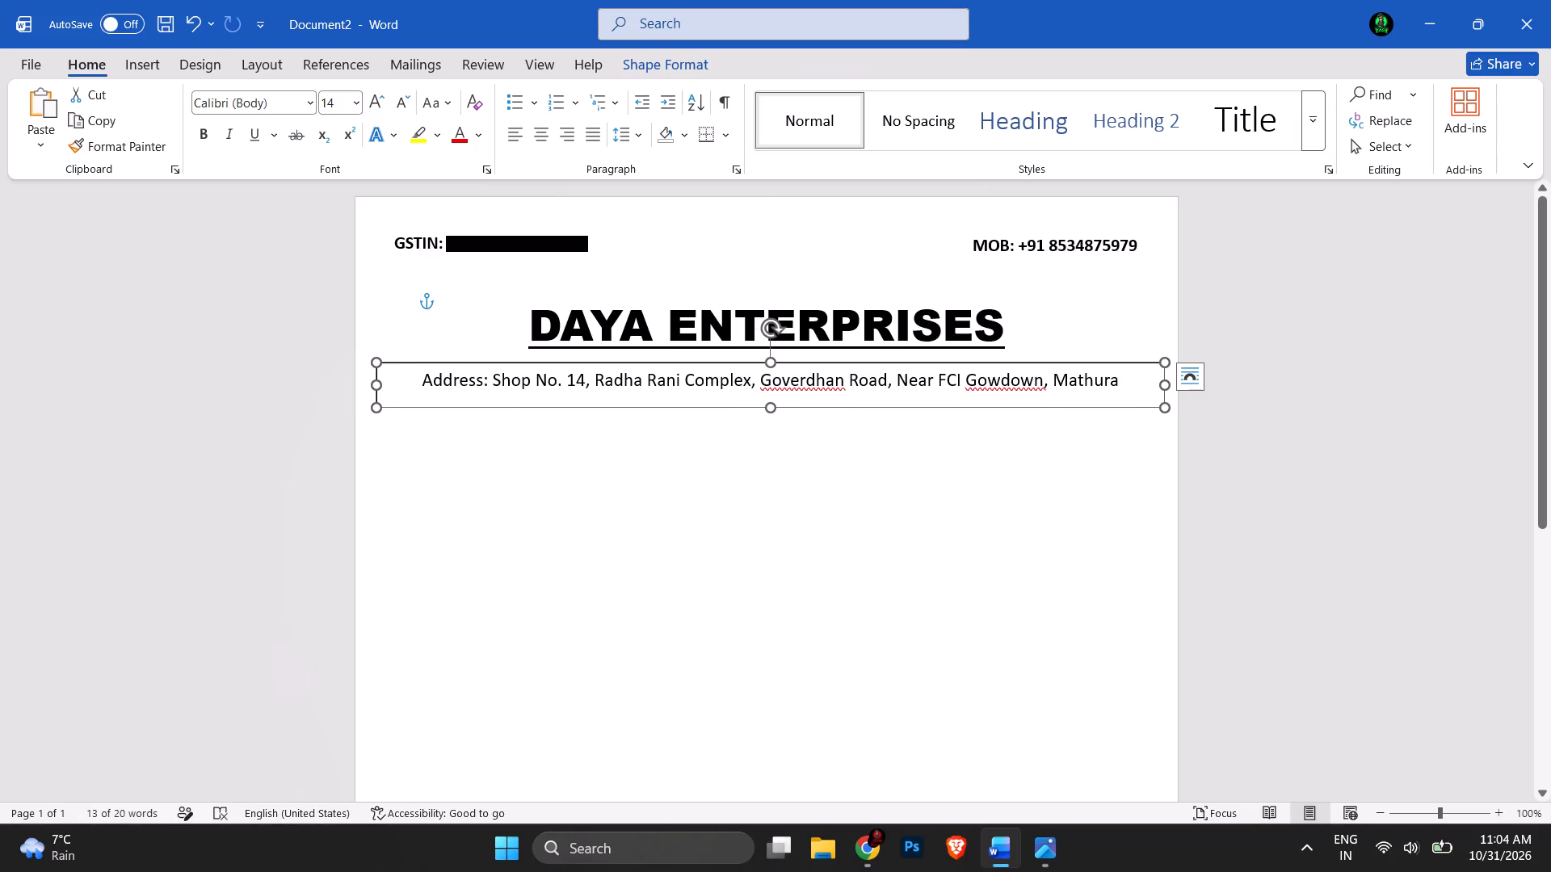
Remove both the fill and the outline from the address text box.
left_click(1125, 379)
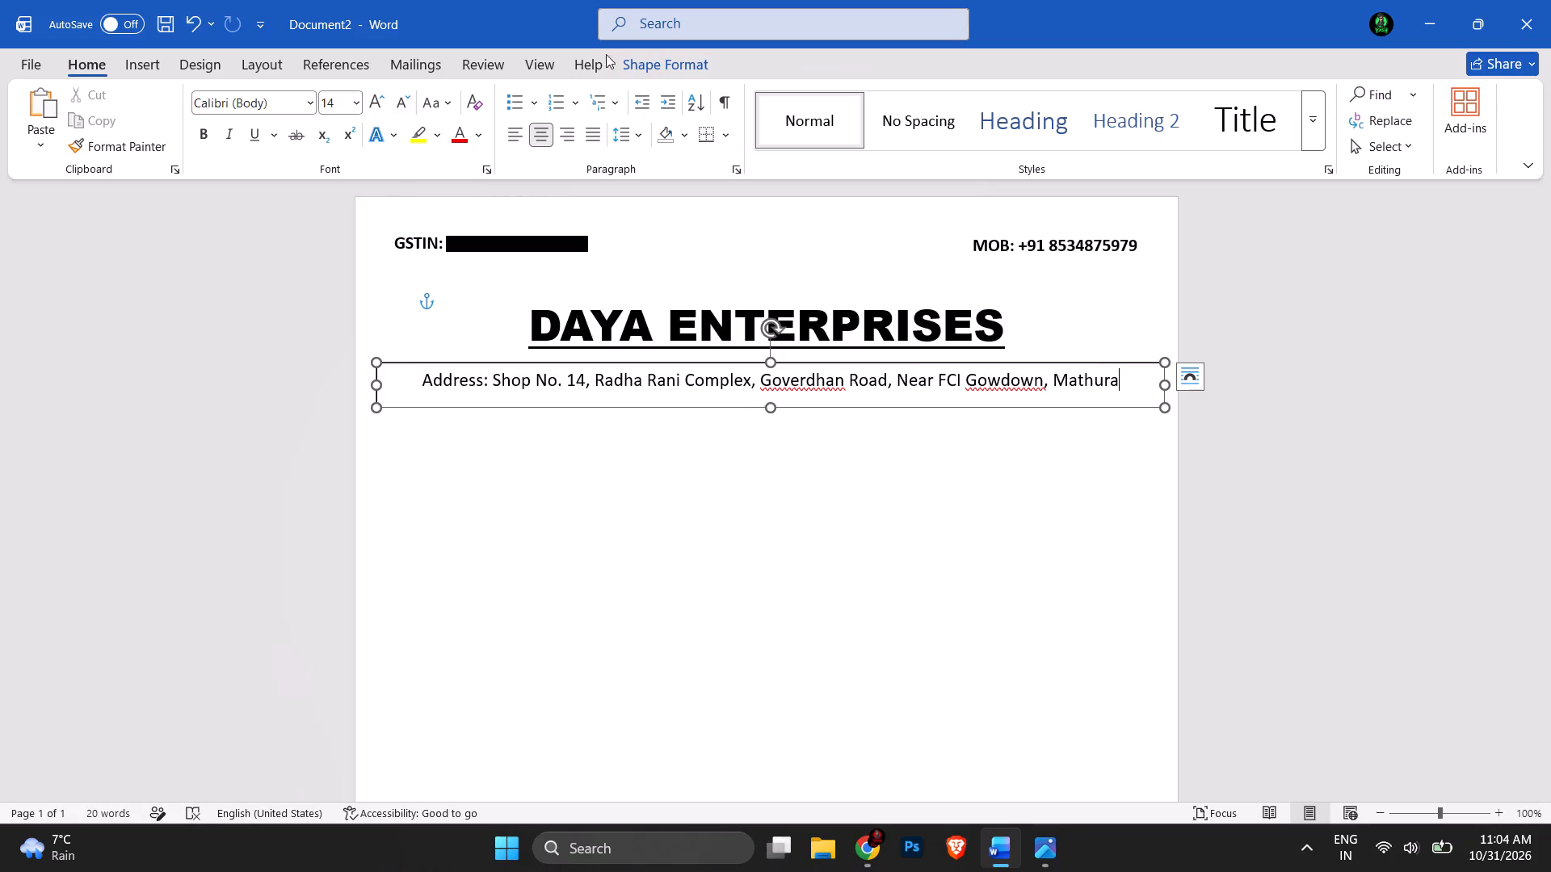
left_click(640, 62)
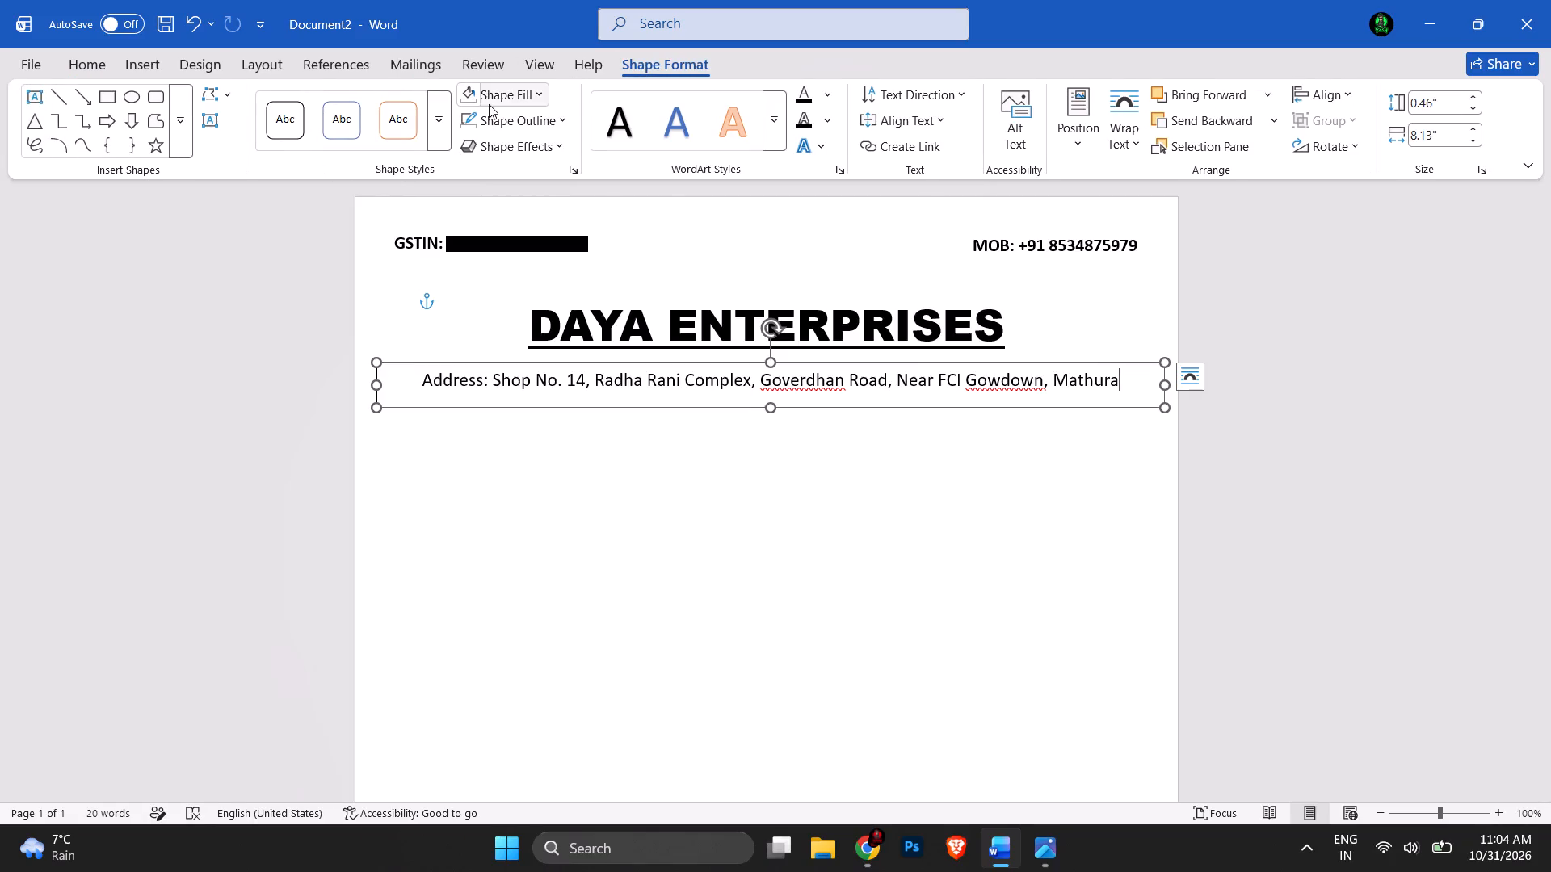
left_click(490, 104)
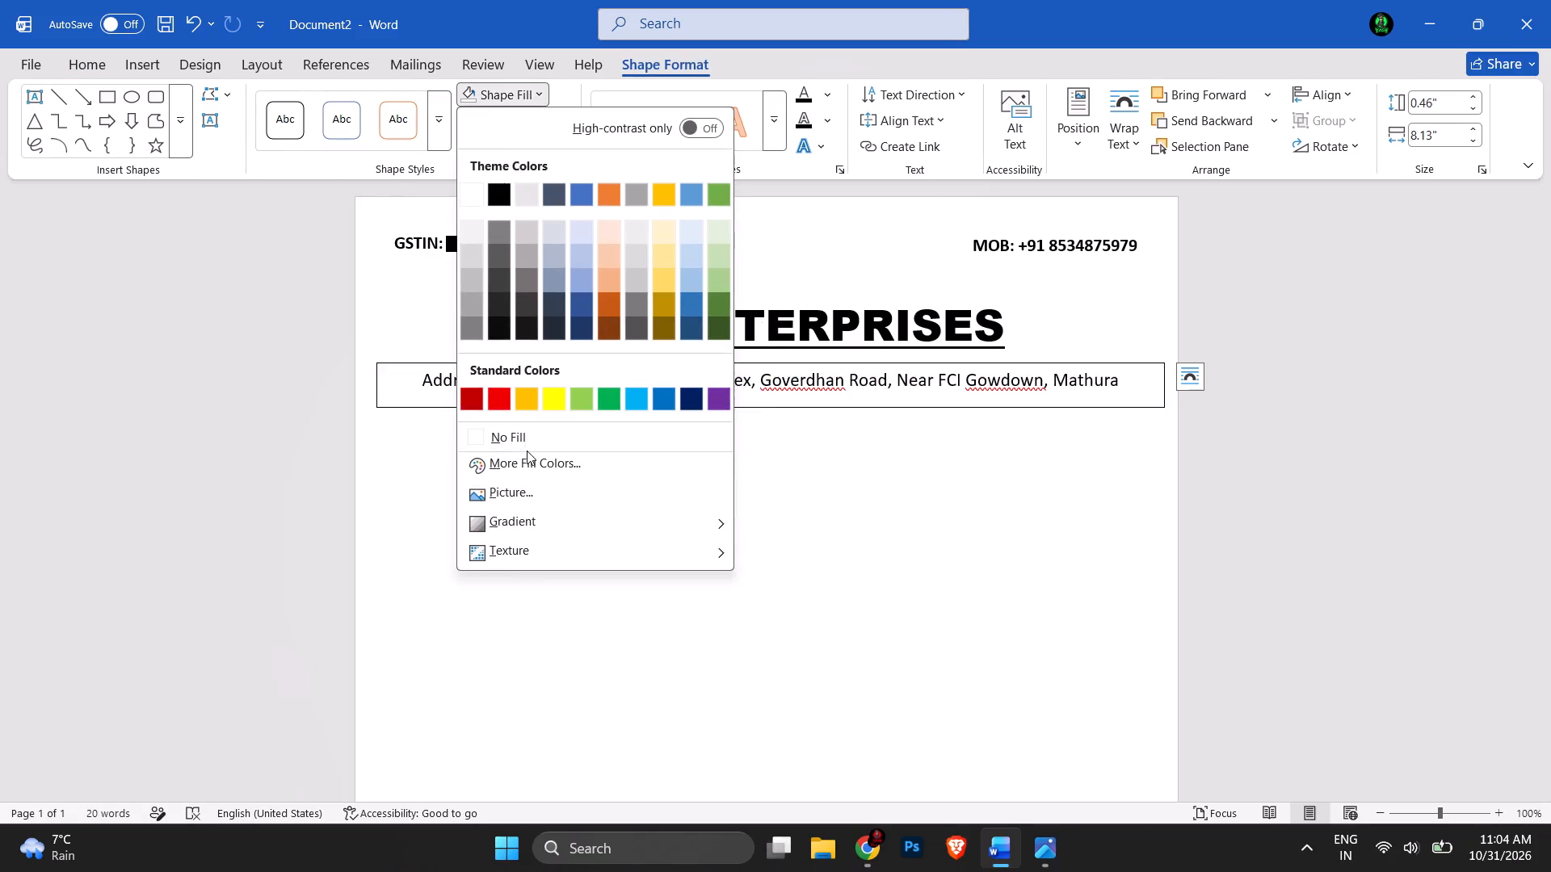
left_click(507, 434)
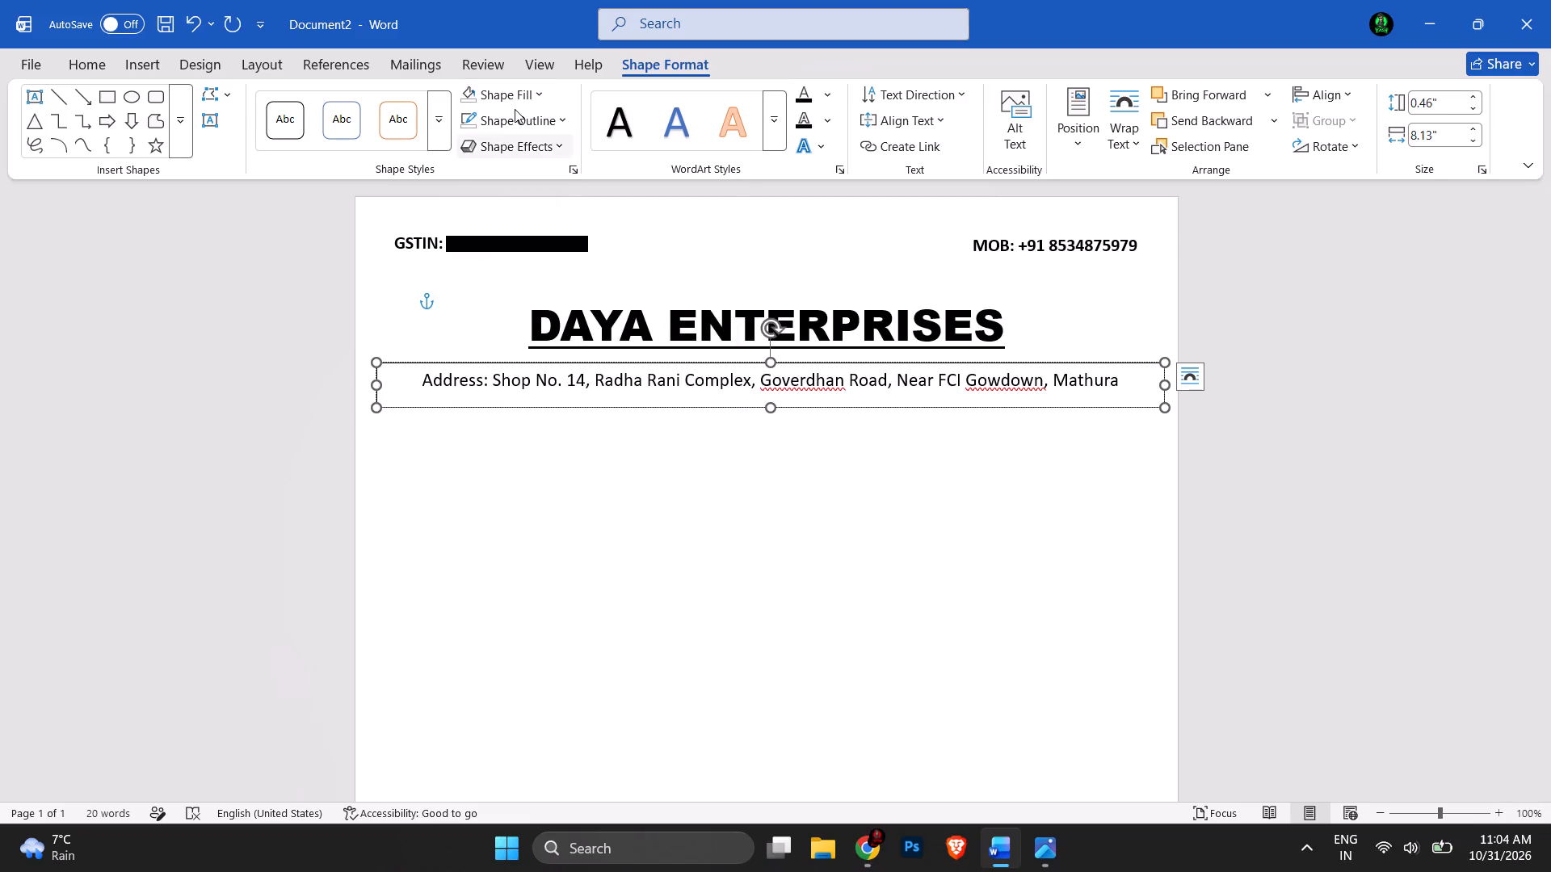
left_click(515, 109)
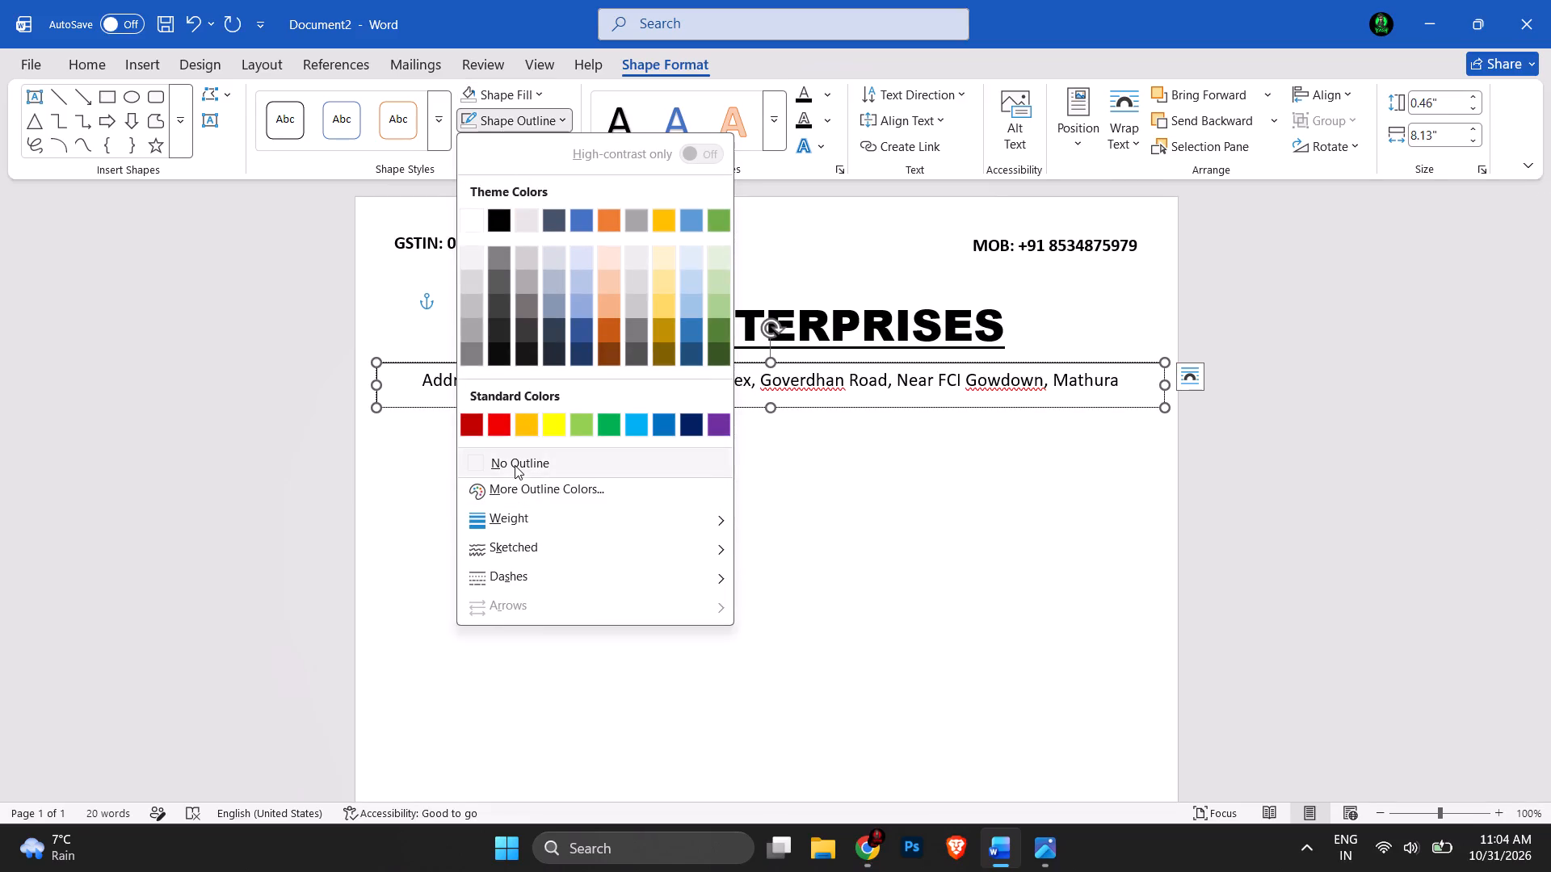
left_click(515, 465)
left_click(652, 540)
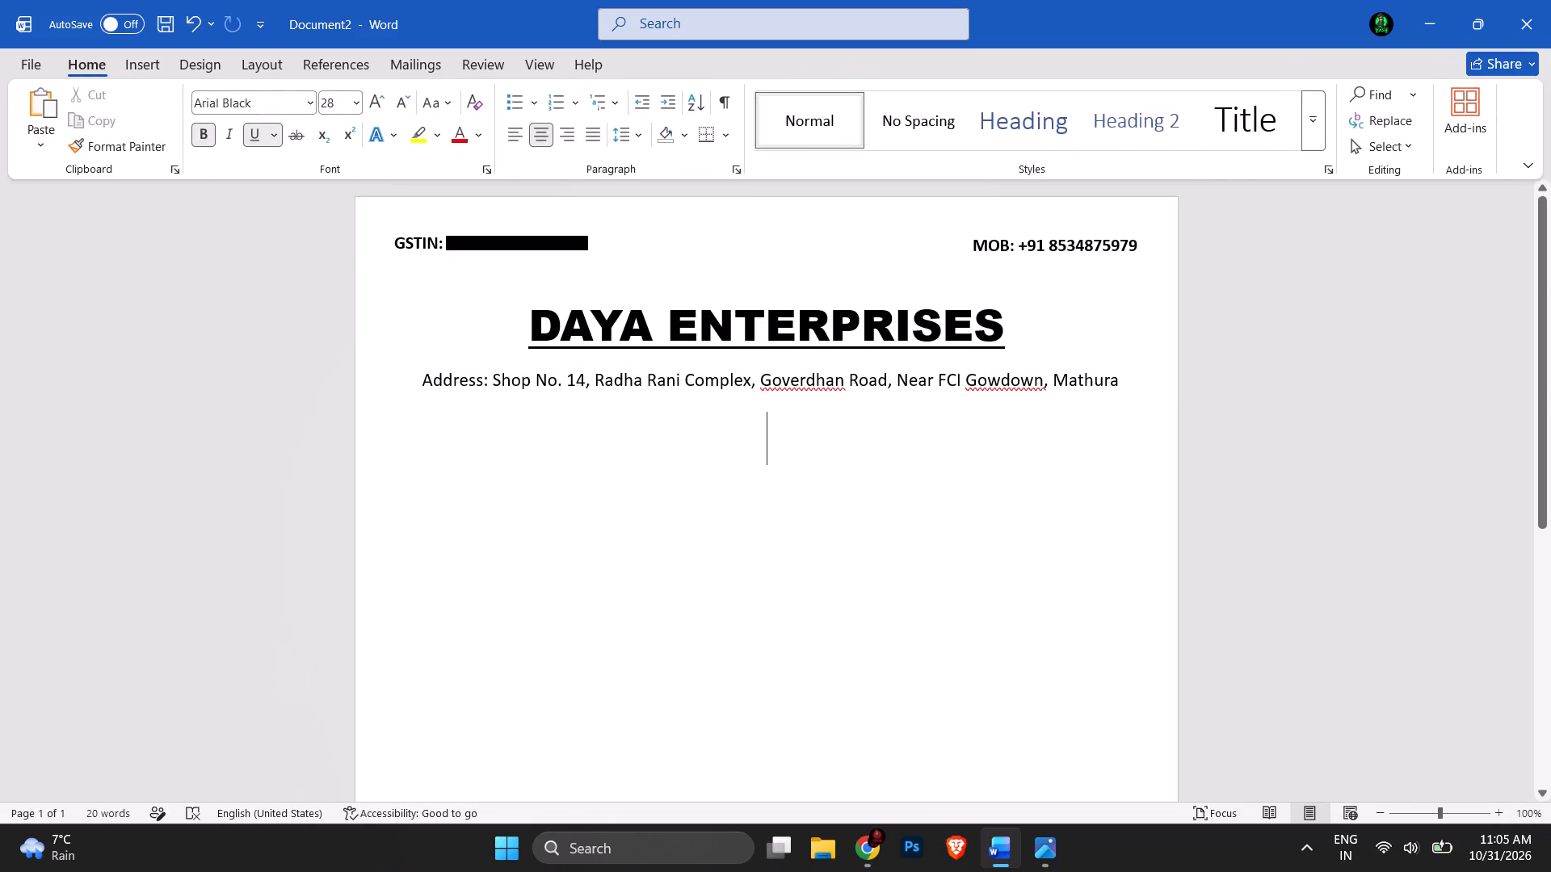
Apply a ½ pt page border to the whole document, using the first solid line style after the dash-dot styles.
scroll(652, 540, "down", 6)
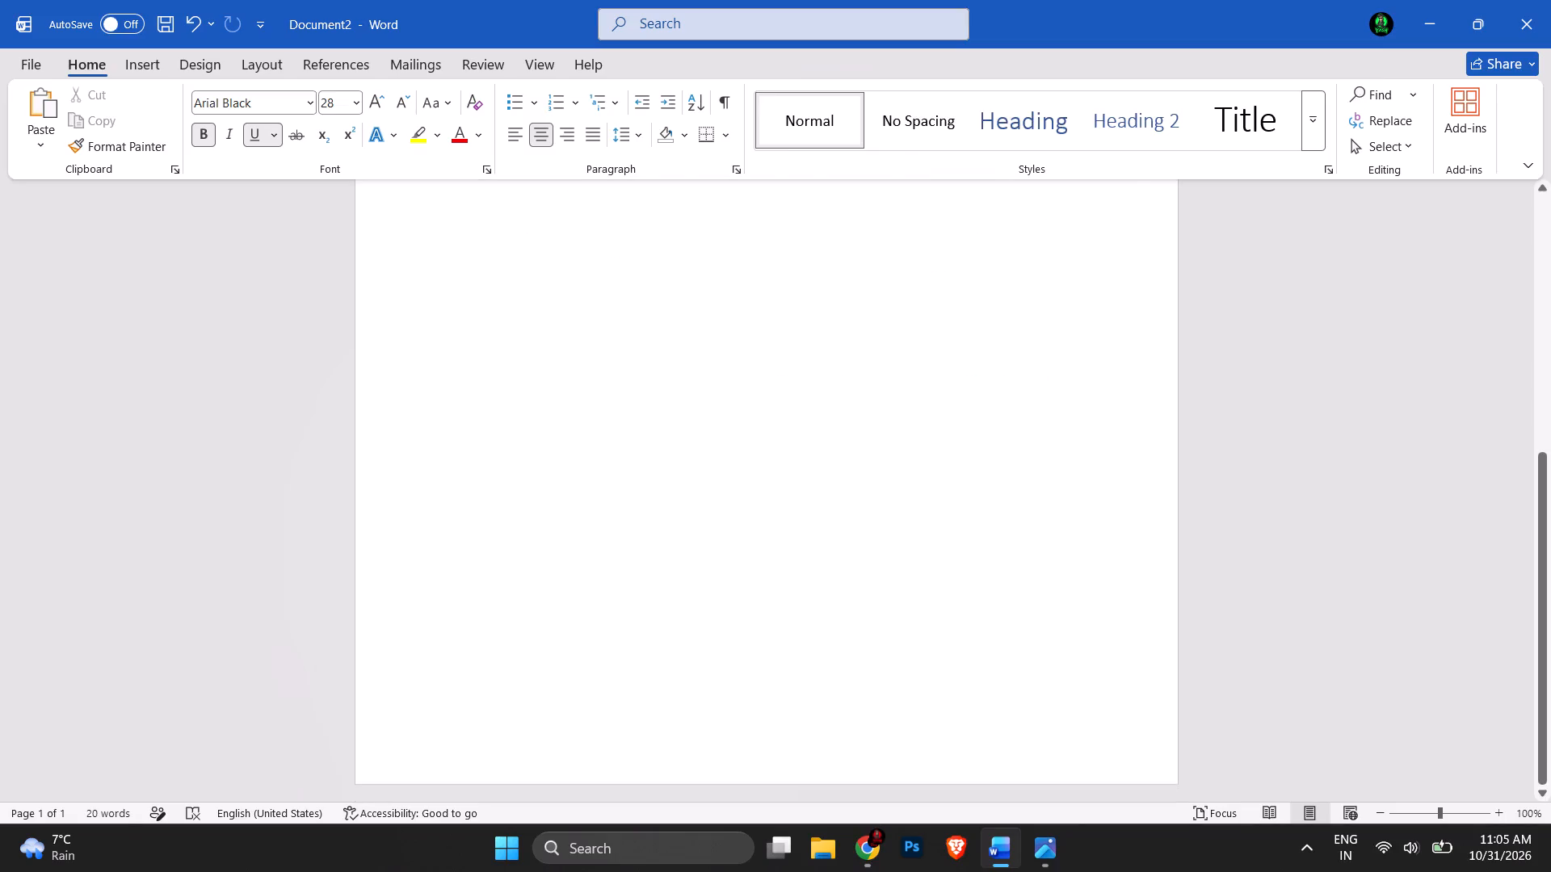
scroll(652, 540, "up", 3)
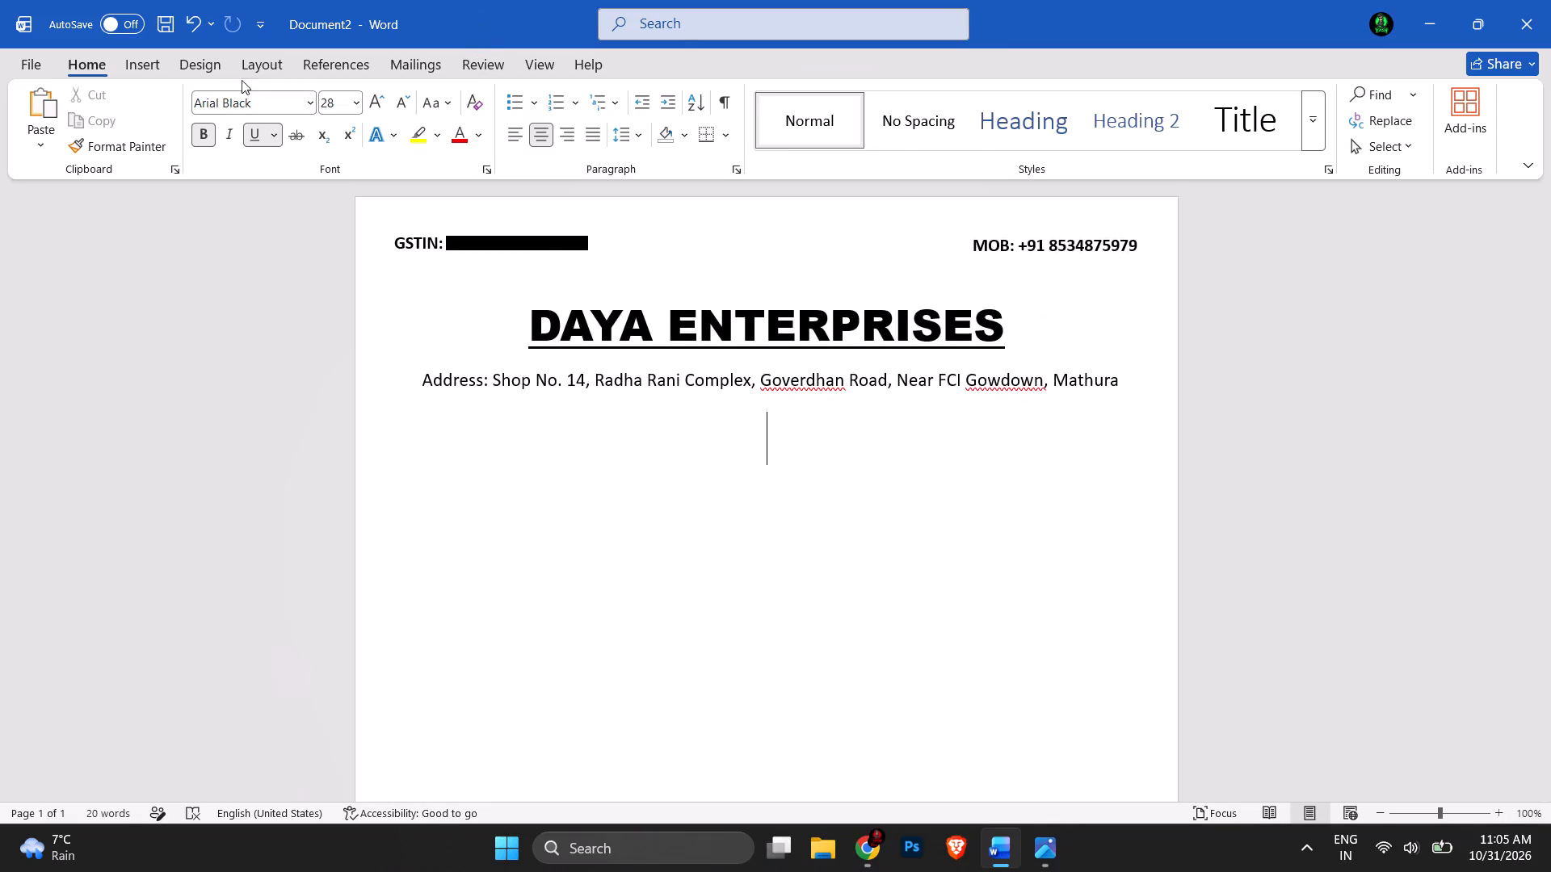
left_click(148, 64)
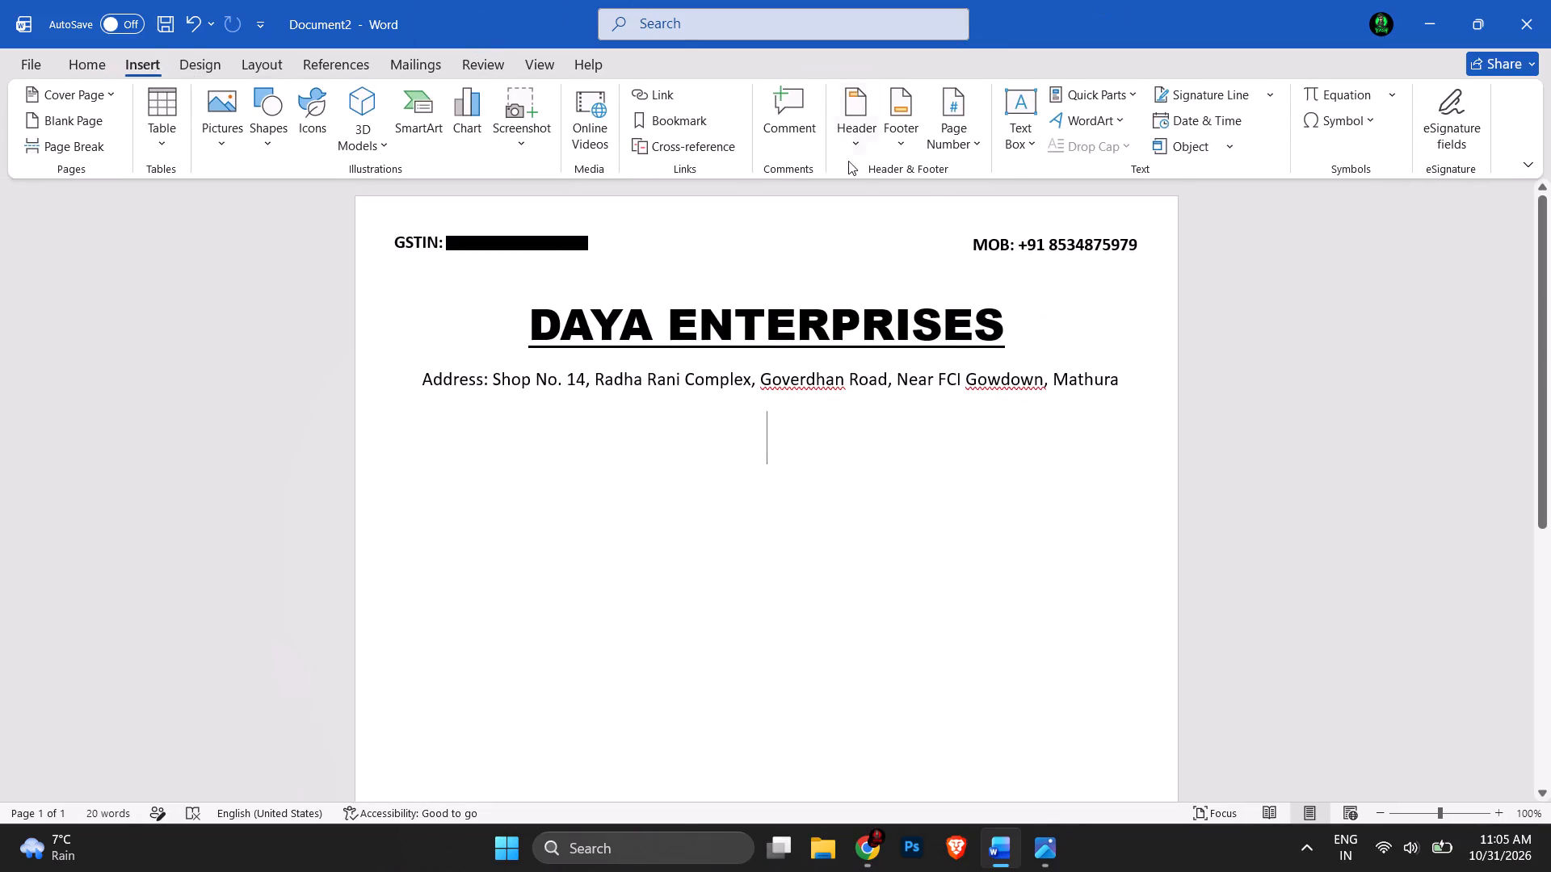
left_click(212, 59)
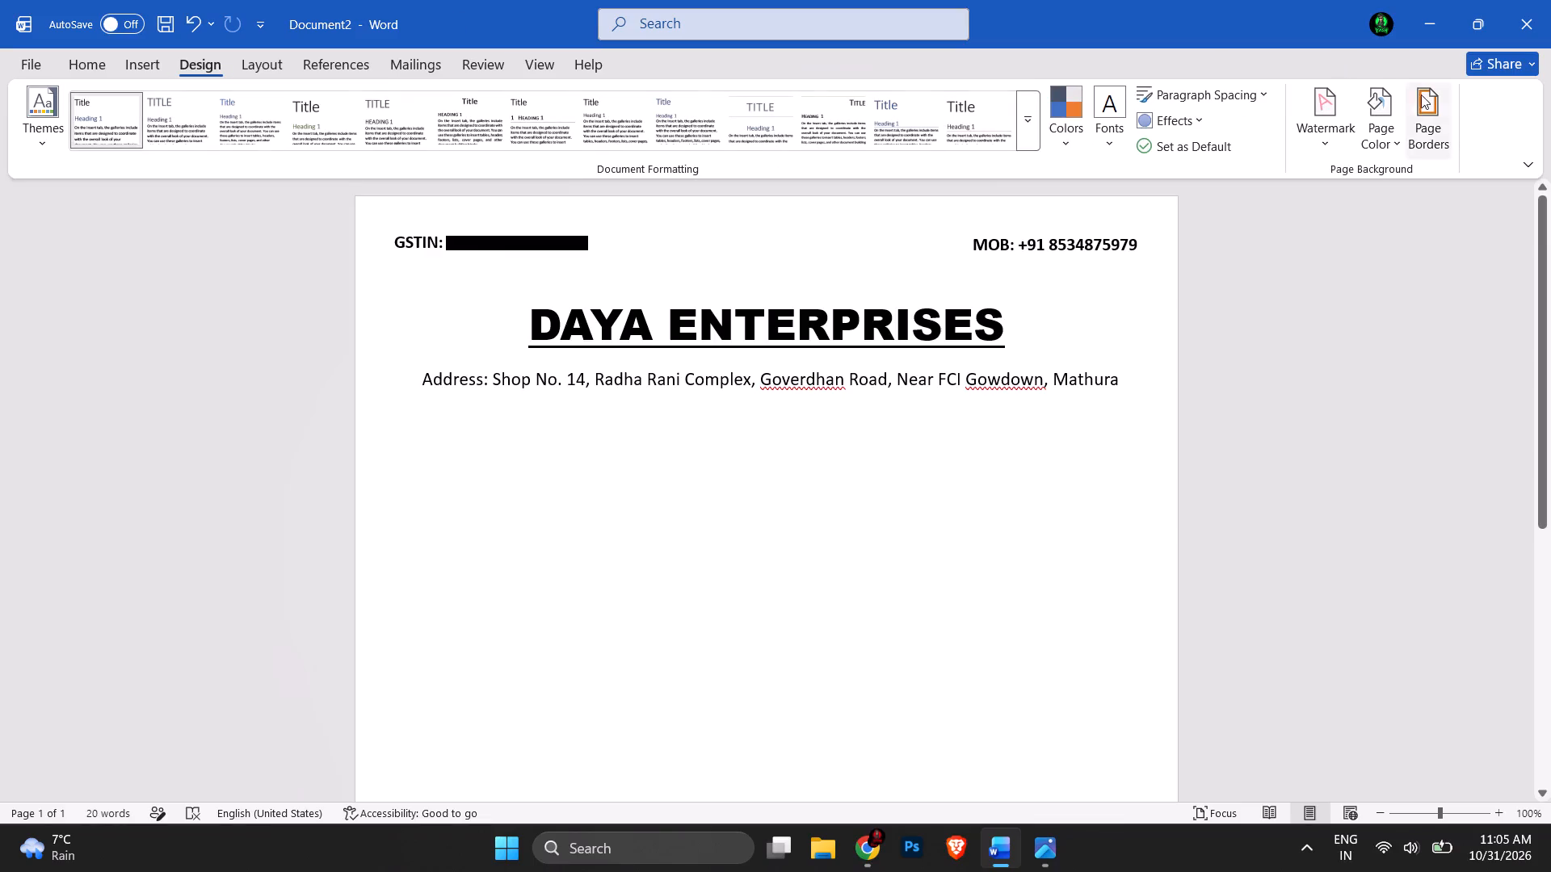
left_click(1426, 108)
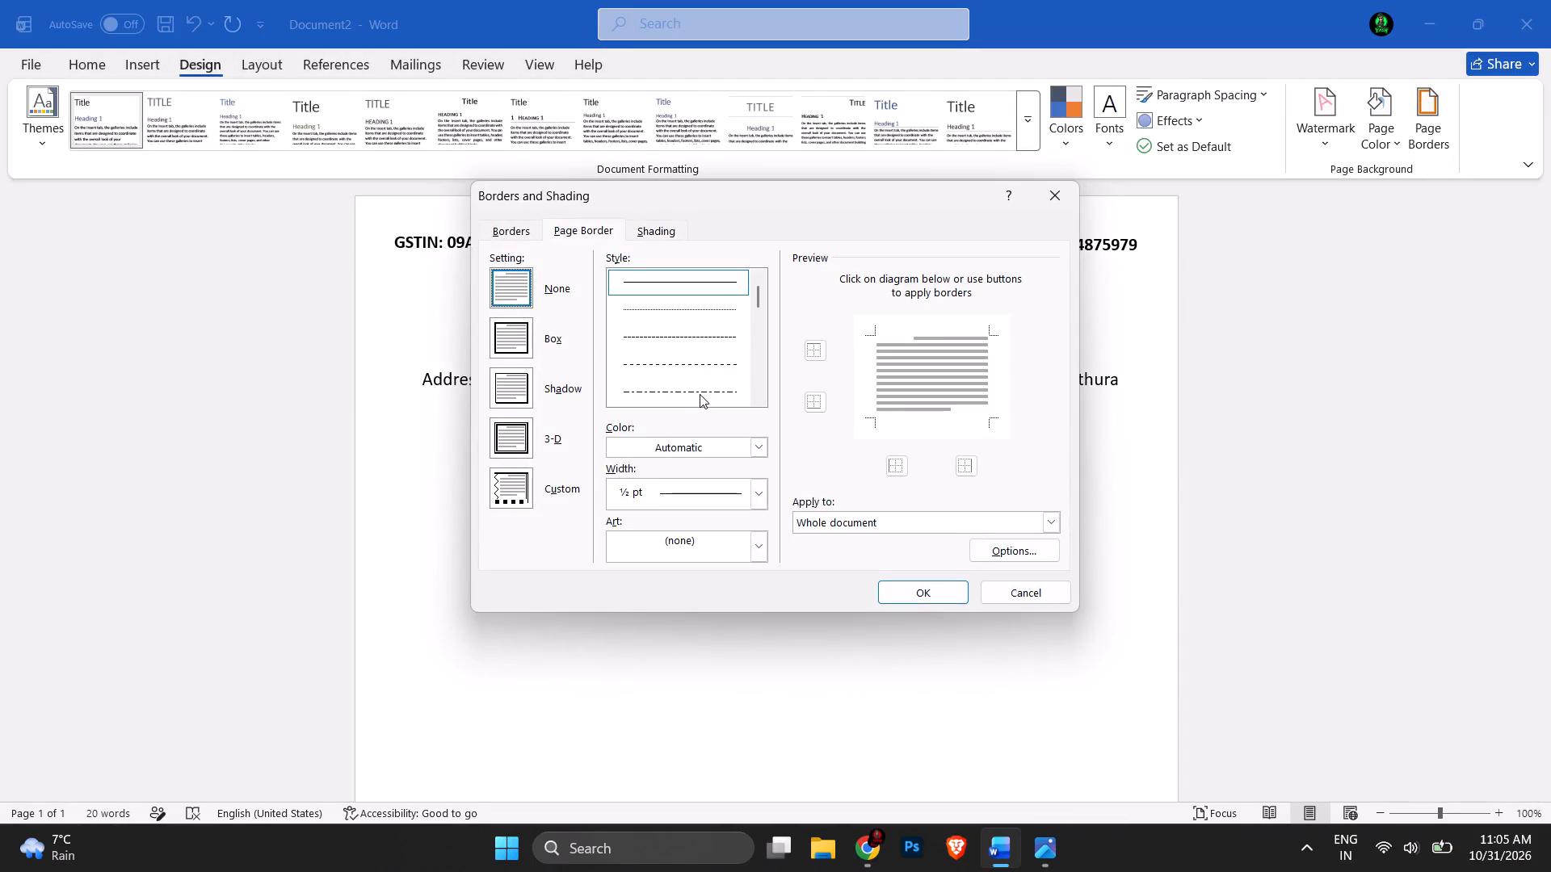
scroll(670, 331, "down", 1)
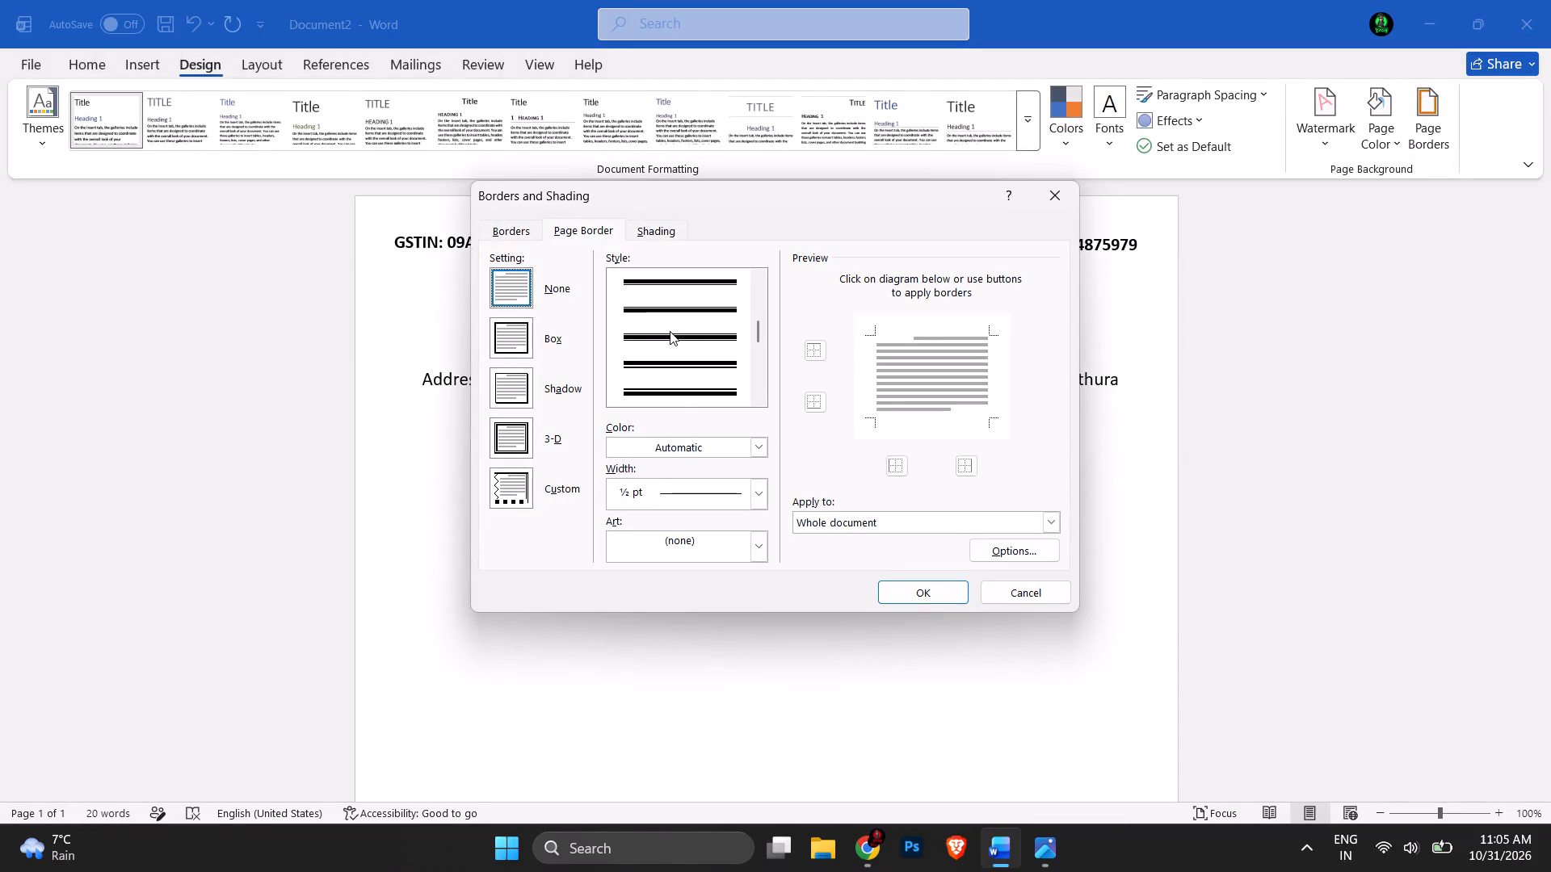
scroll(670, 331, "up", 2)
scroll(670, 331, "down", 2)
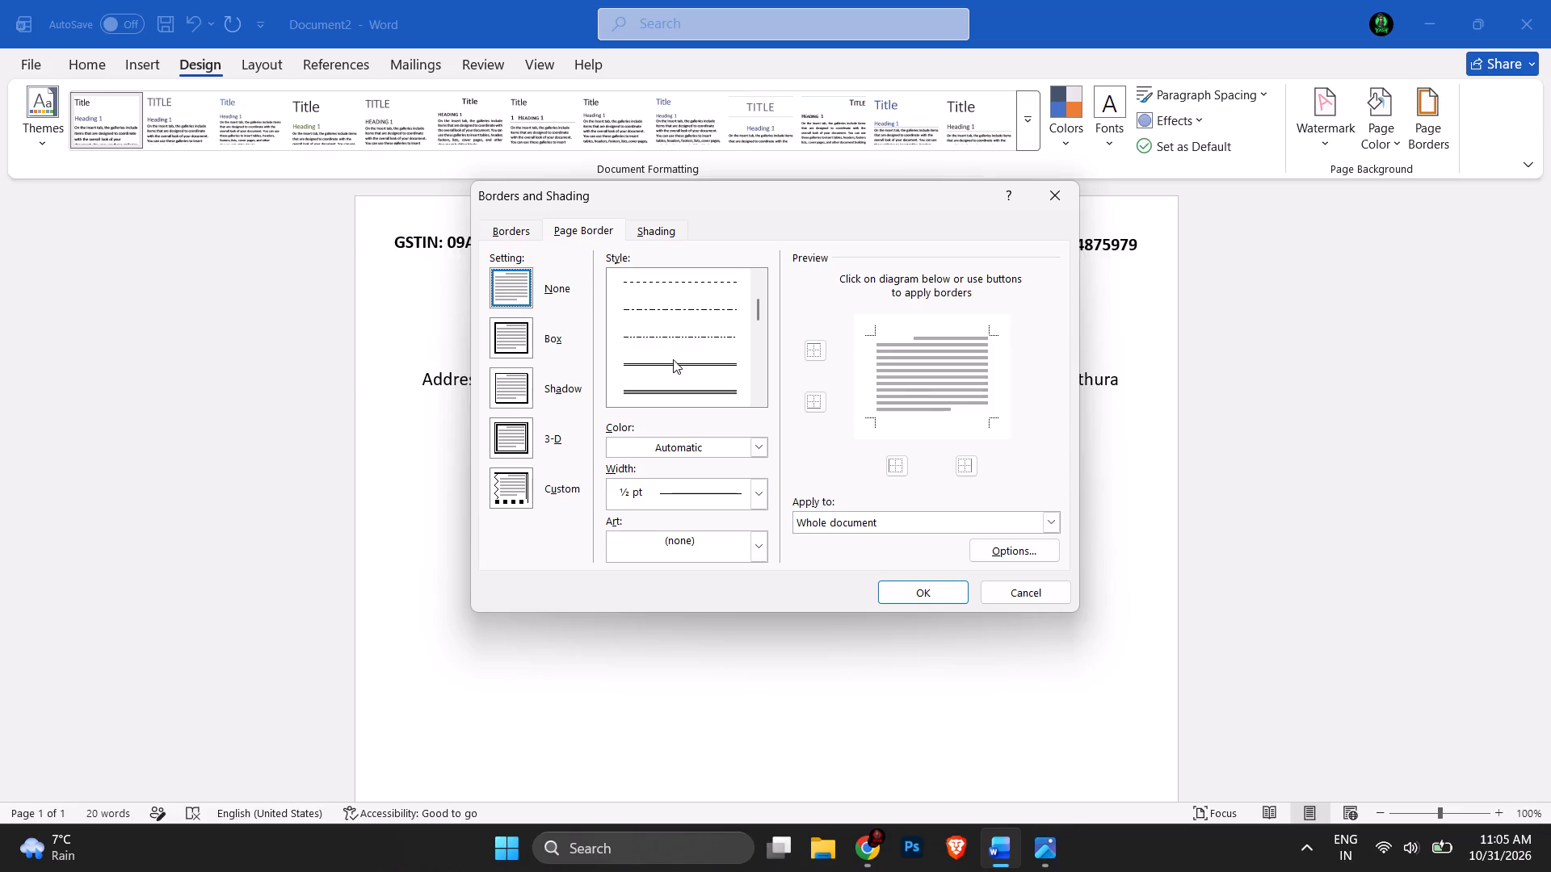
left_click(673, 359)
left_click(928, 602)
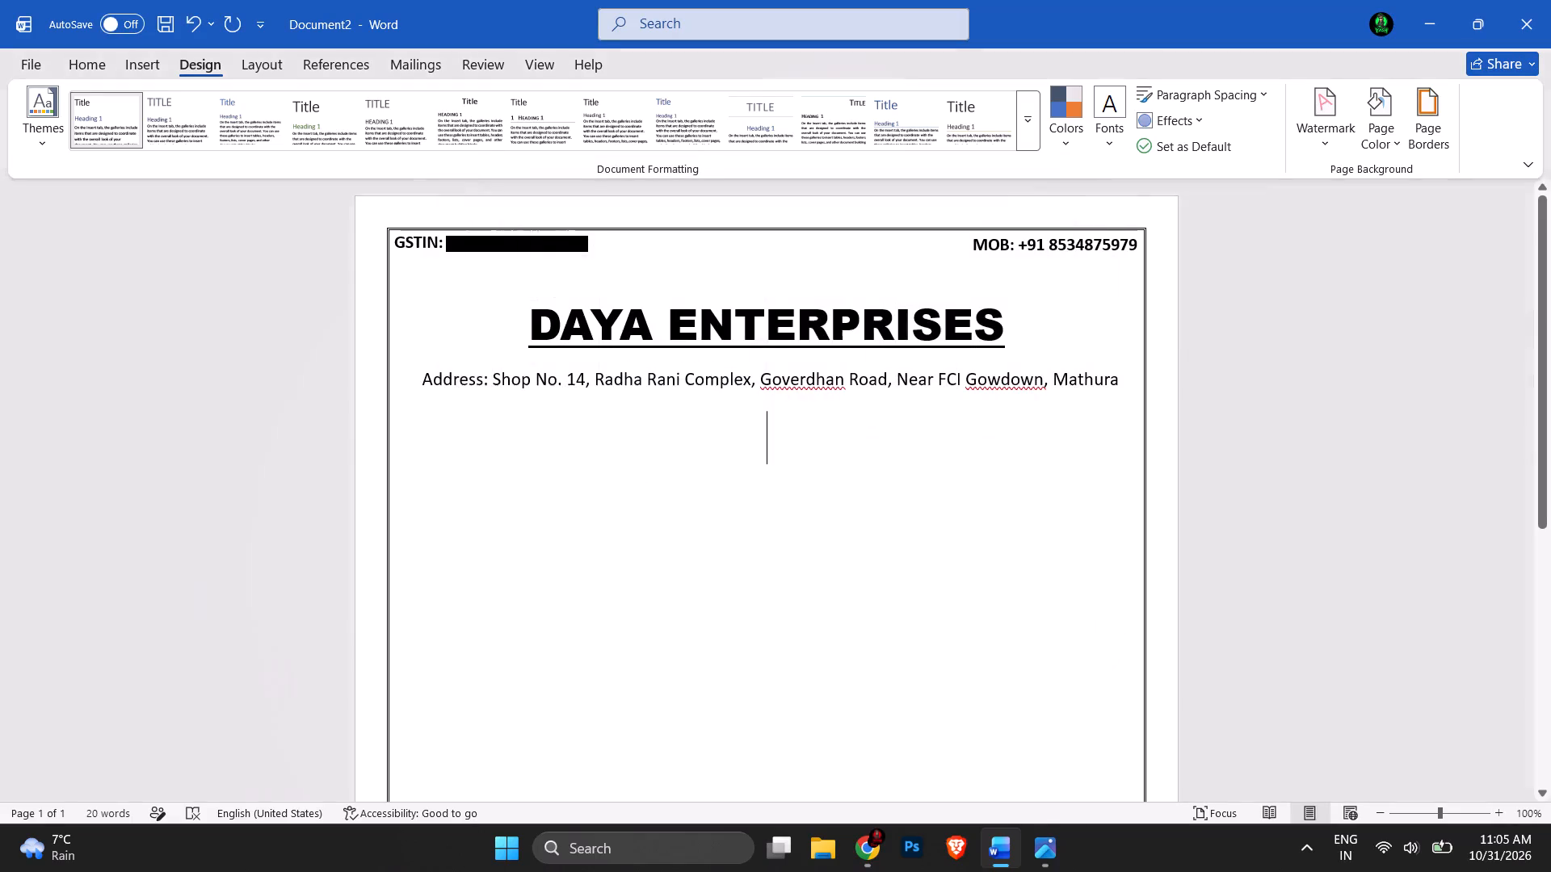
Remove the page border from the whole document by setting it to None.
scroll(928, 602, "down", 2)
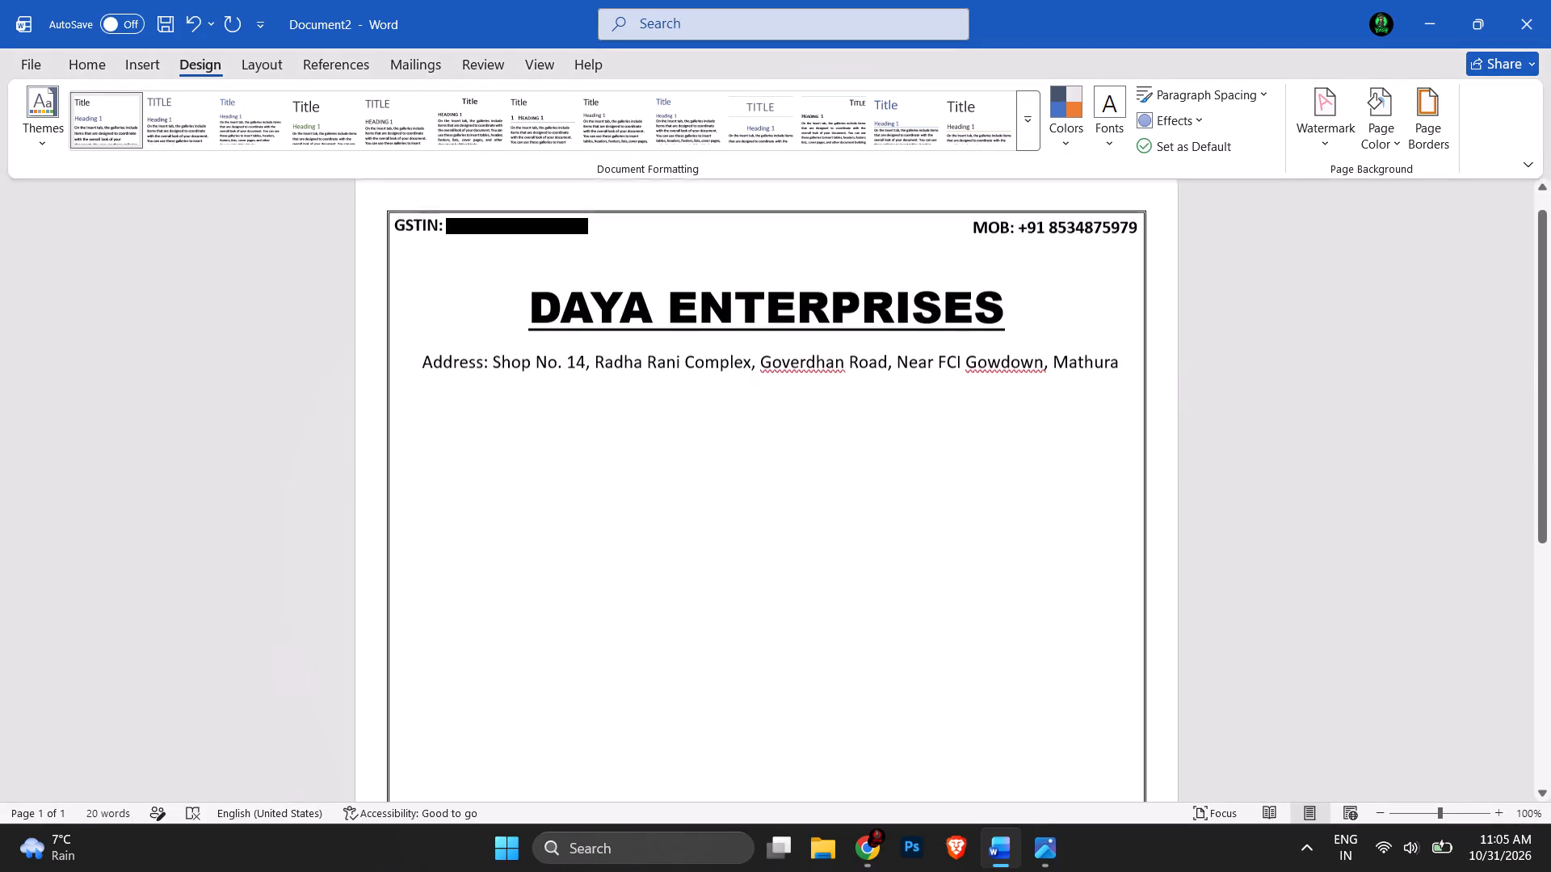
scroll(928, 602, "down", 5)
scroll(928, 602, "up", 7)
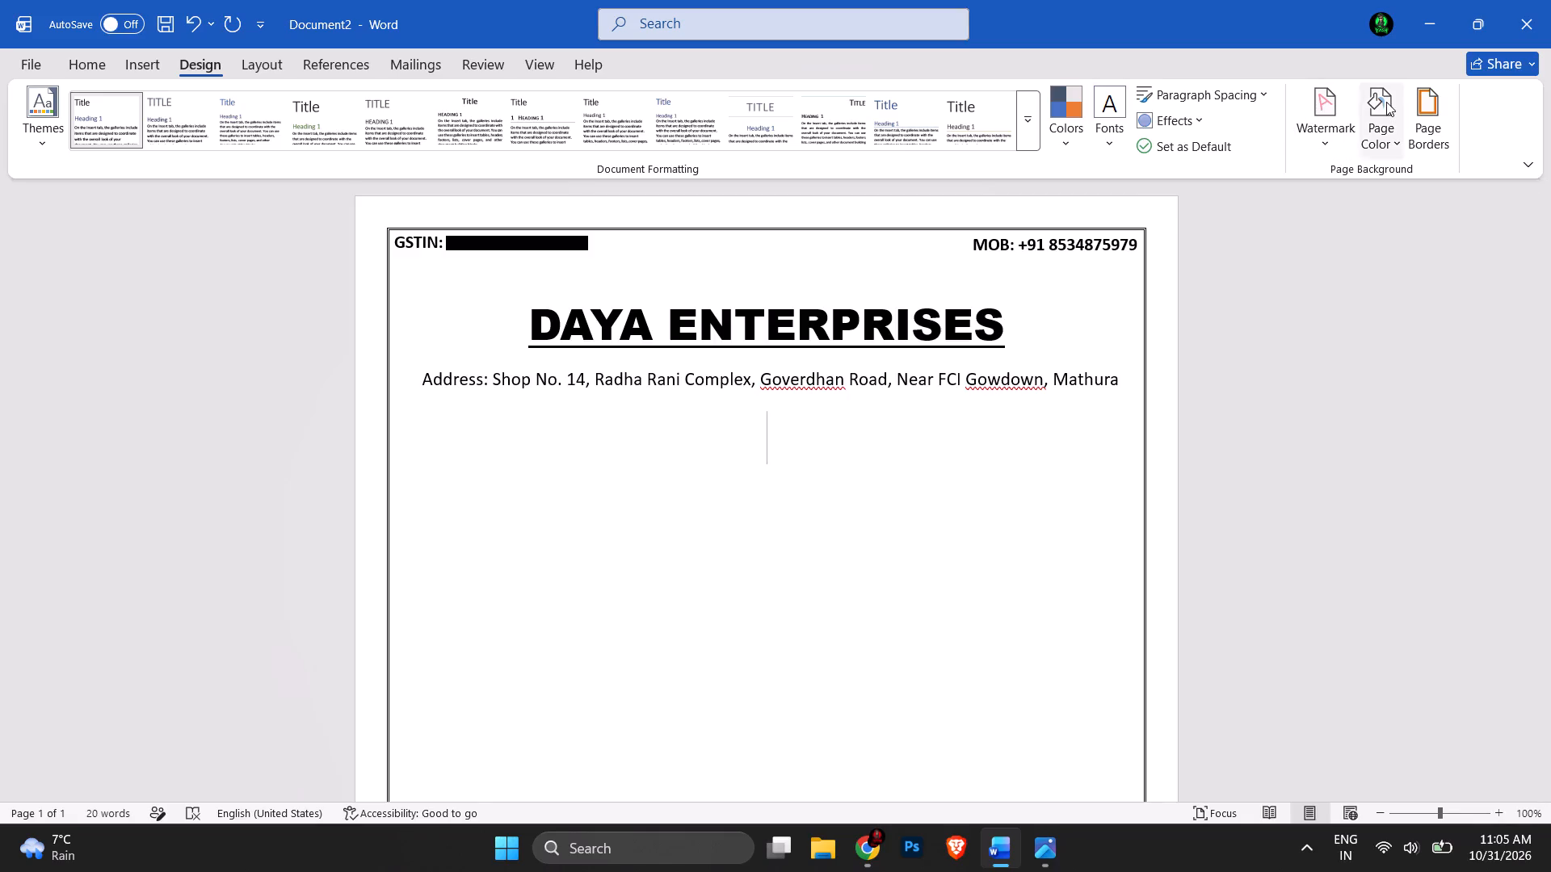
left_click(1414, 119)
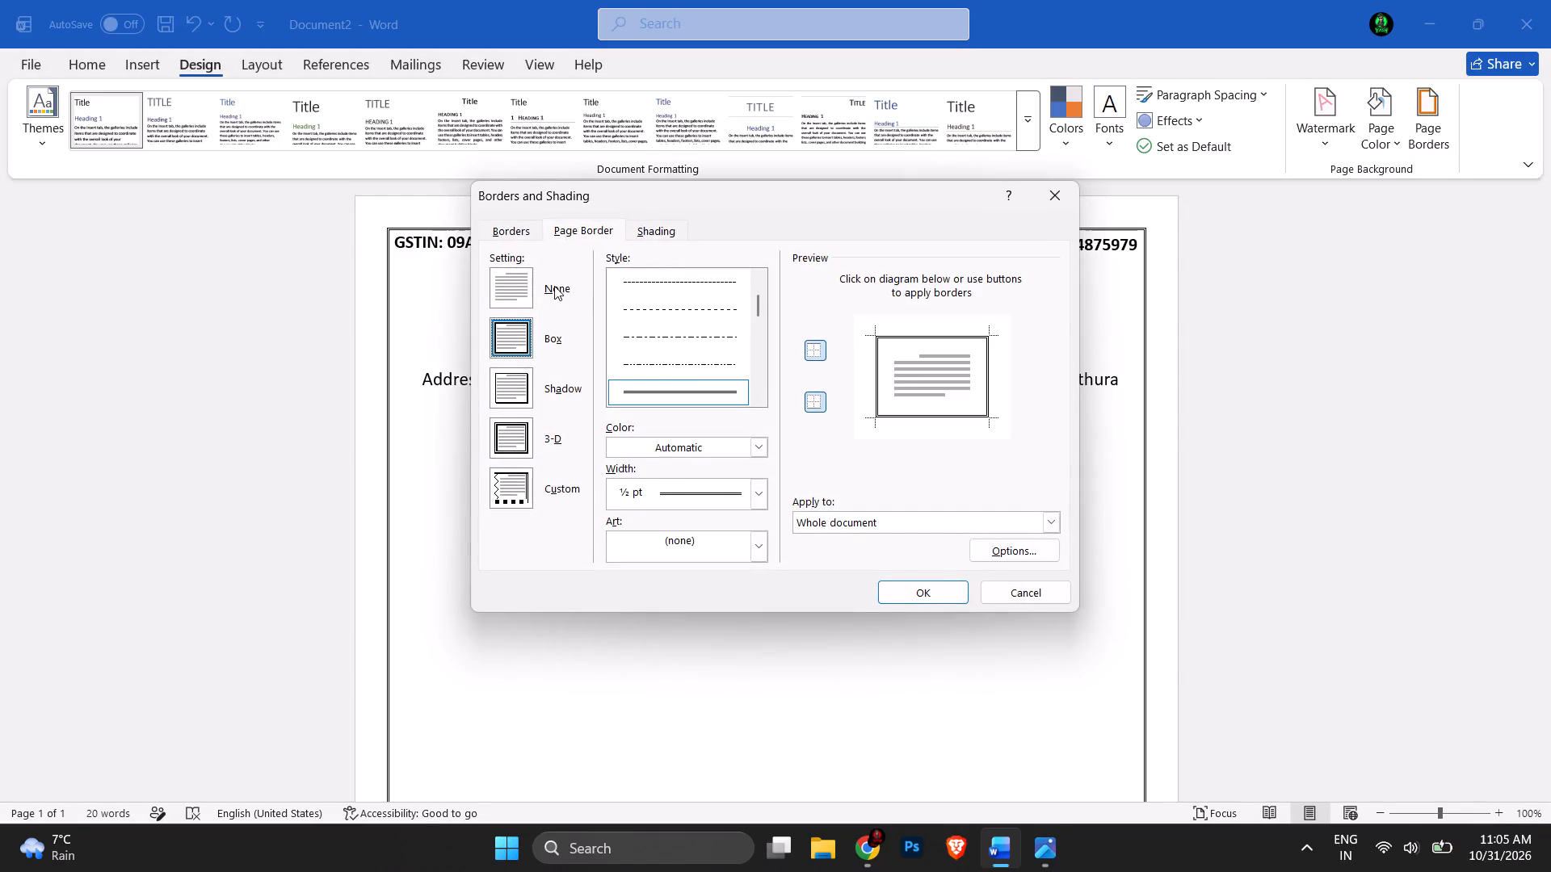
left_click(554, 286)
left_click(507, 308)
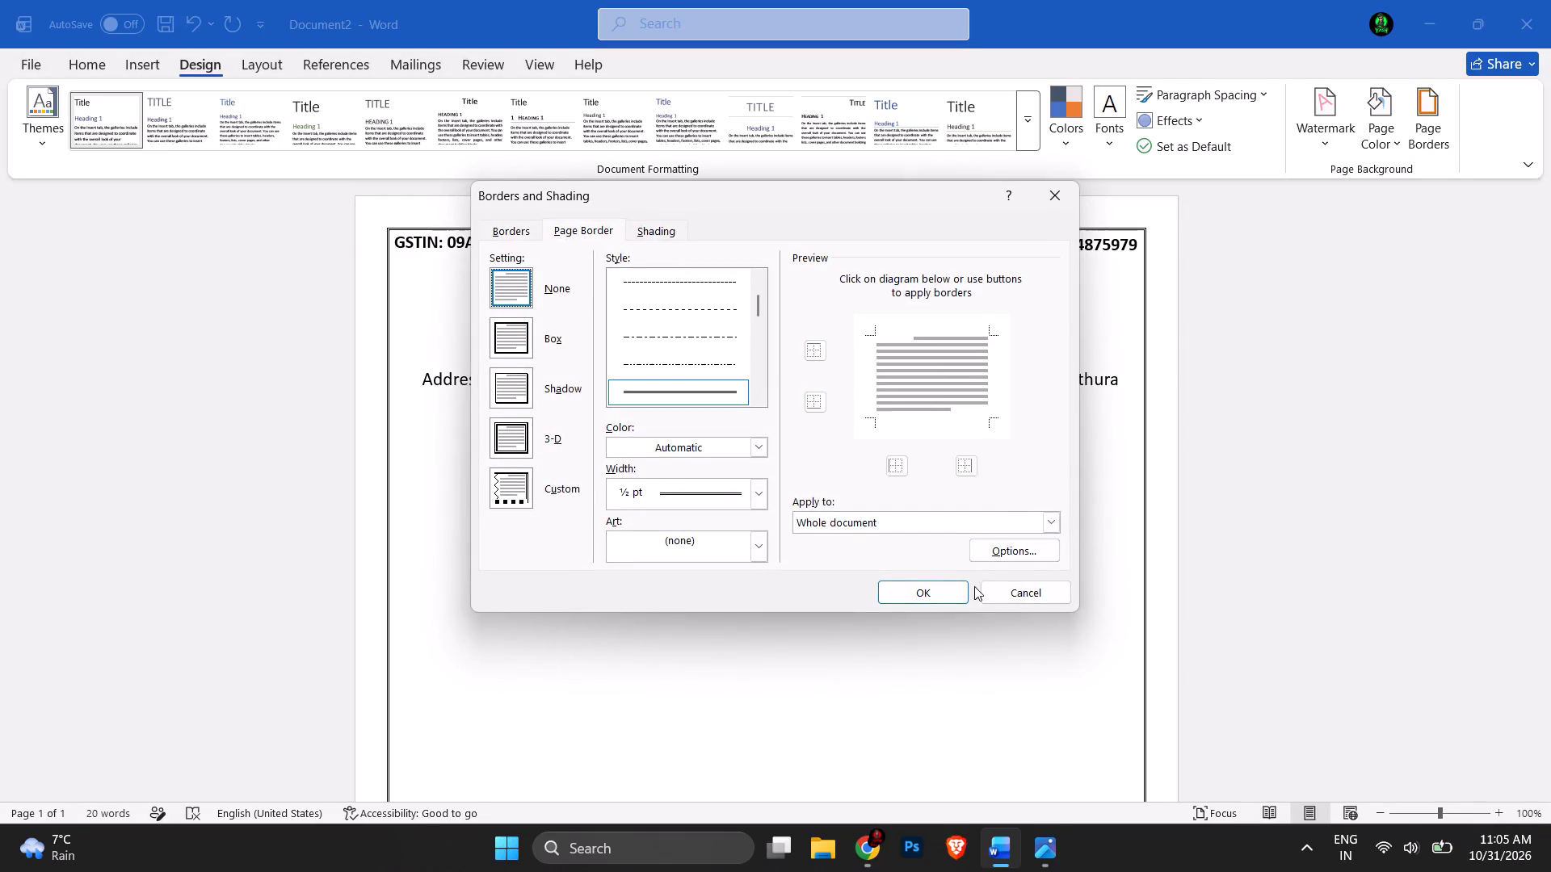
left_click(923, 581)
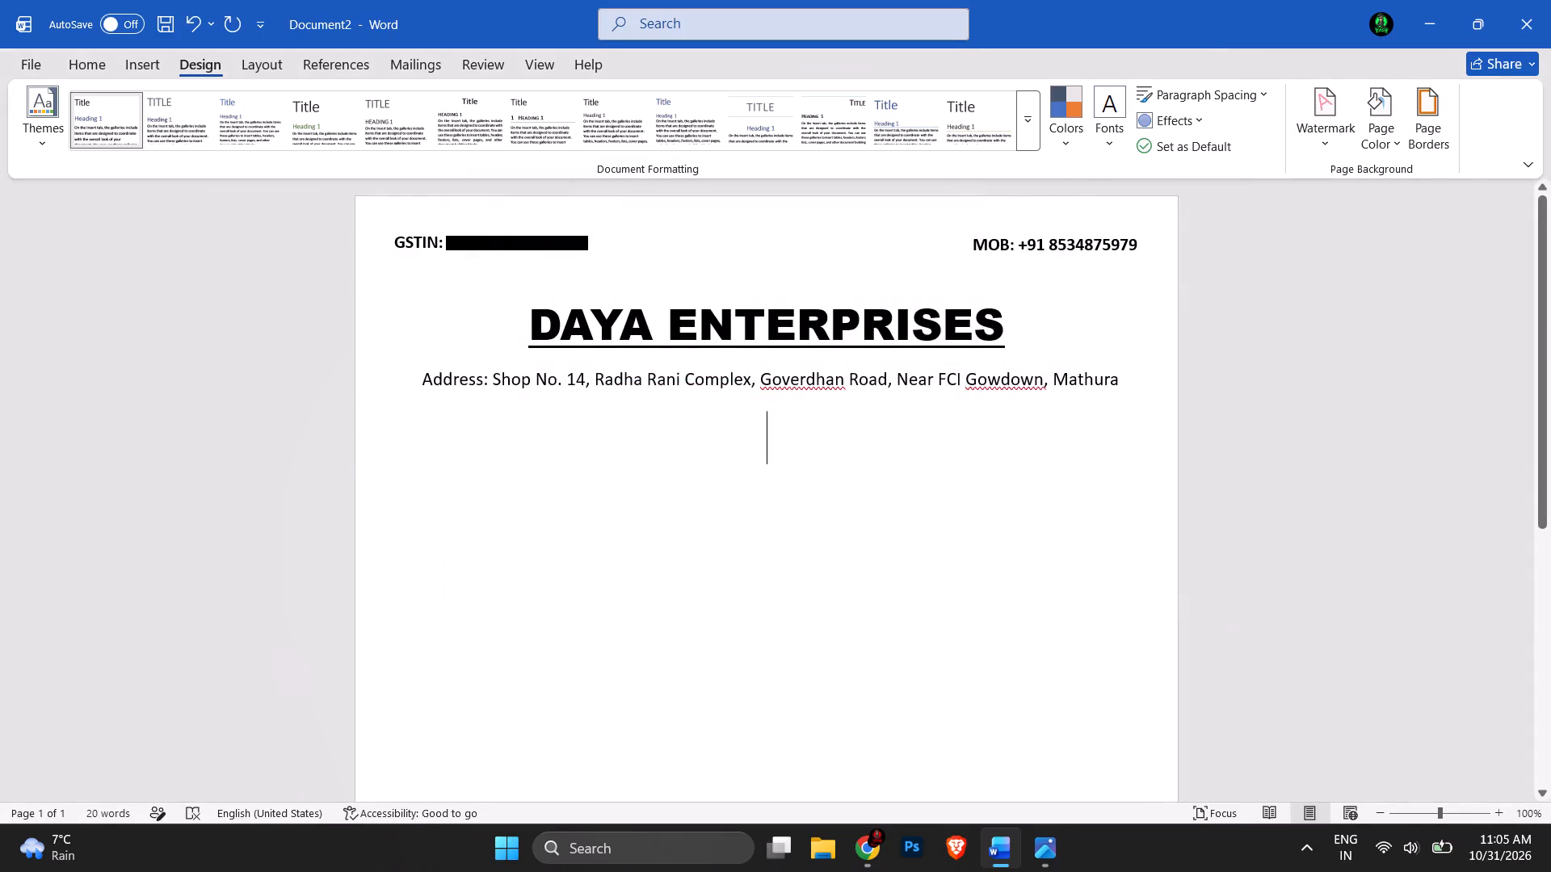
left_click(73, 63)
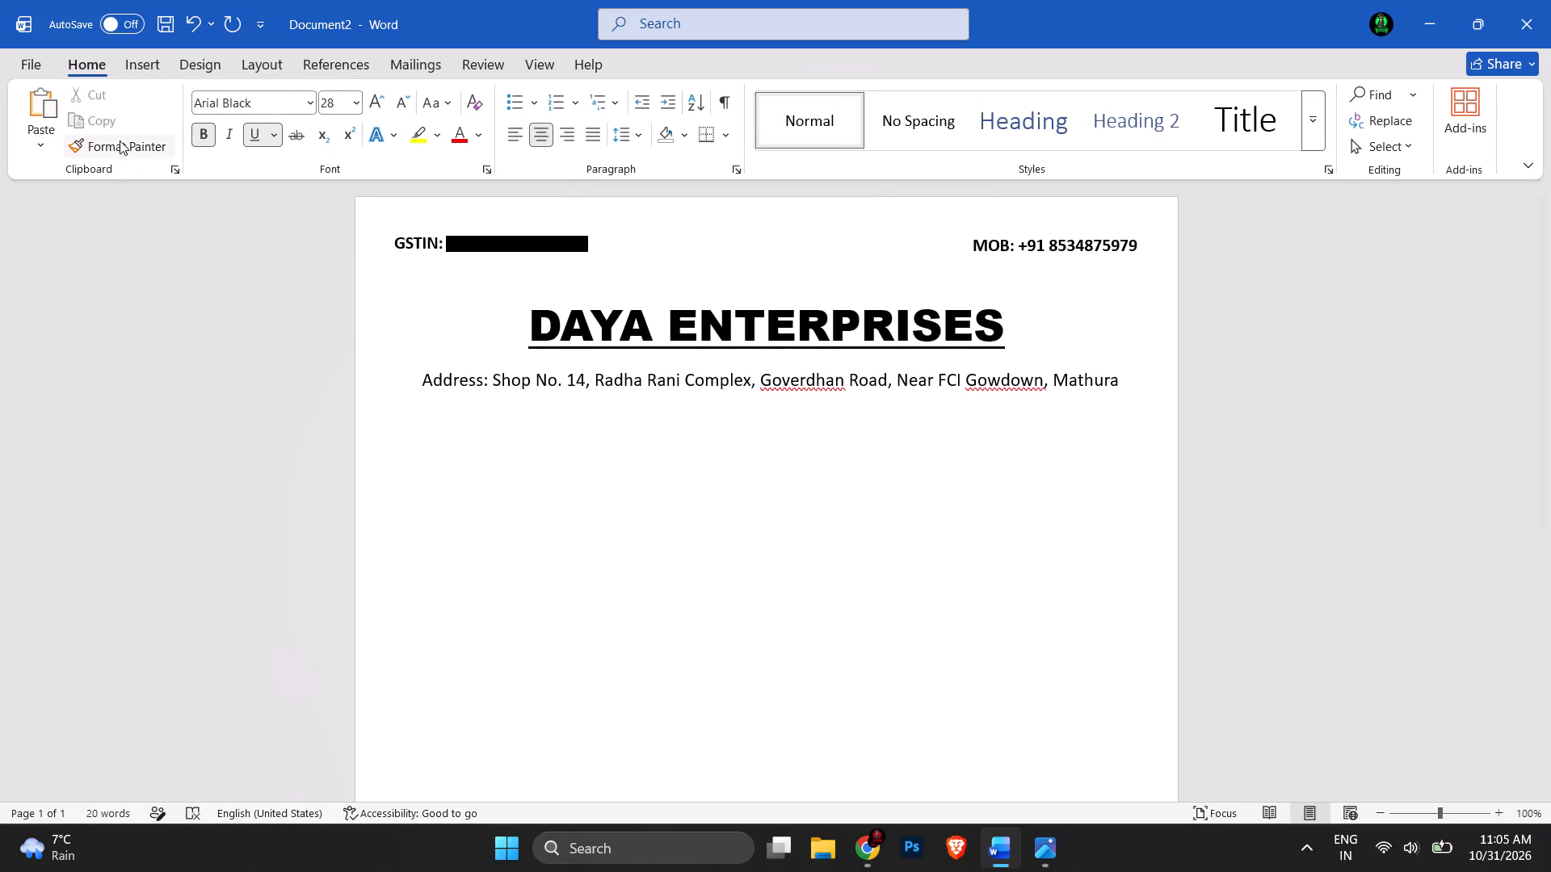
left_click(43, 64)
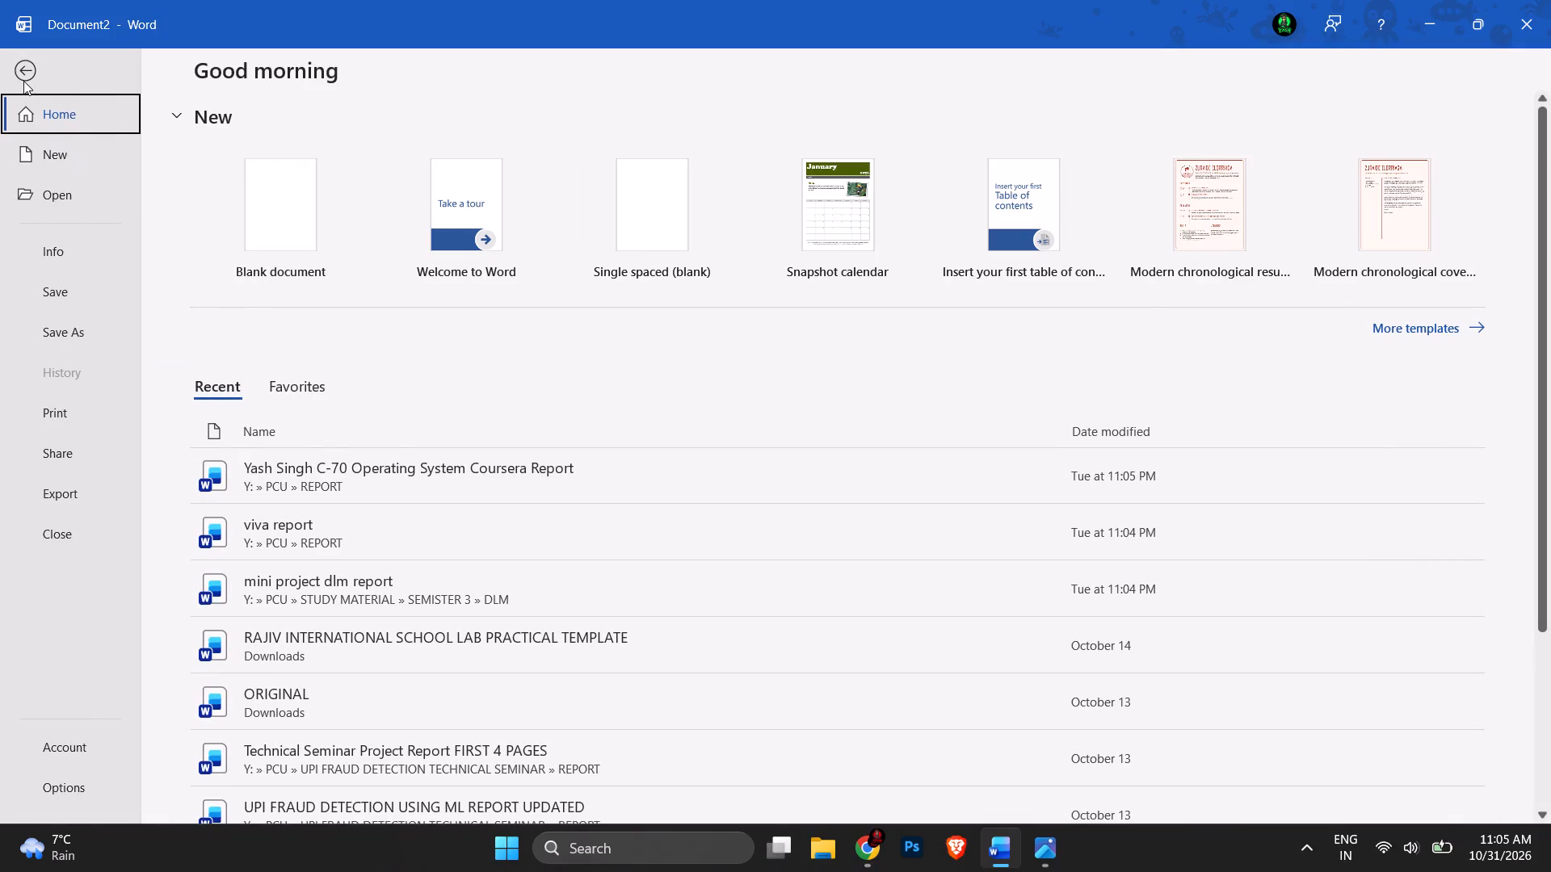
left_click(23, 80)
Insert a blank page after the invoice header.
left_click(149, 54)
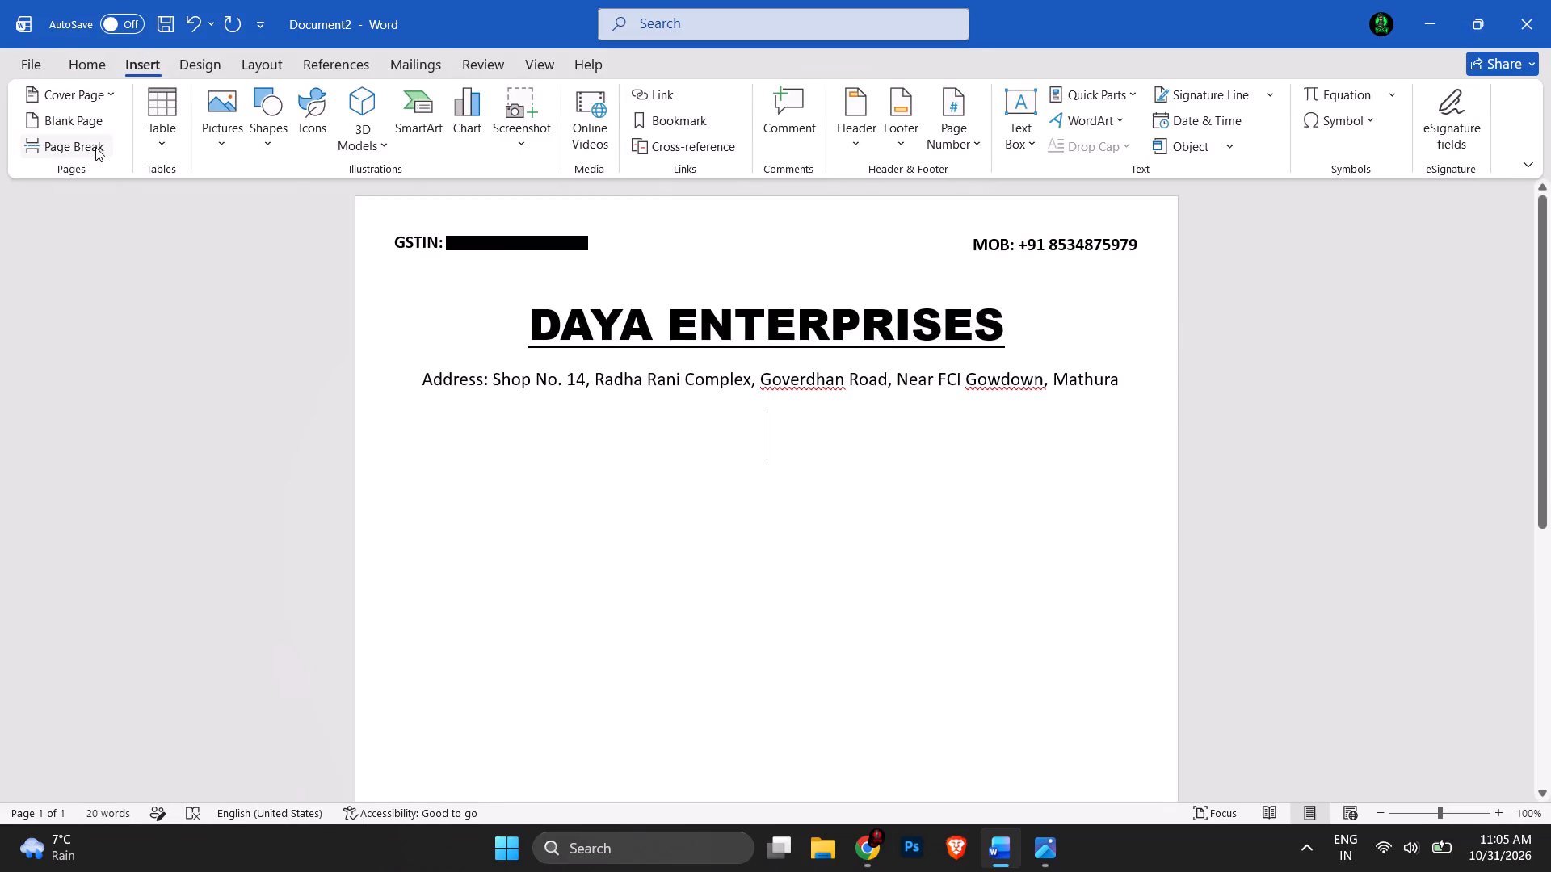
left_click(64, 119)
Copy the entire content of the document and paste it onto the second page.
scroll(566, 397, "up", 3)
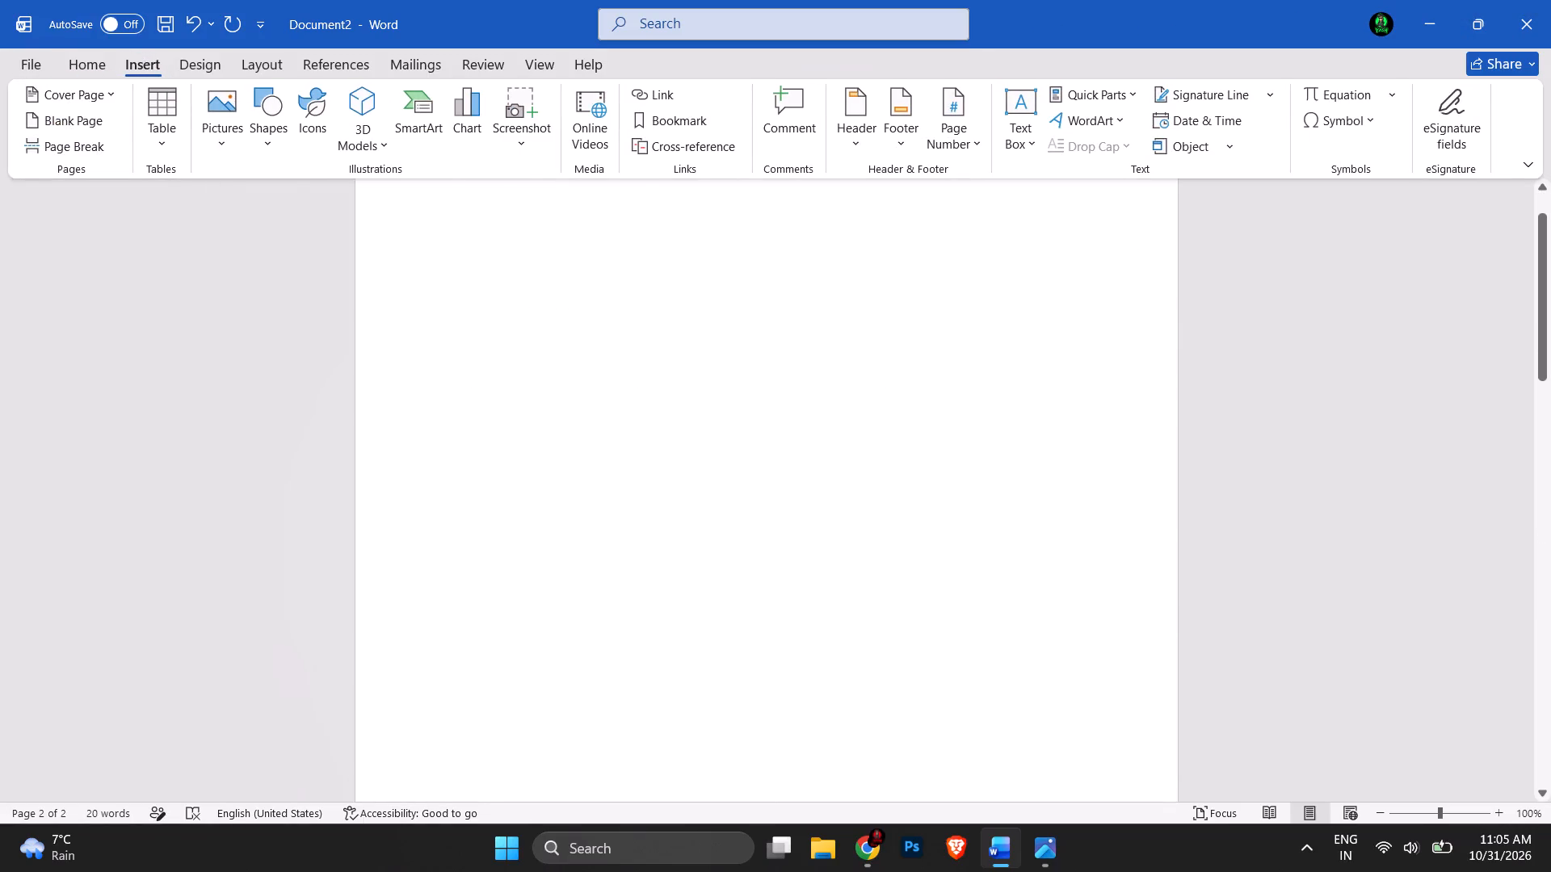
scroll(566, 397, "up", 3)
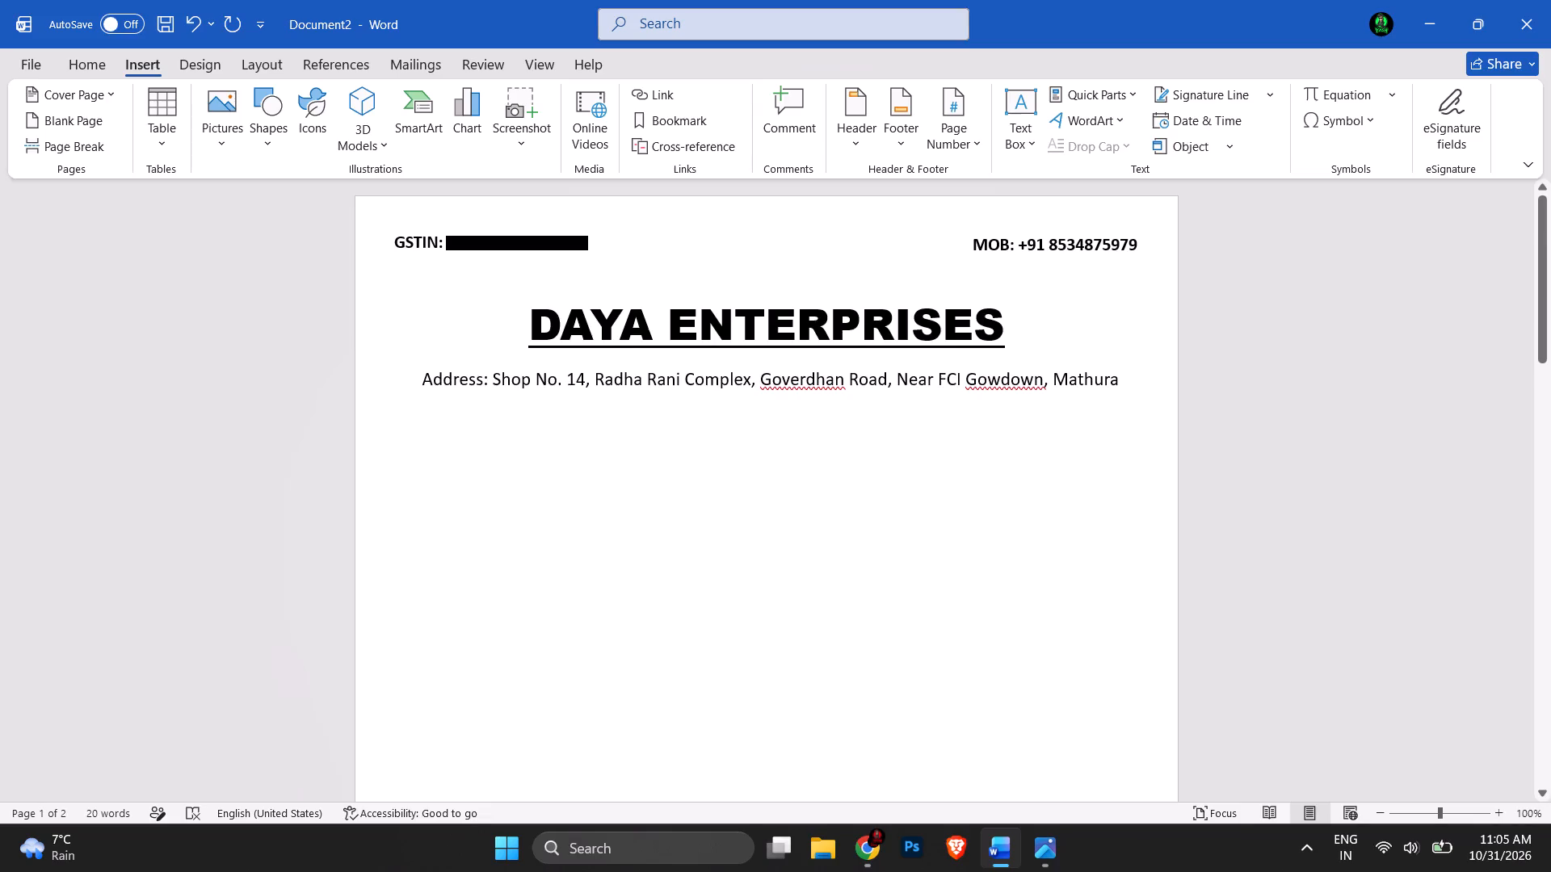
left_click(1134, 382)
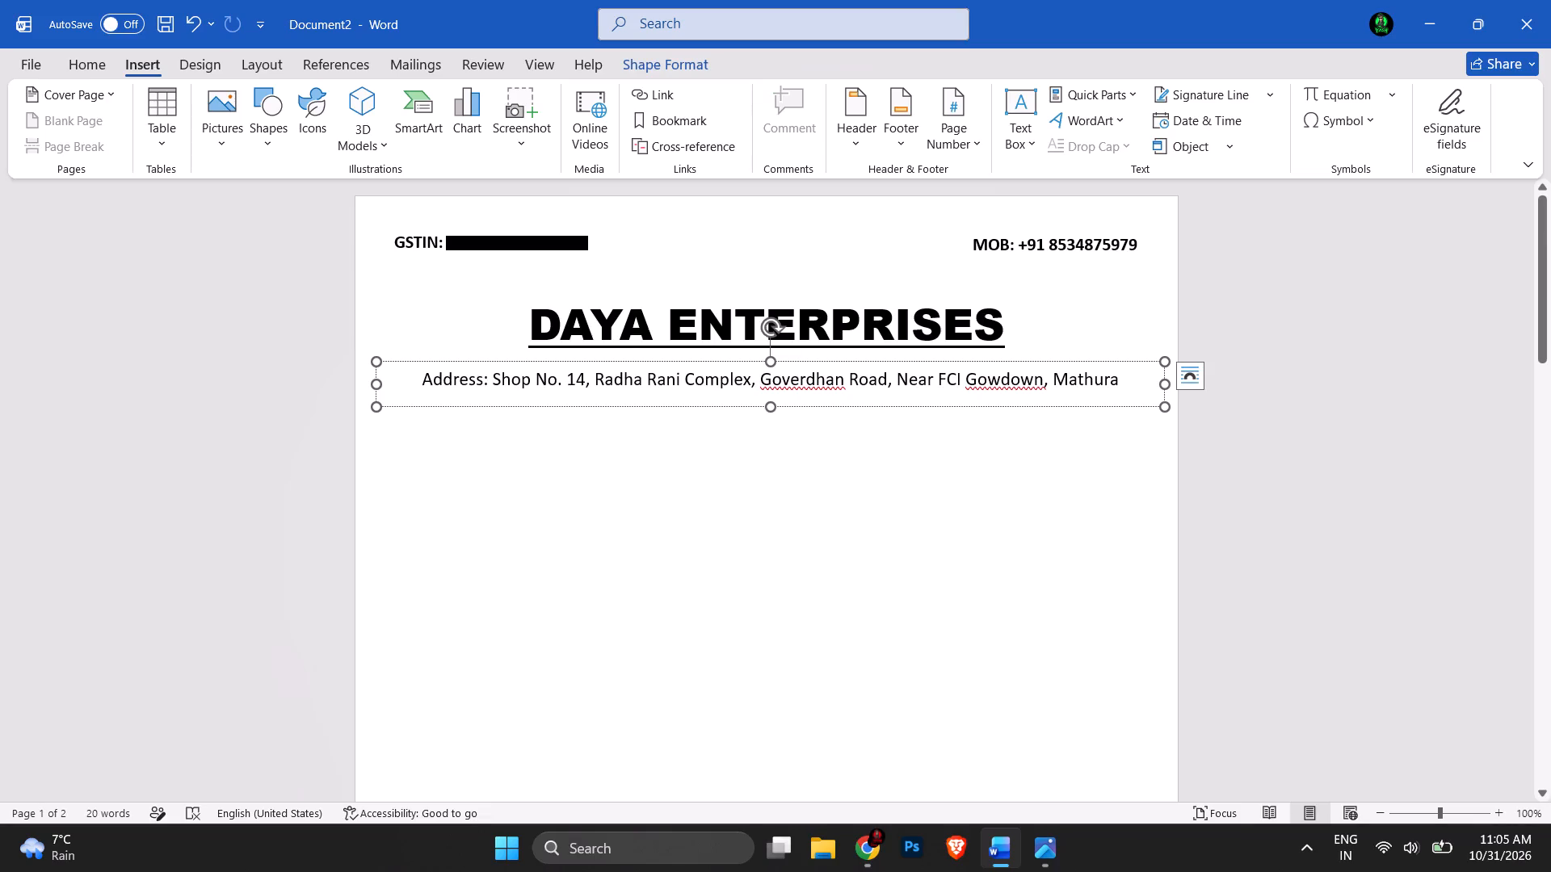
left_click(1119, 428)
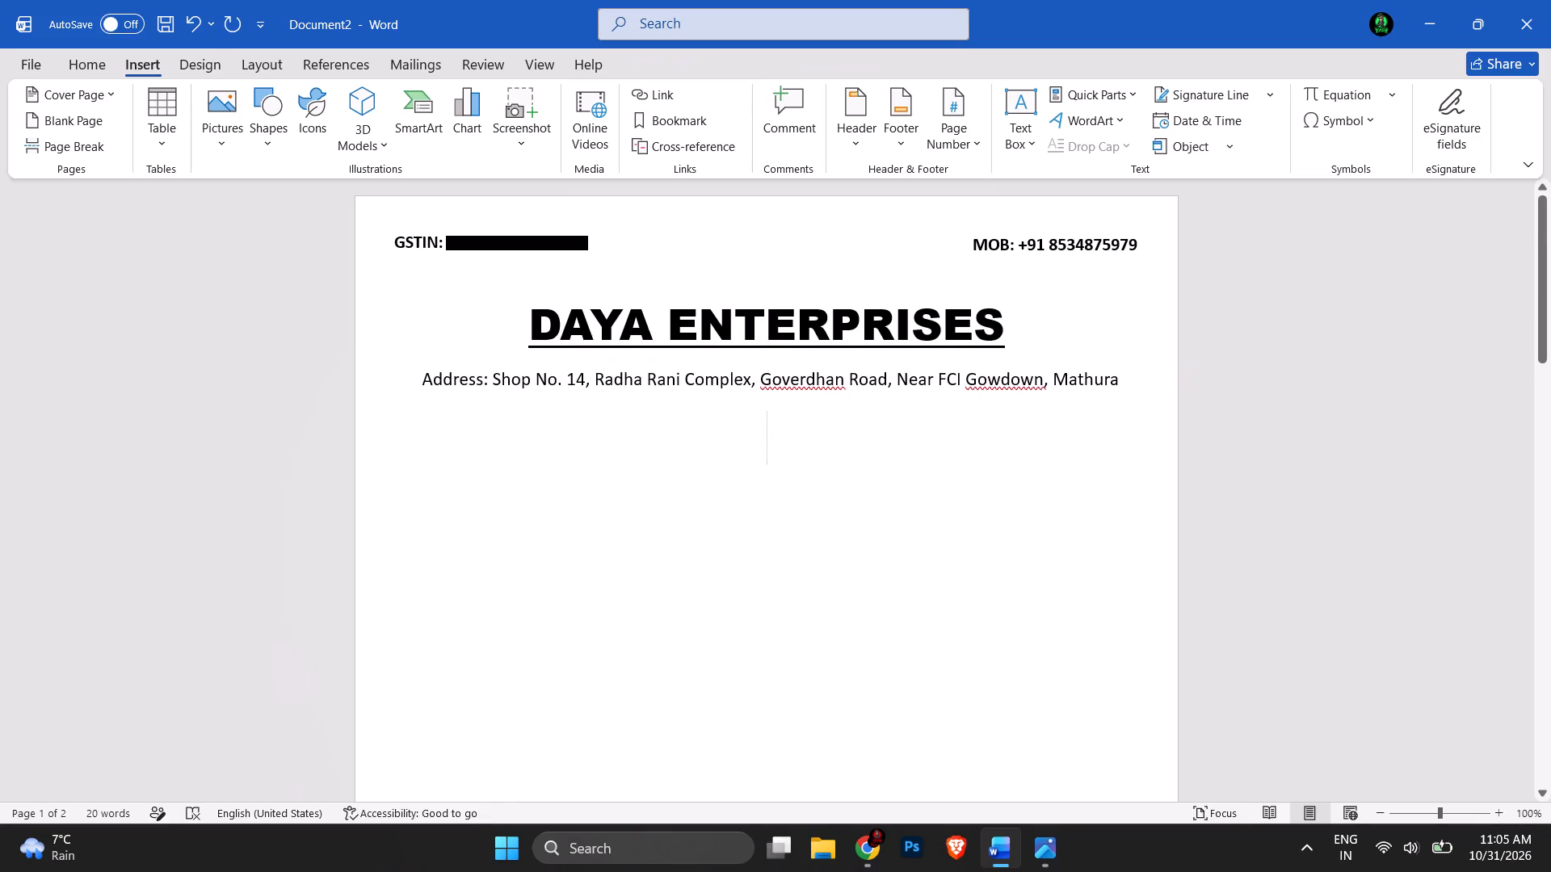
key("ctrl+a")
key("ctrl+c")
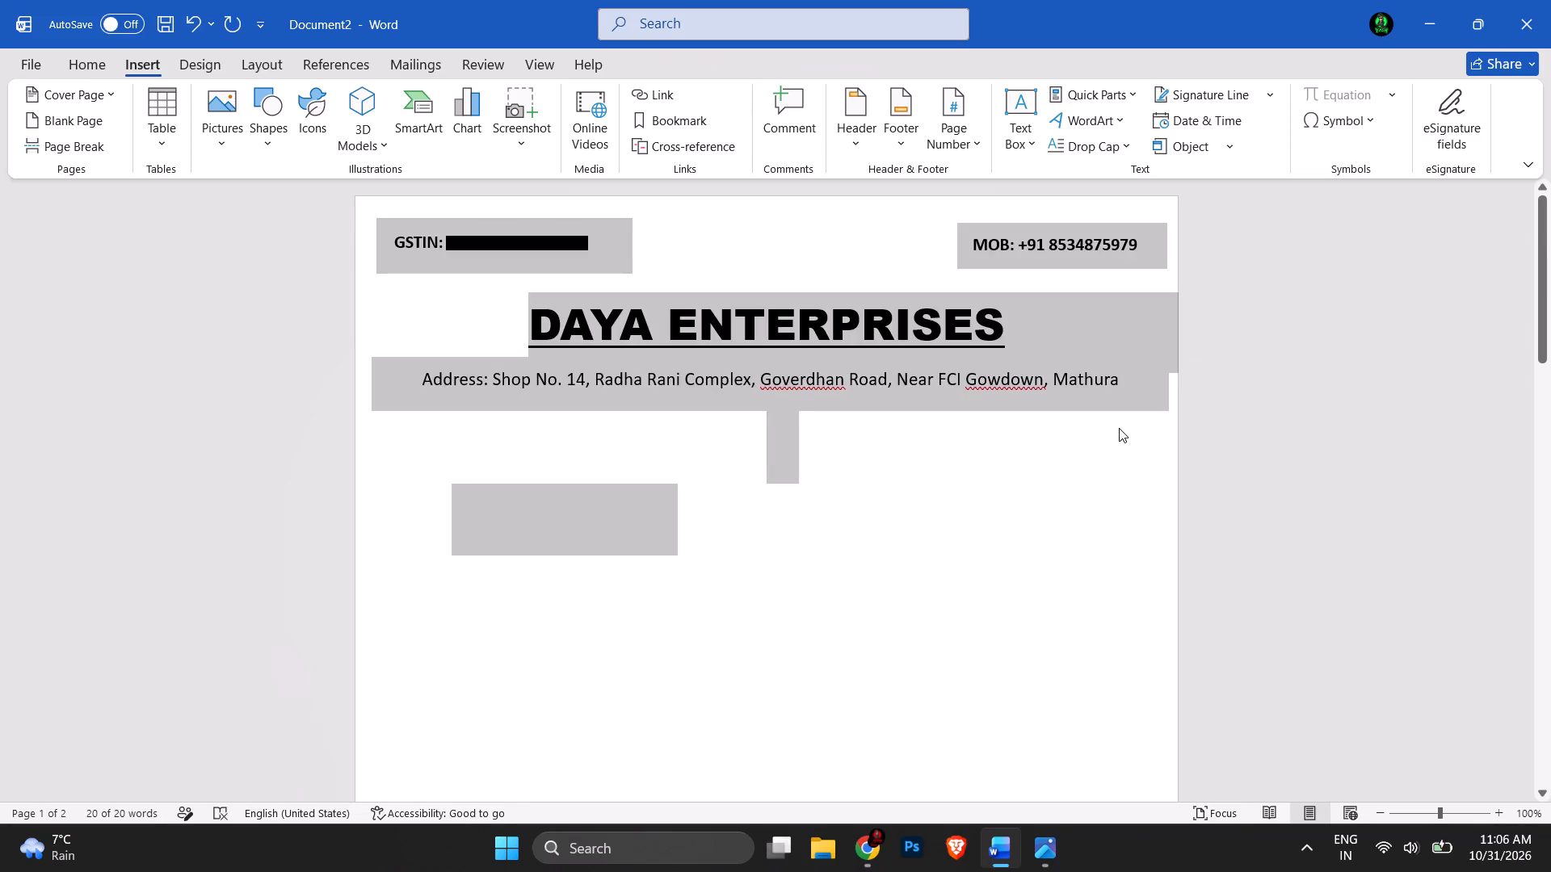
scroll(1119, 428, "down", 6)
scroll(861, 449, "up", 1)
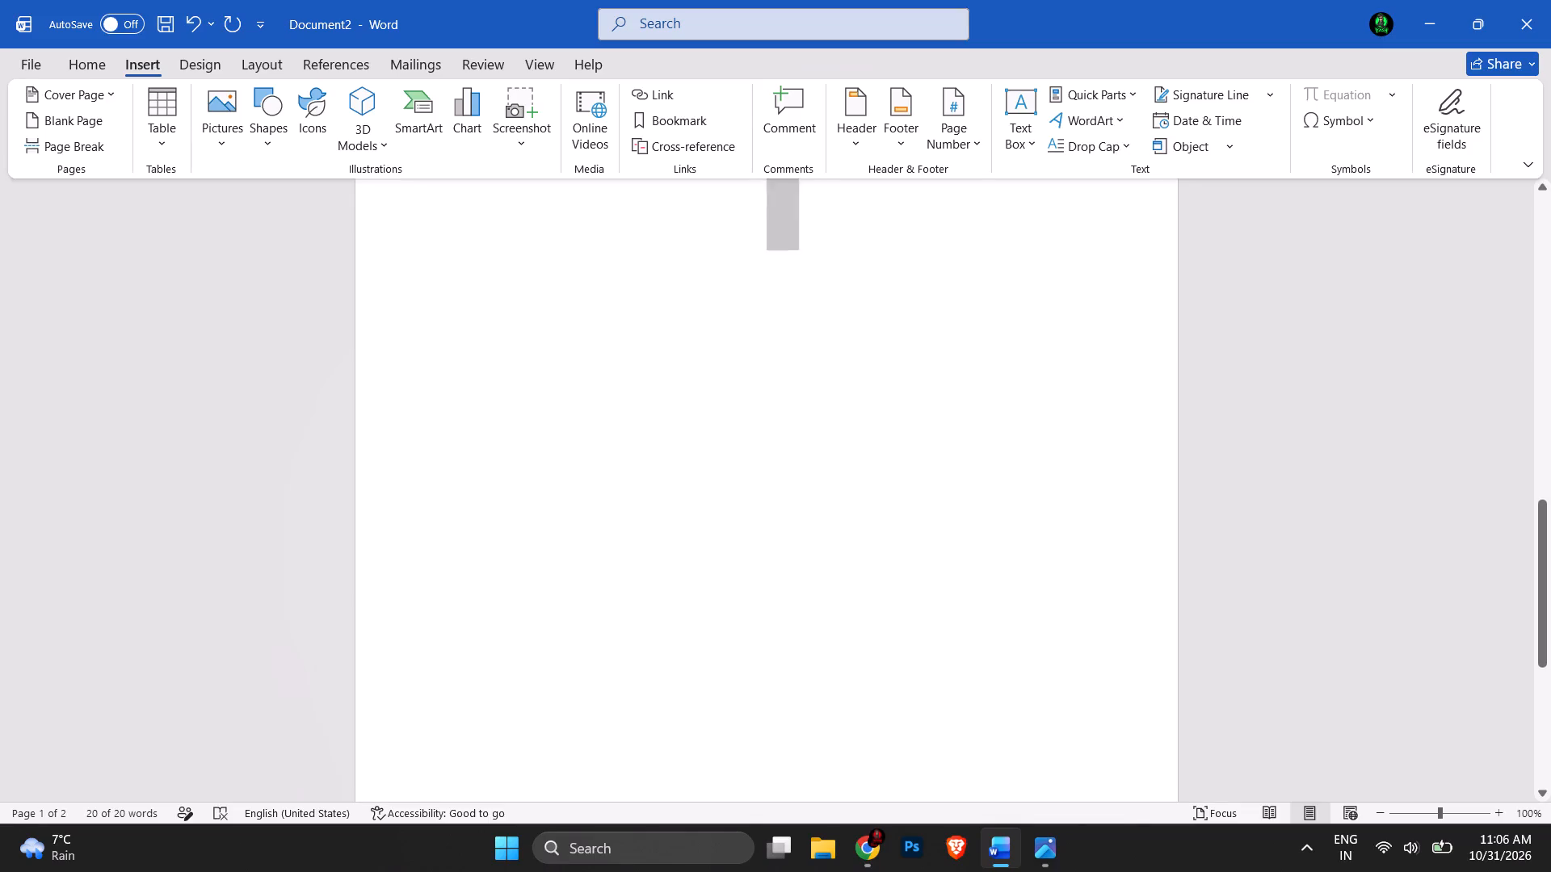
scroll(861, 449, "up", 1)
left_click(742, 316)
scroll(742, 316, "up", 1)
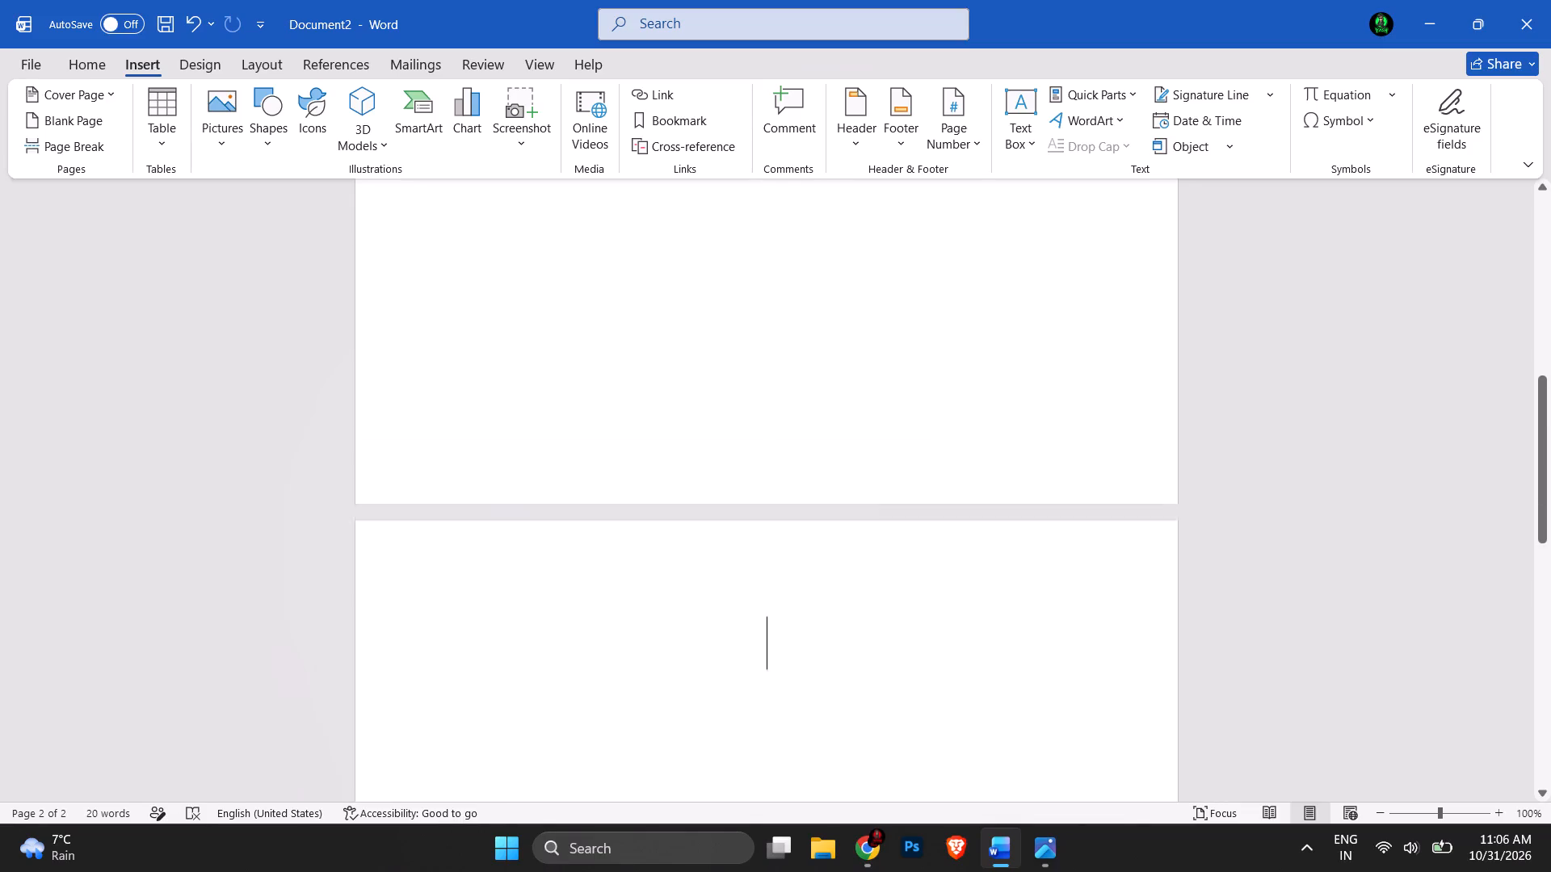
scroll(742, 316, "up", 2)
key("ctrl+v")
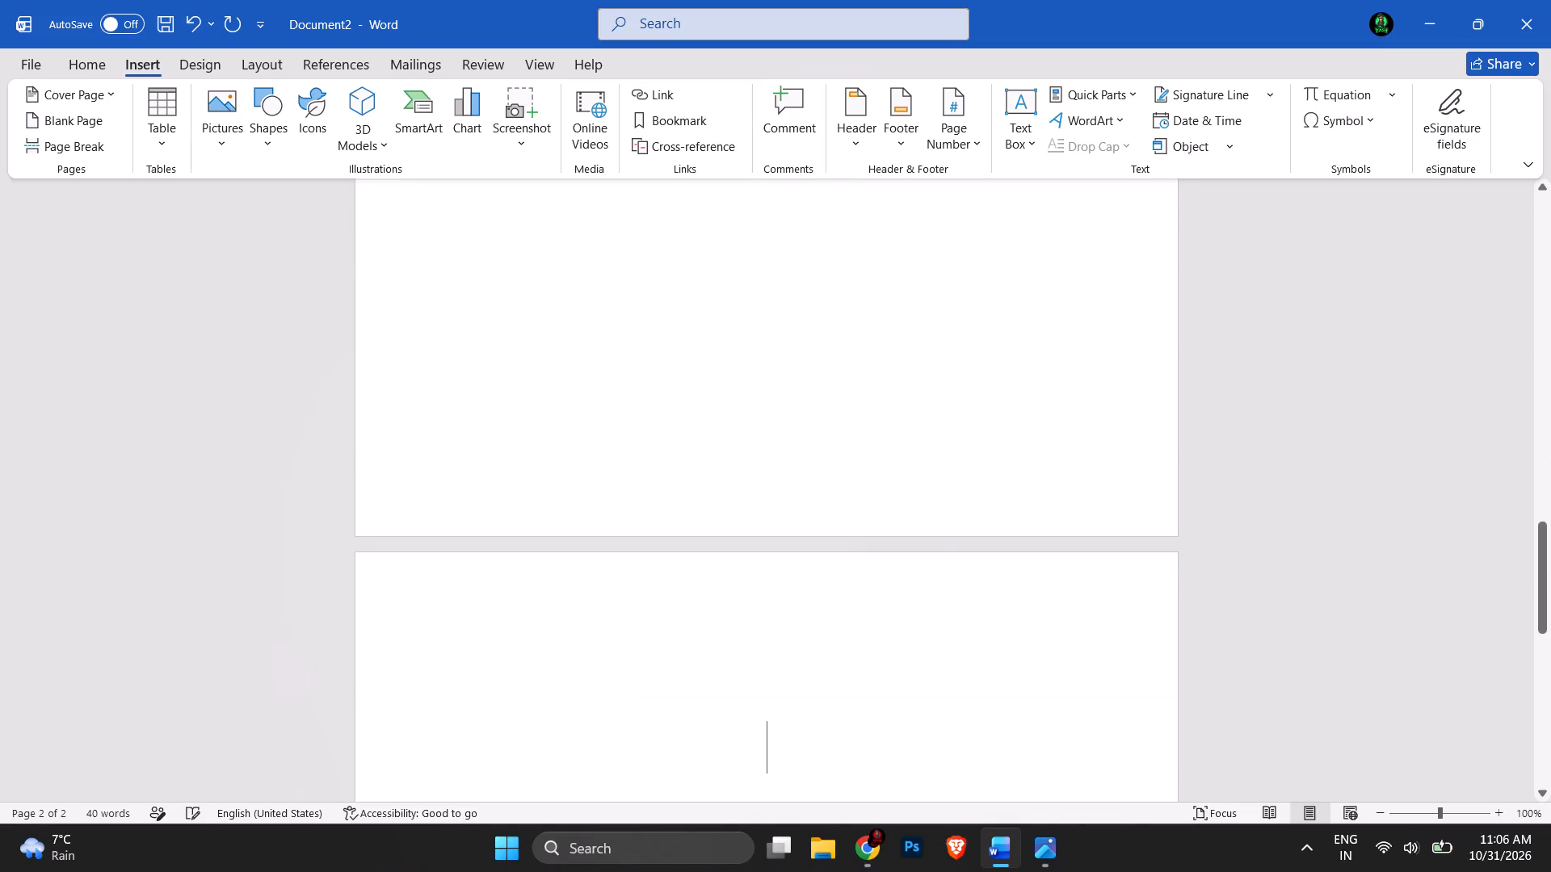
Delete the surplus empty lines and extra page following the invoice header pasted on the second page.
key("BackSpace")
key("BackSpace")
key("BackSpace")
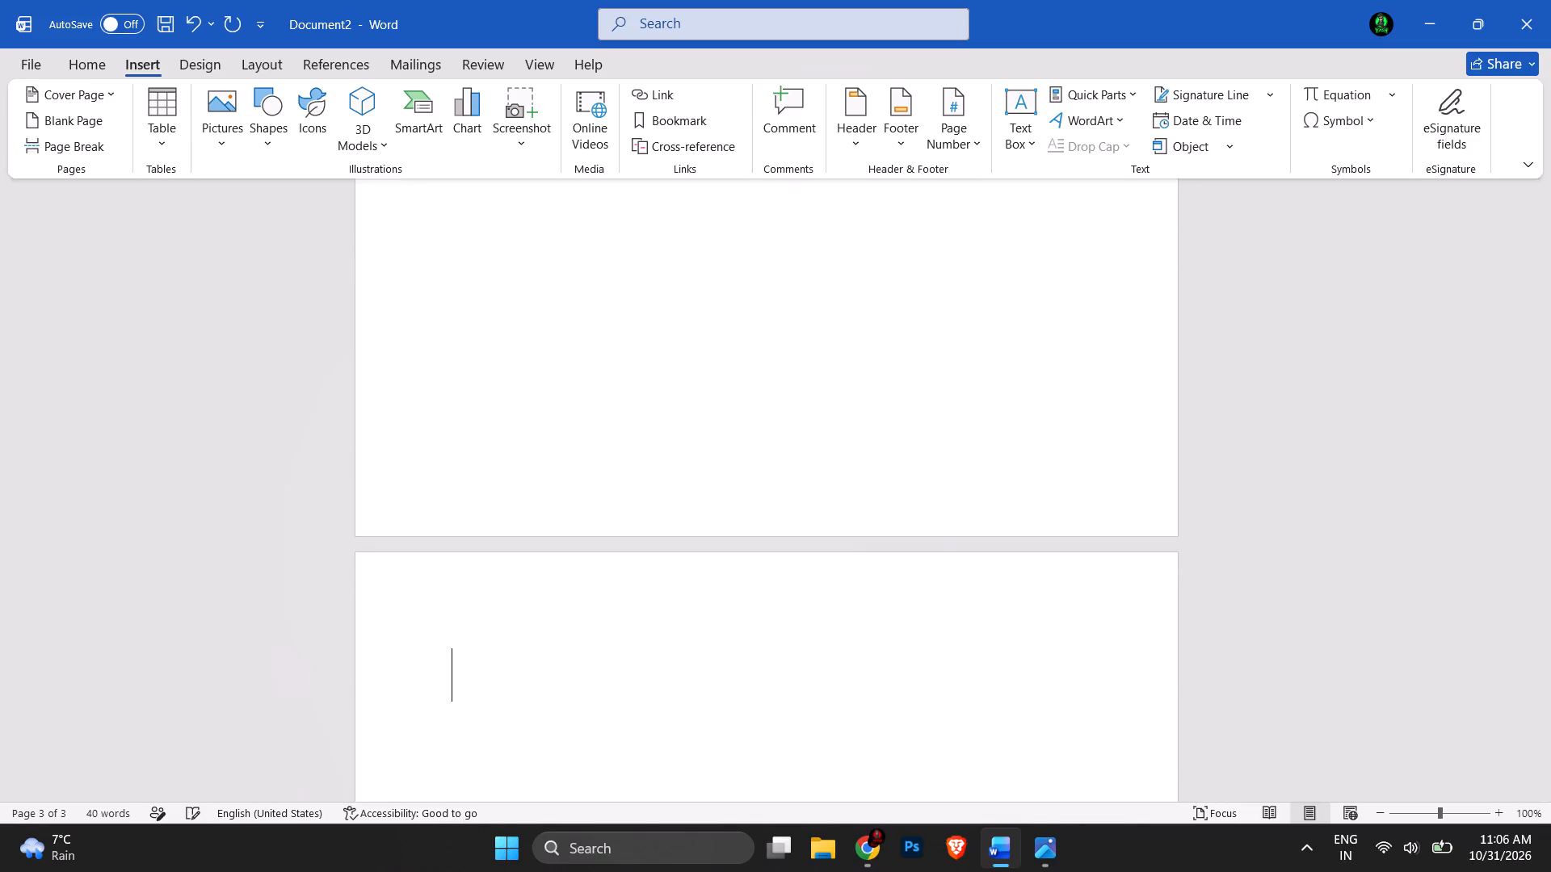
key("BackSpace")
scroll(742, 316, "up", 1)
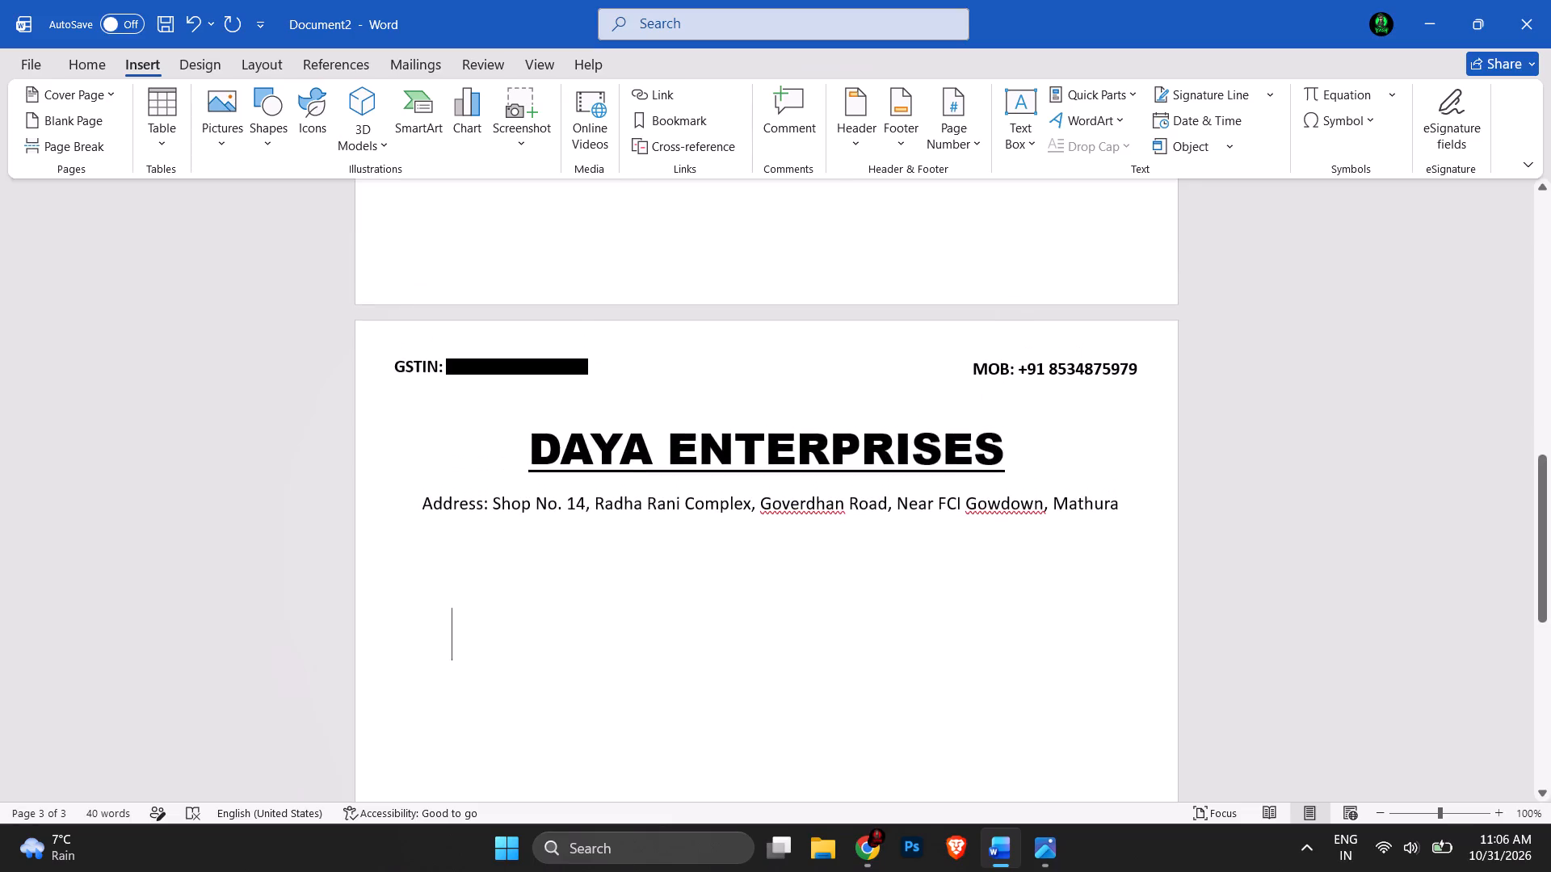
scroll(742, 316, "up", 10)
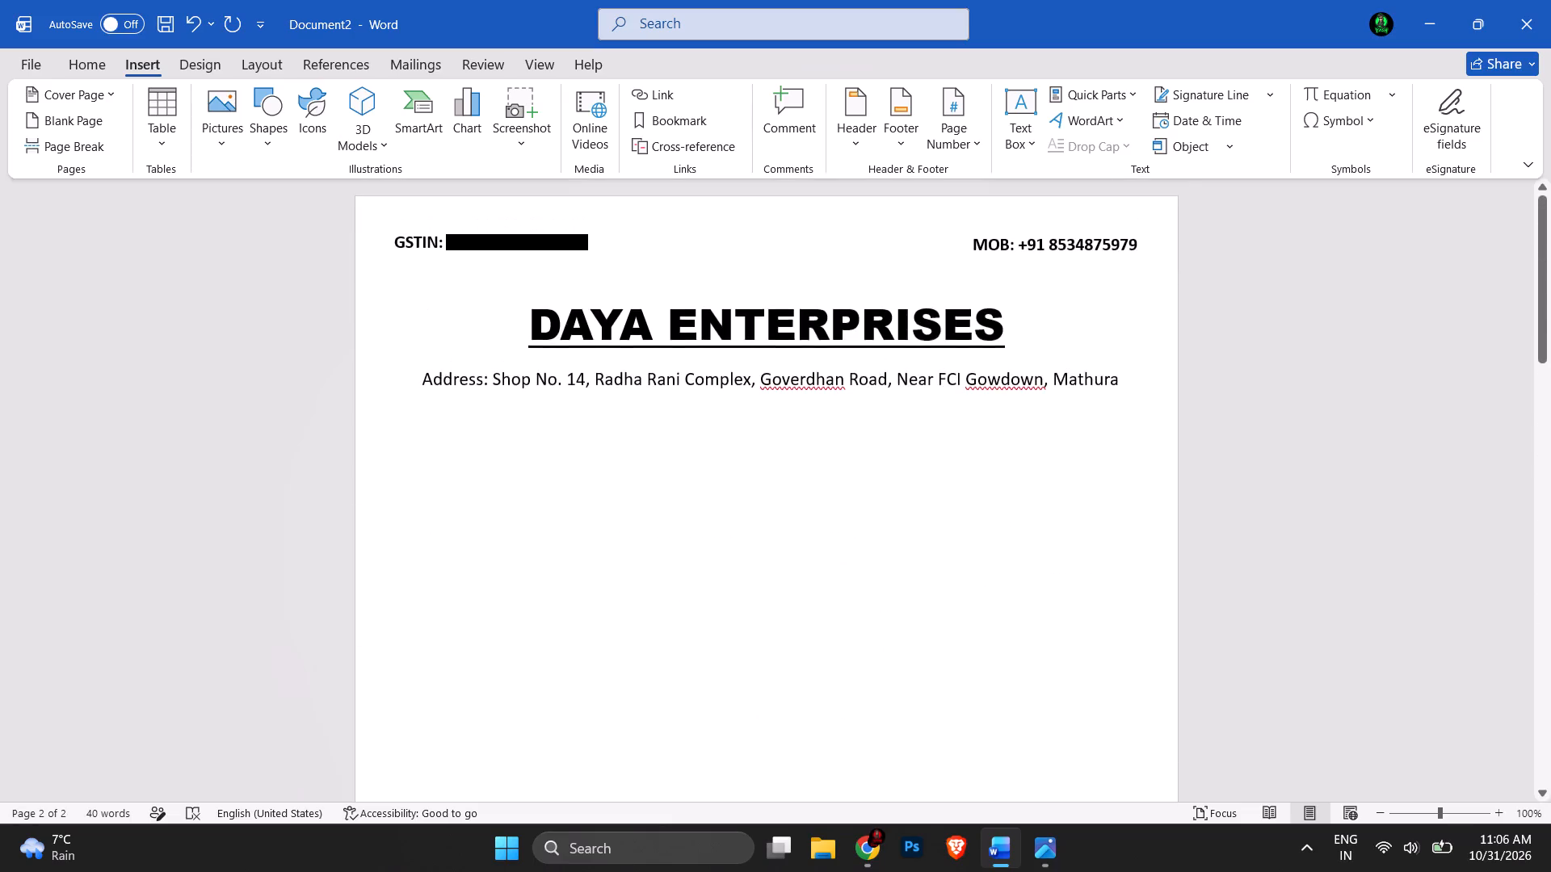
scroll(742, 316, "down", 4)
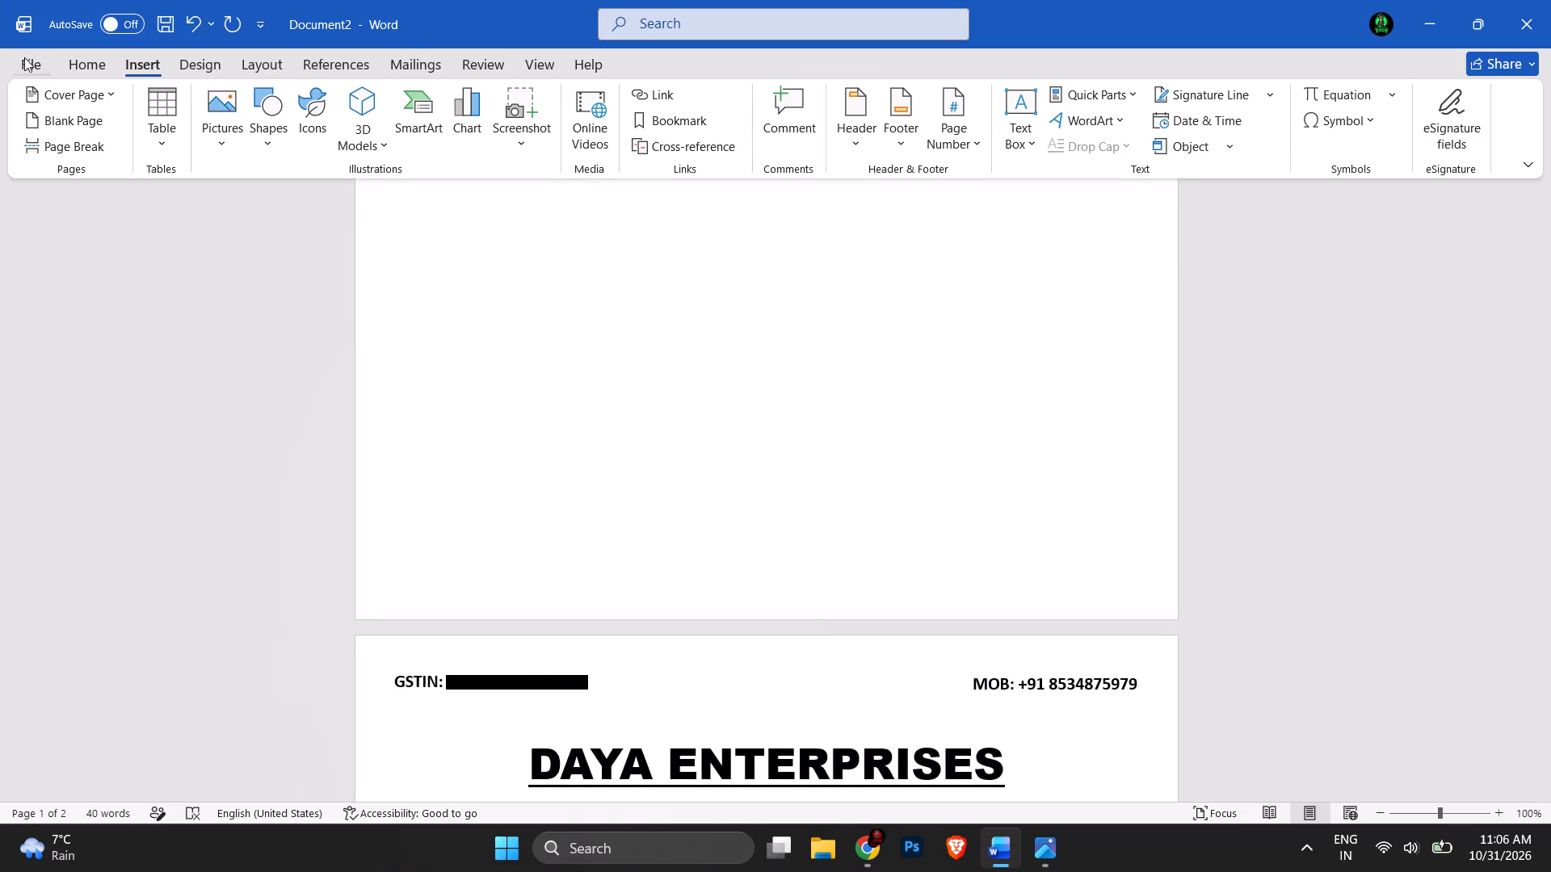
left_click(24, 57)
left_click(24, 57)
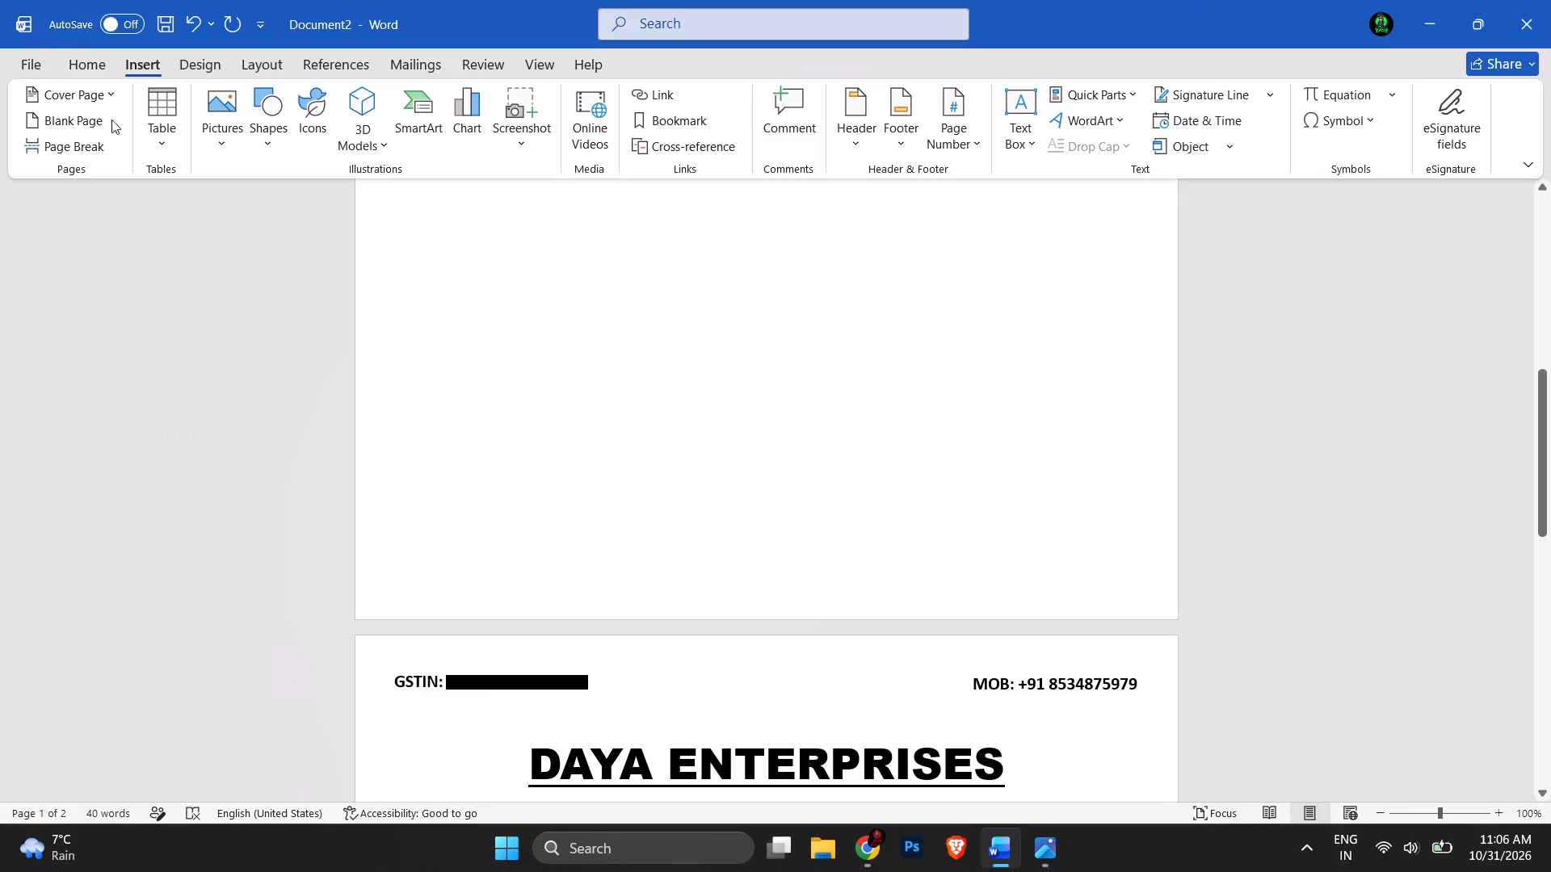
Set up a Box page border applied to "This section - All except first page".
left_click(195, 73)
left_click(1436, 119)
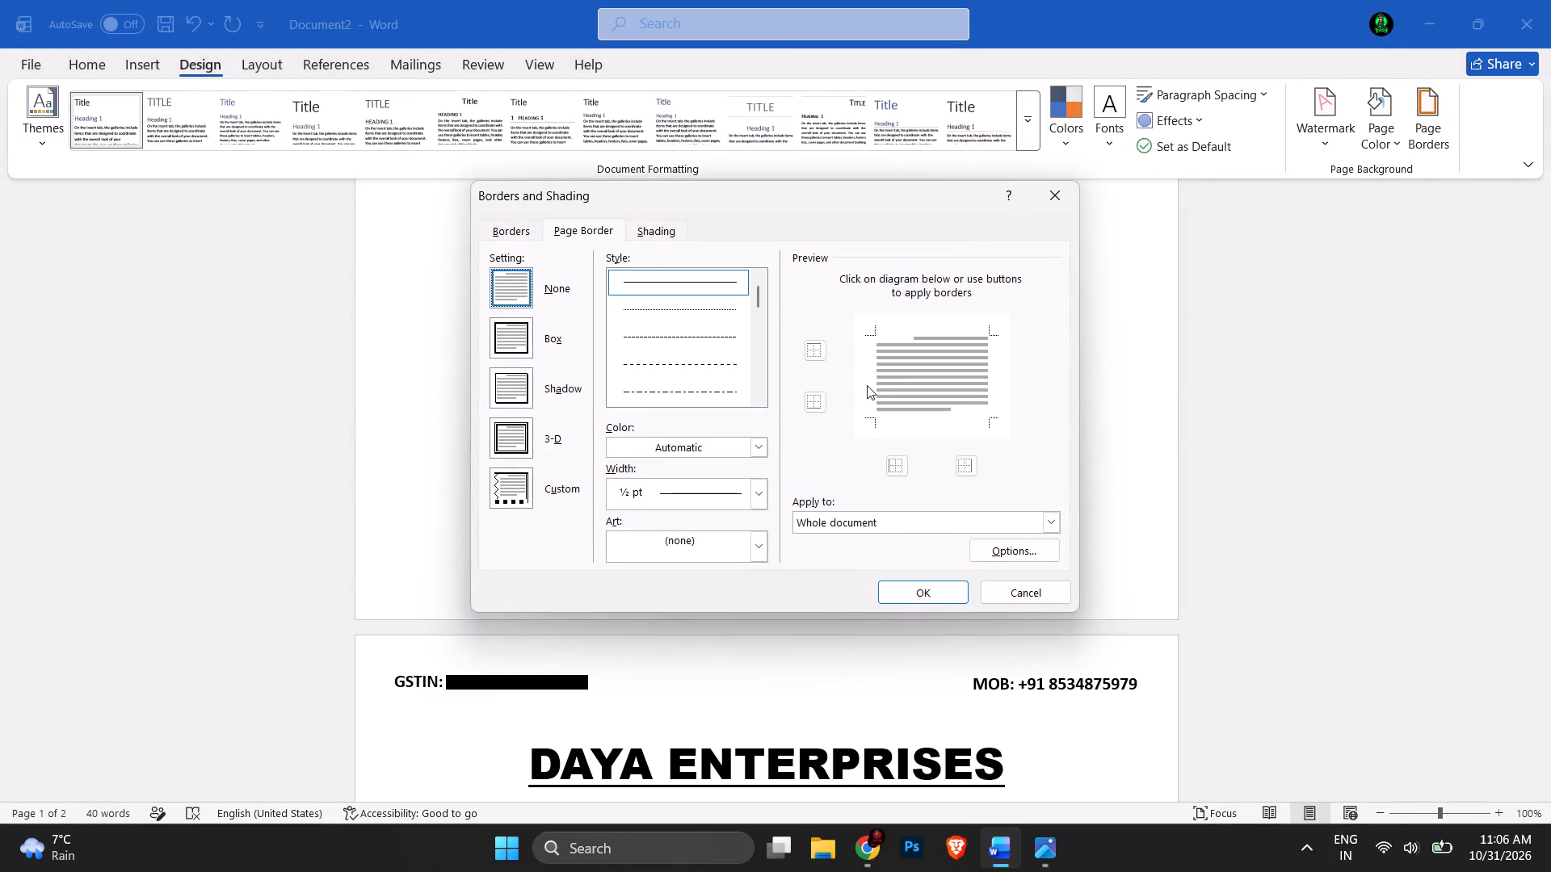
left_click(497, 346)
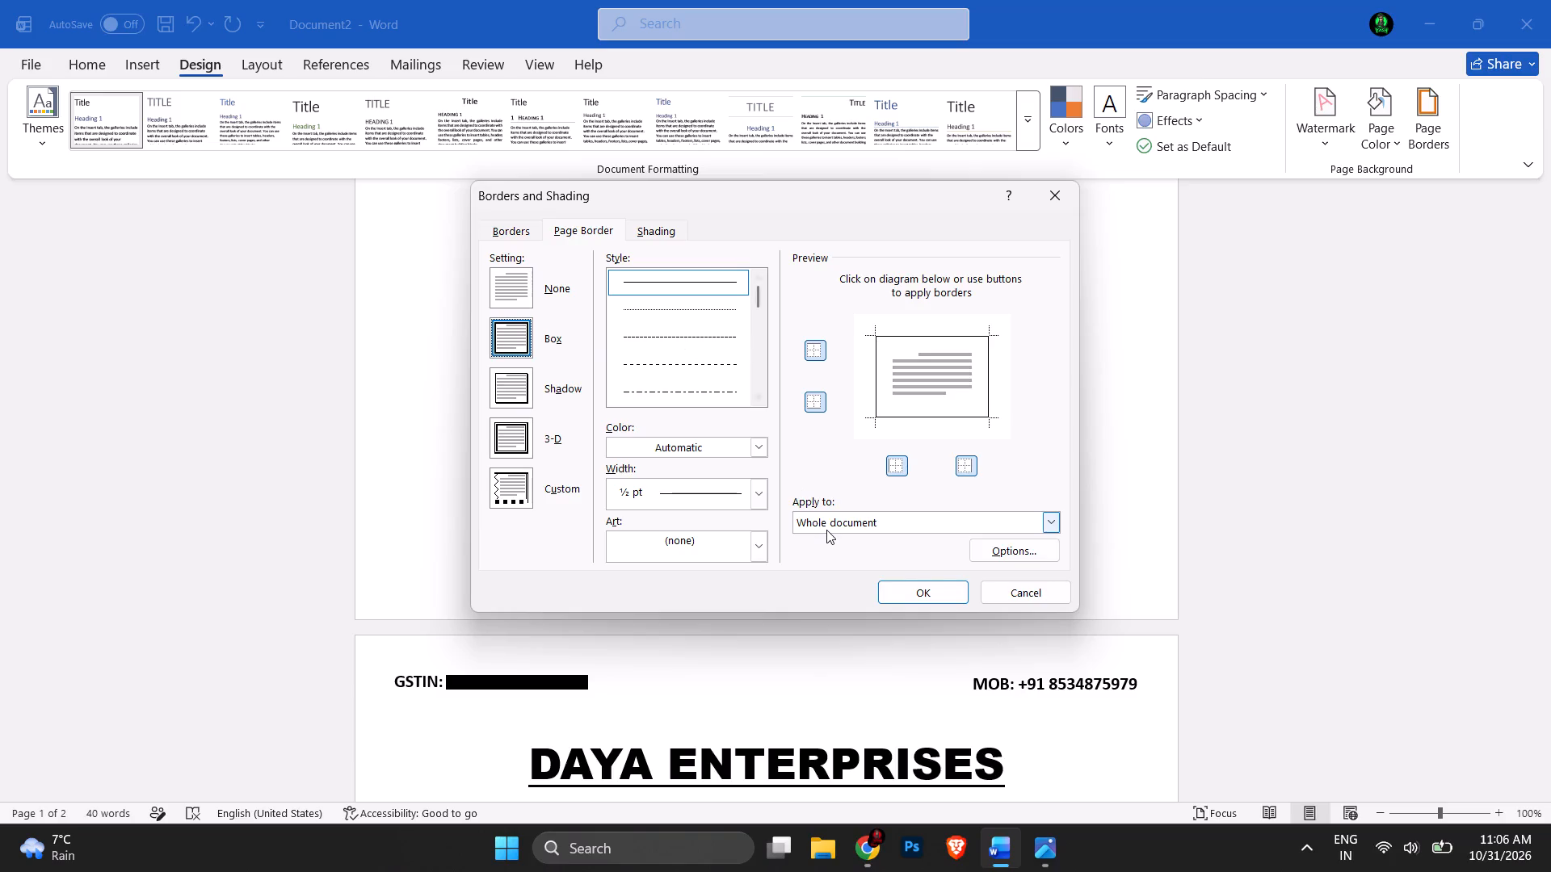
left_click(826, 530)
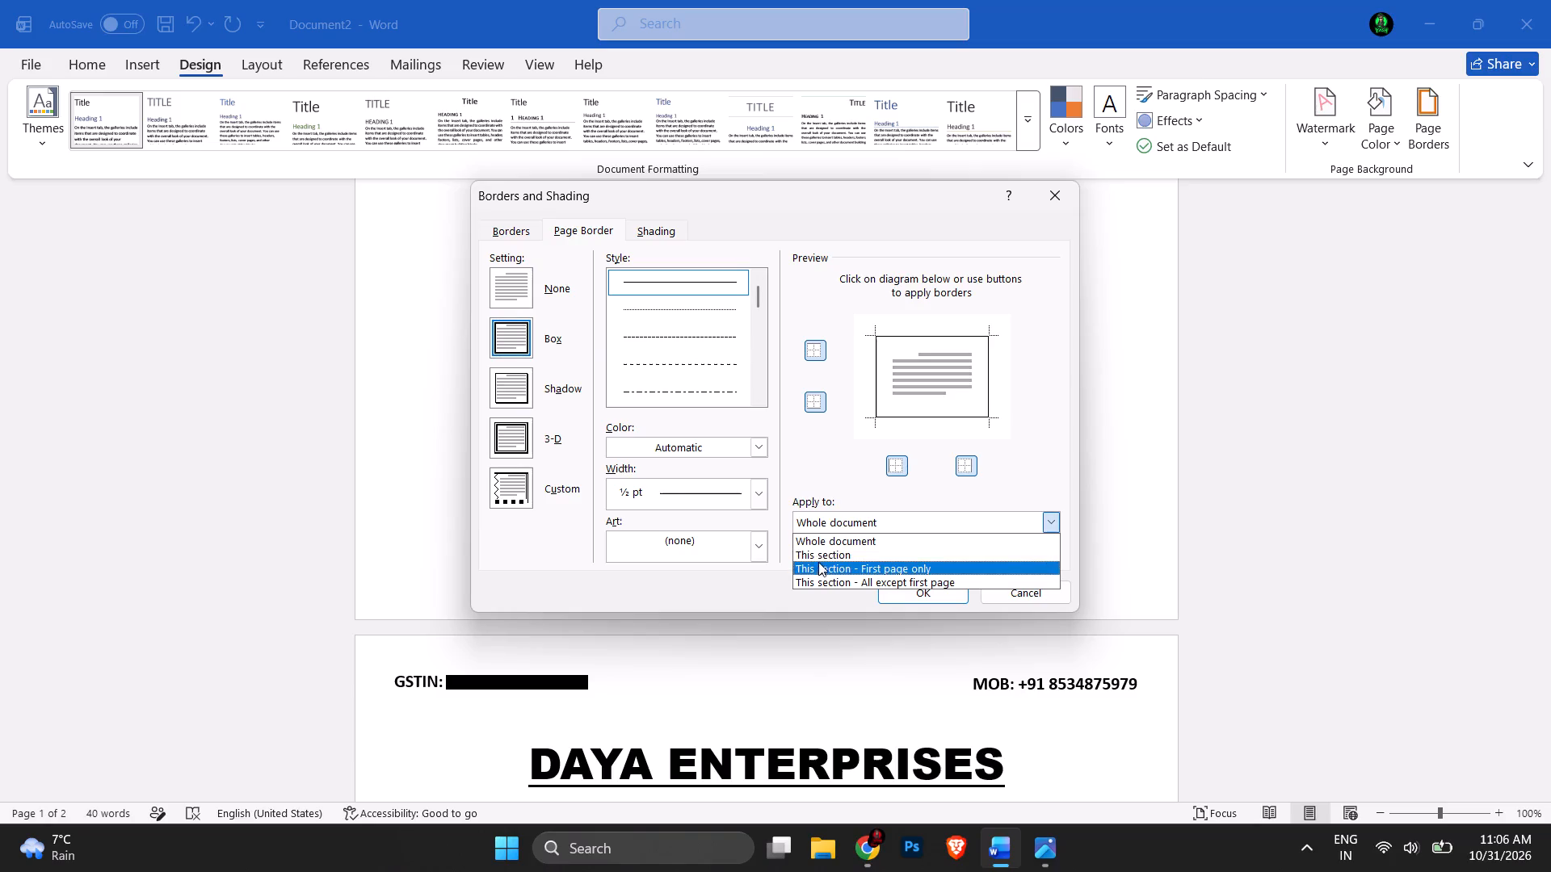
left_click(818, 576)
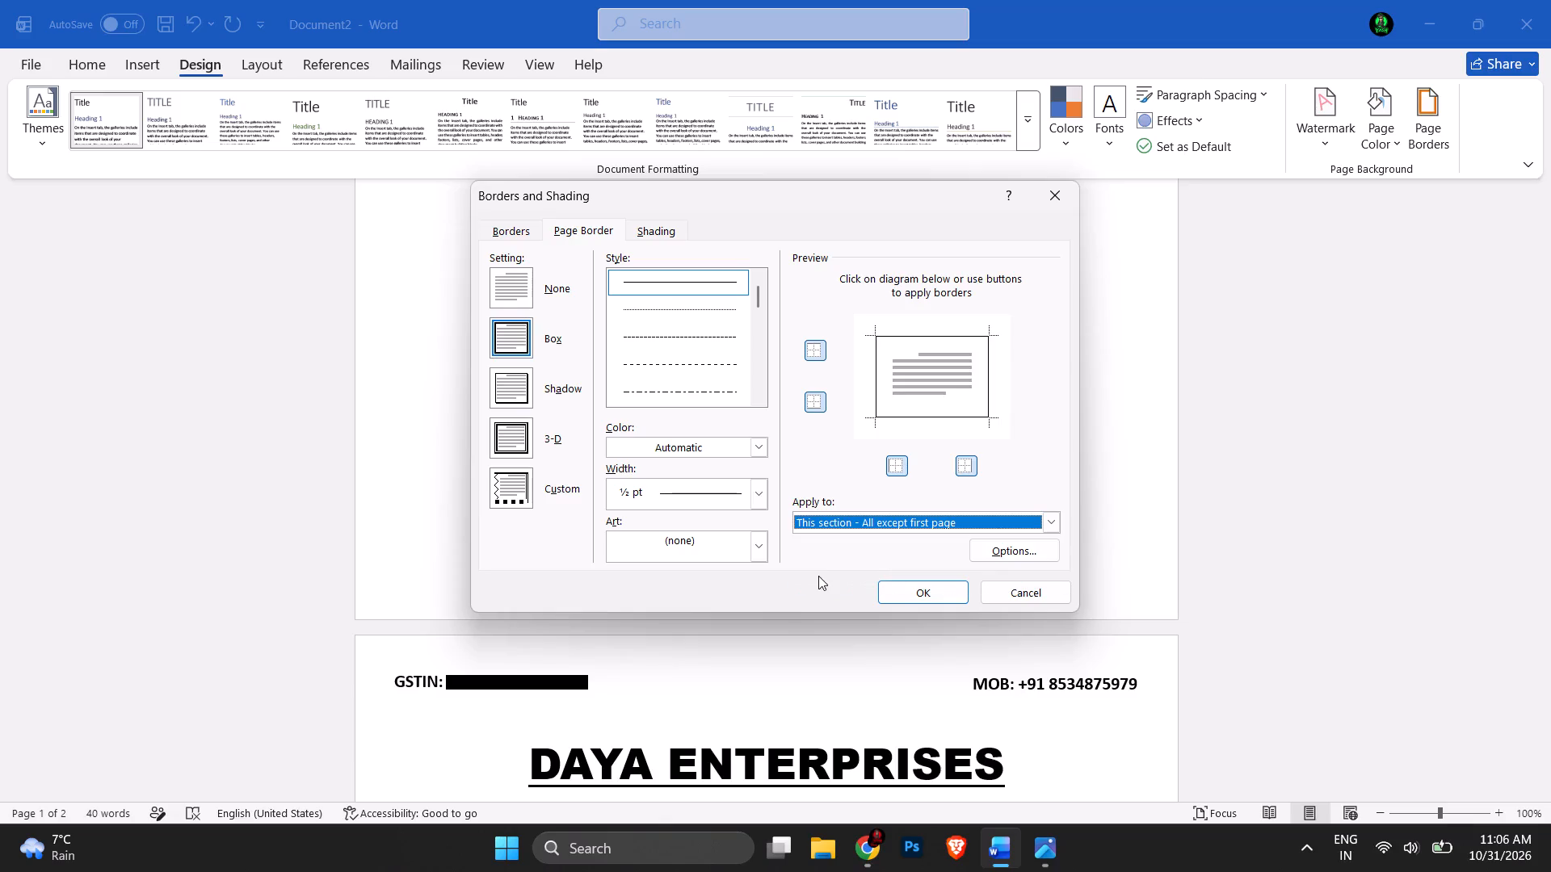
Give the page border the 3 pt double-line style with a thick outer and thin inner line, and apply it.
scroll(685, 351, "down", 2)
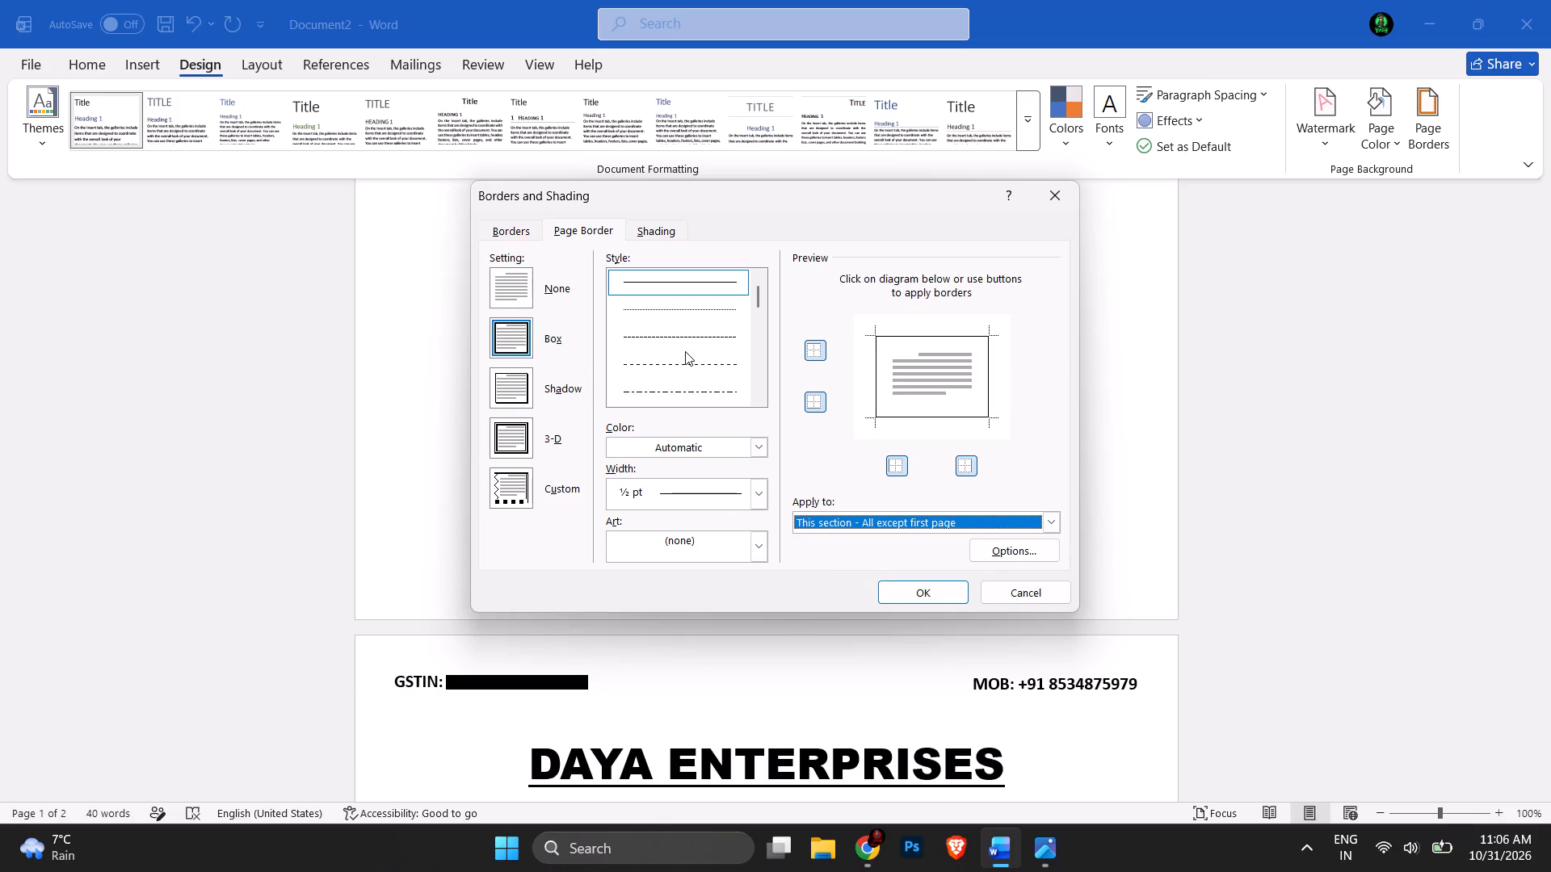
scroll(685, 351, "down", 2)
left_click(685, 351)
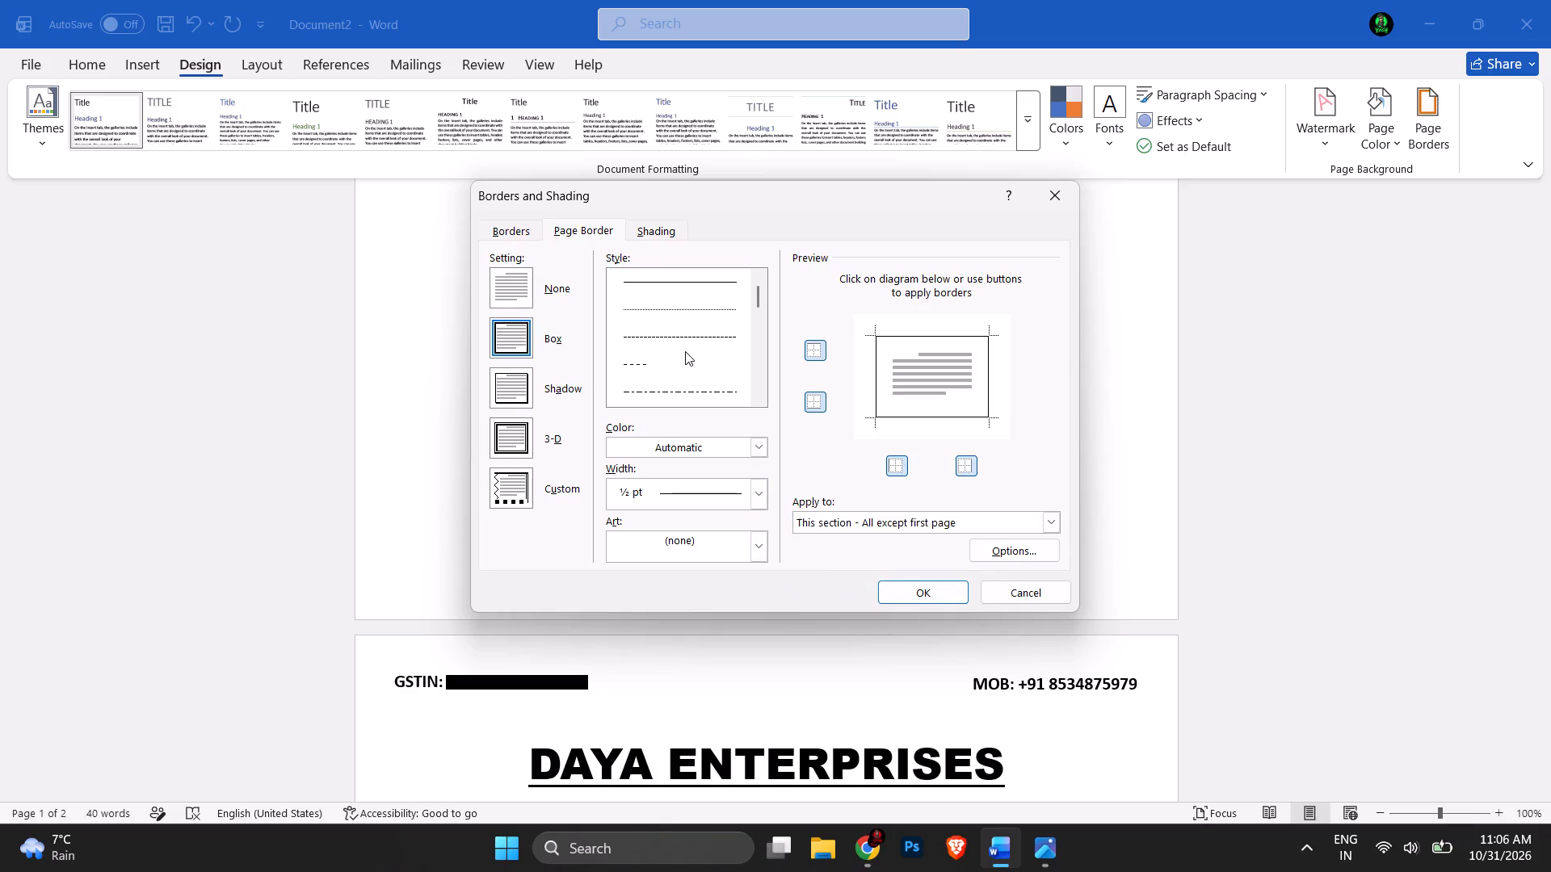
scroll(685, 351, "down", 3)
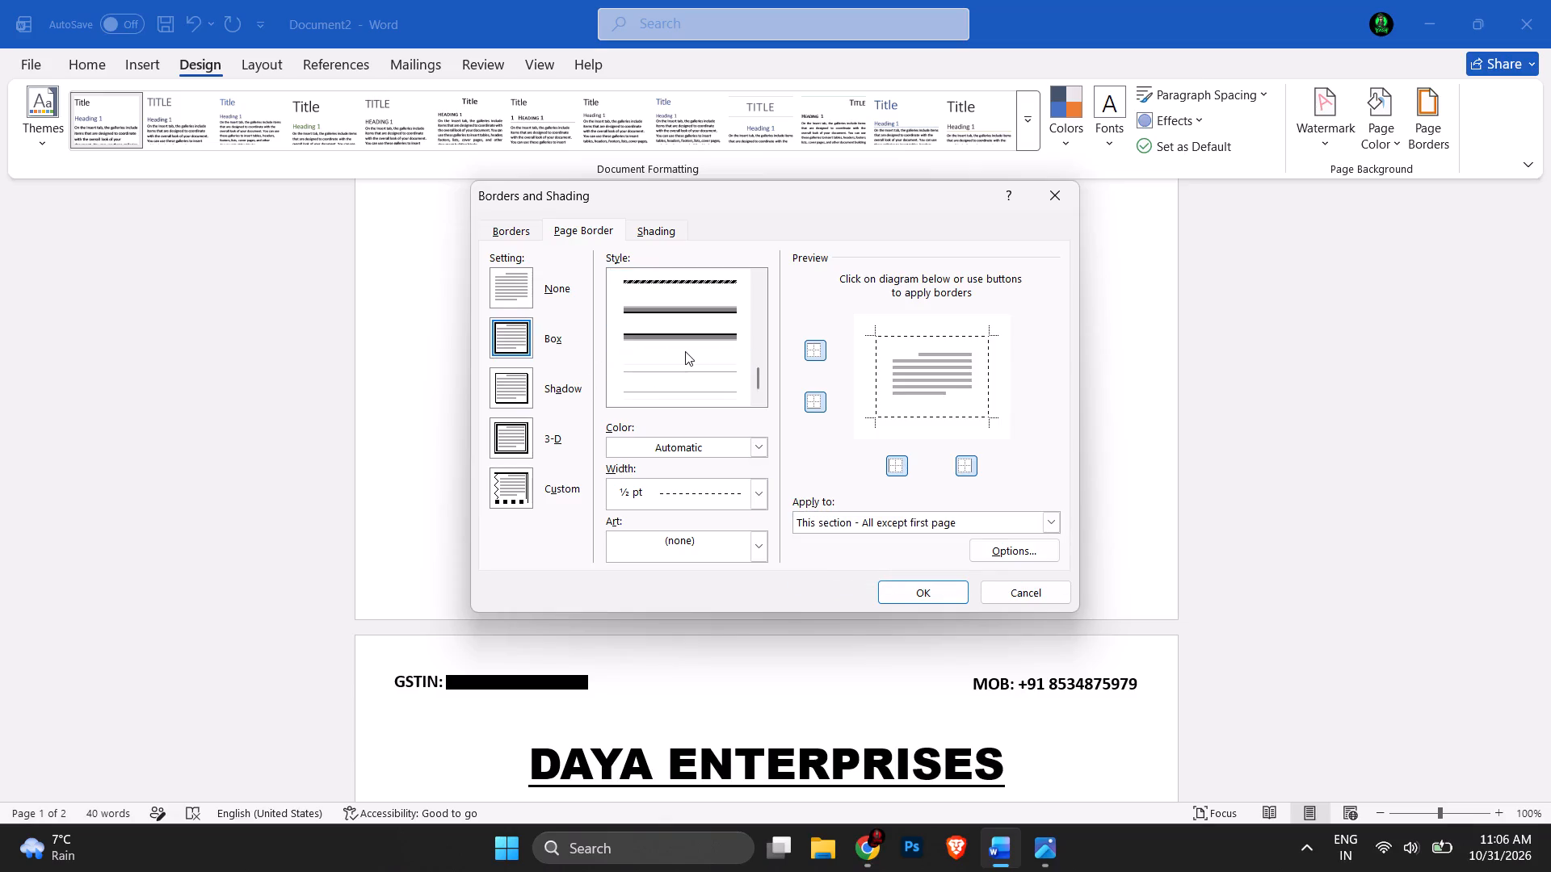
scroll(685, 351, "down", 1)
scroll(685, 351, "up", 2)
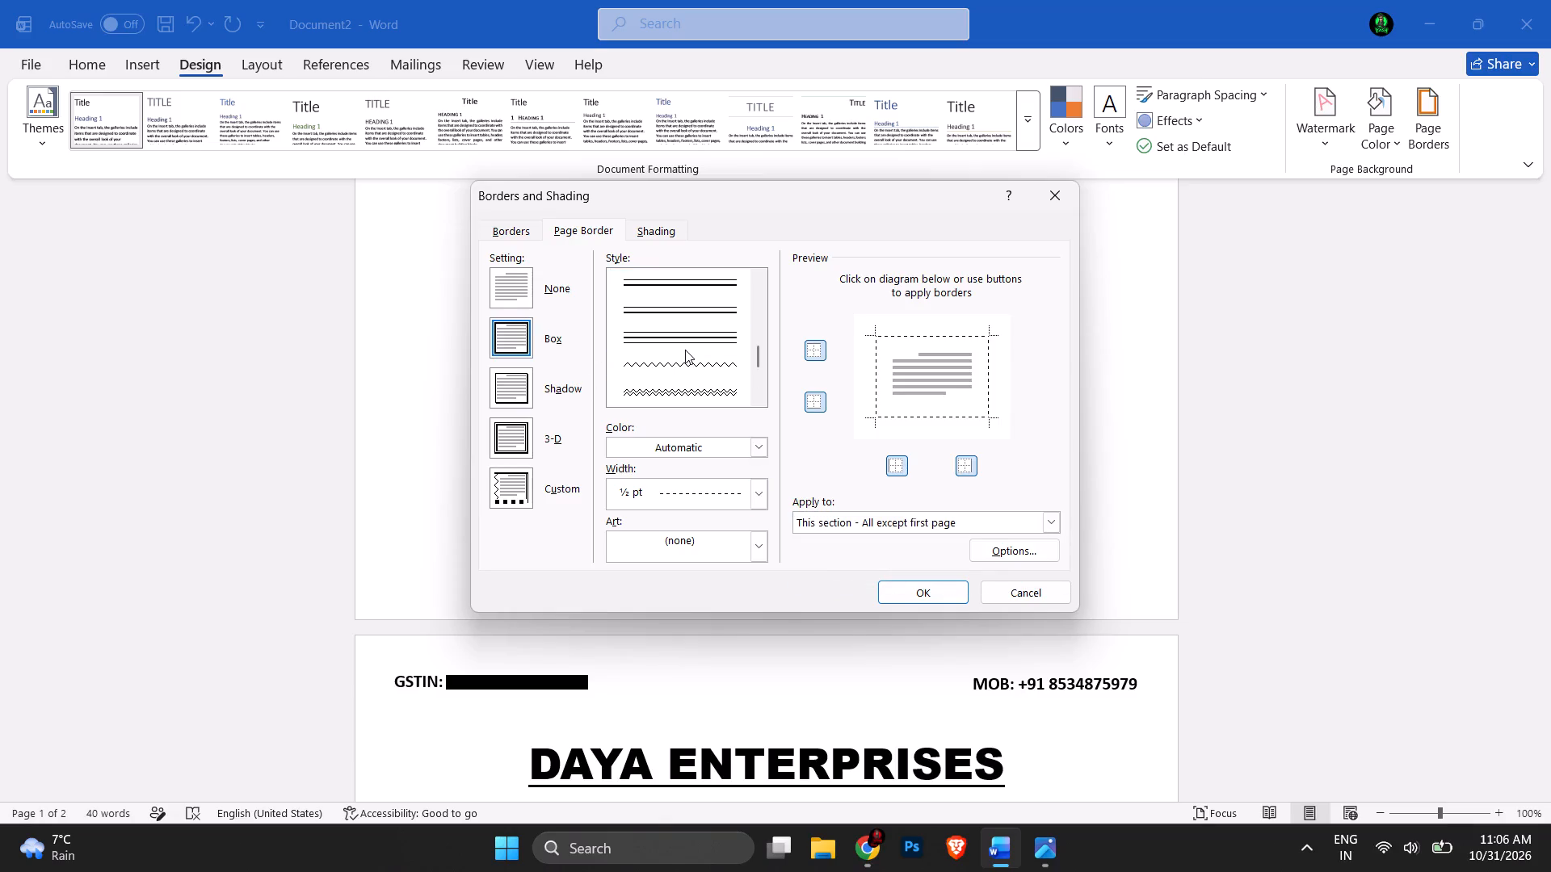
scroll(666, 346, "up", 2)
left_click(633, 312)
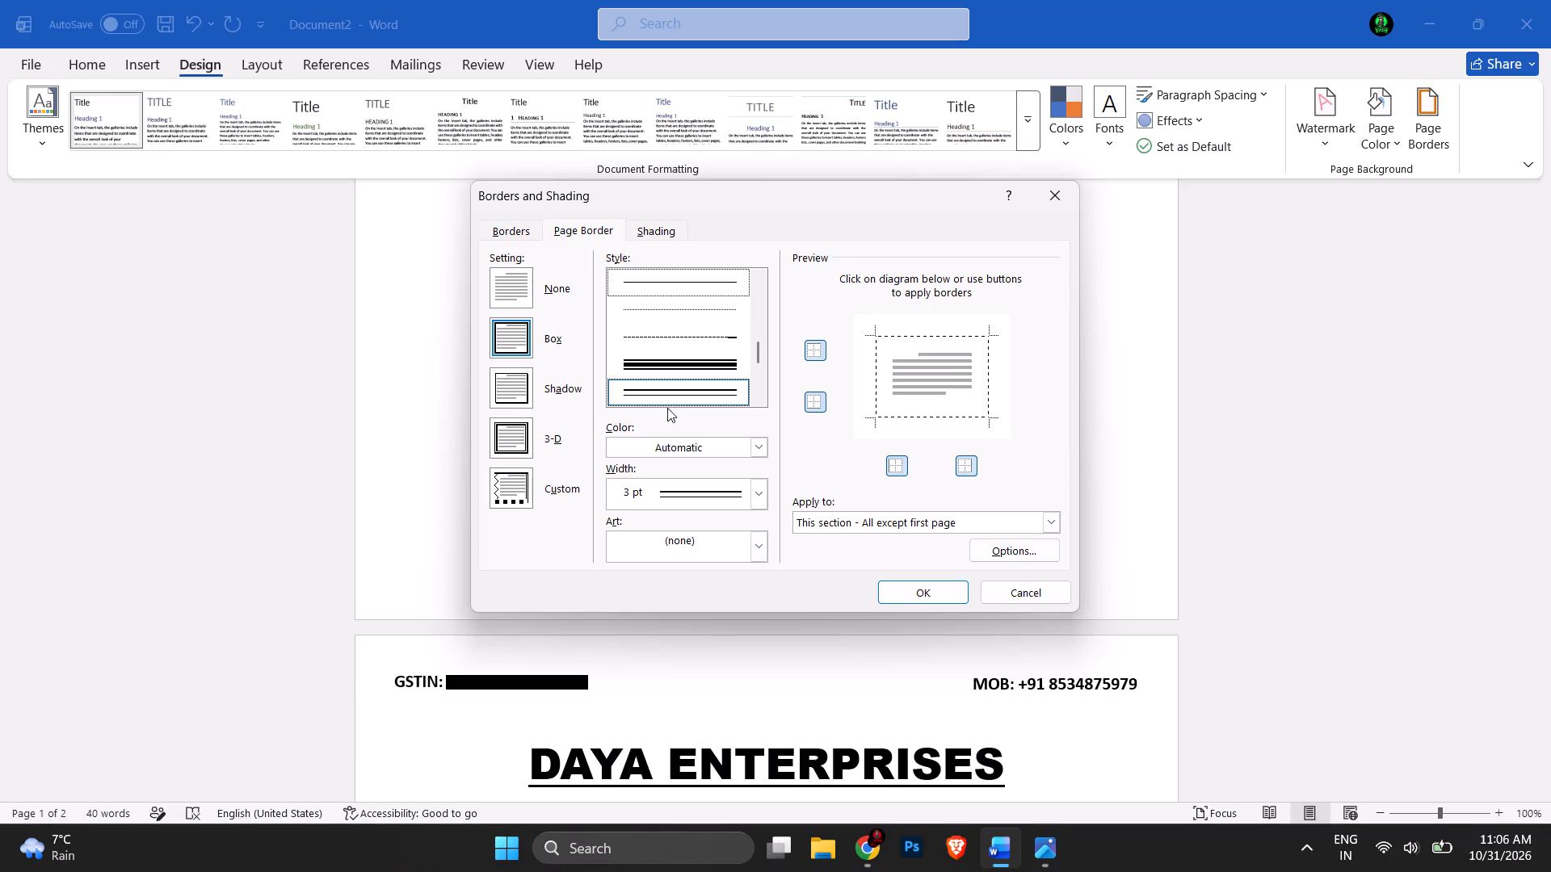
left_click(757, 336)
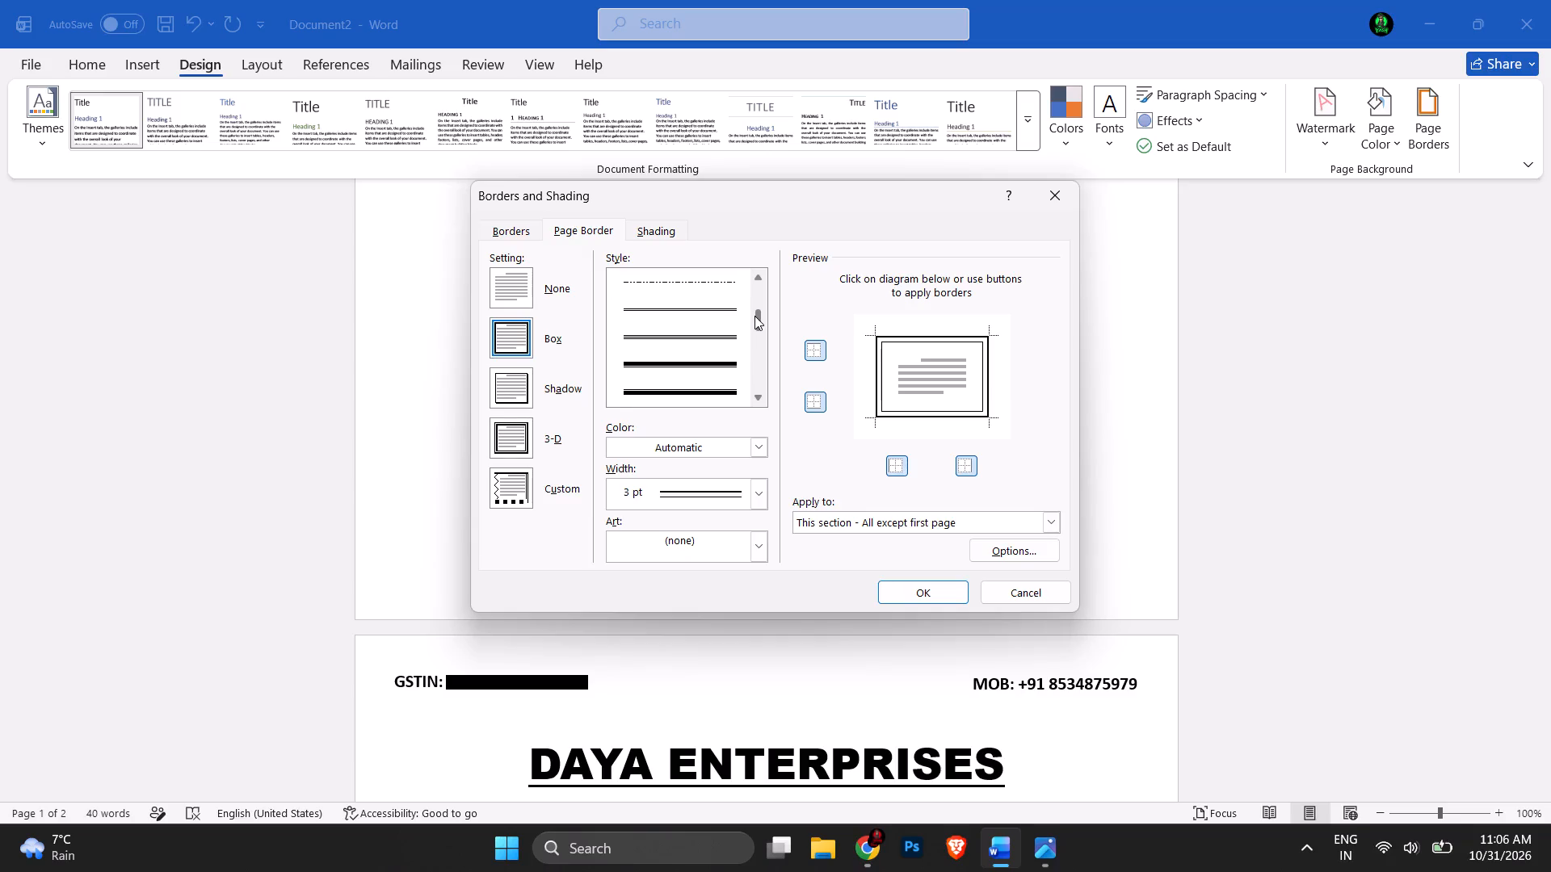
left_click(891, 594)
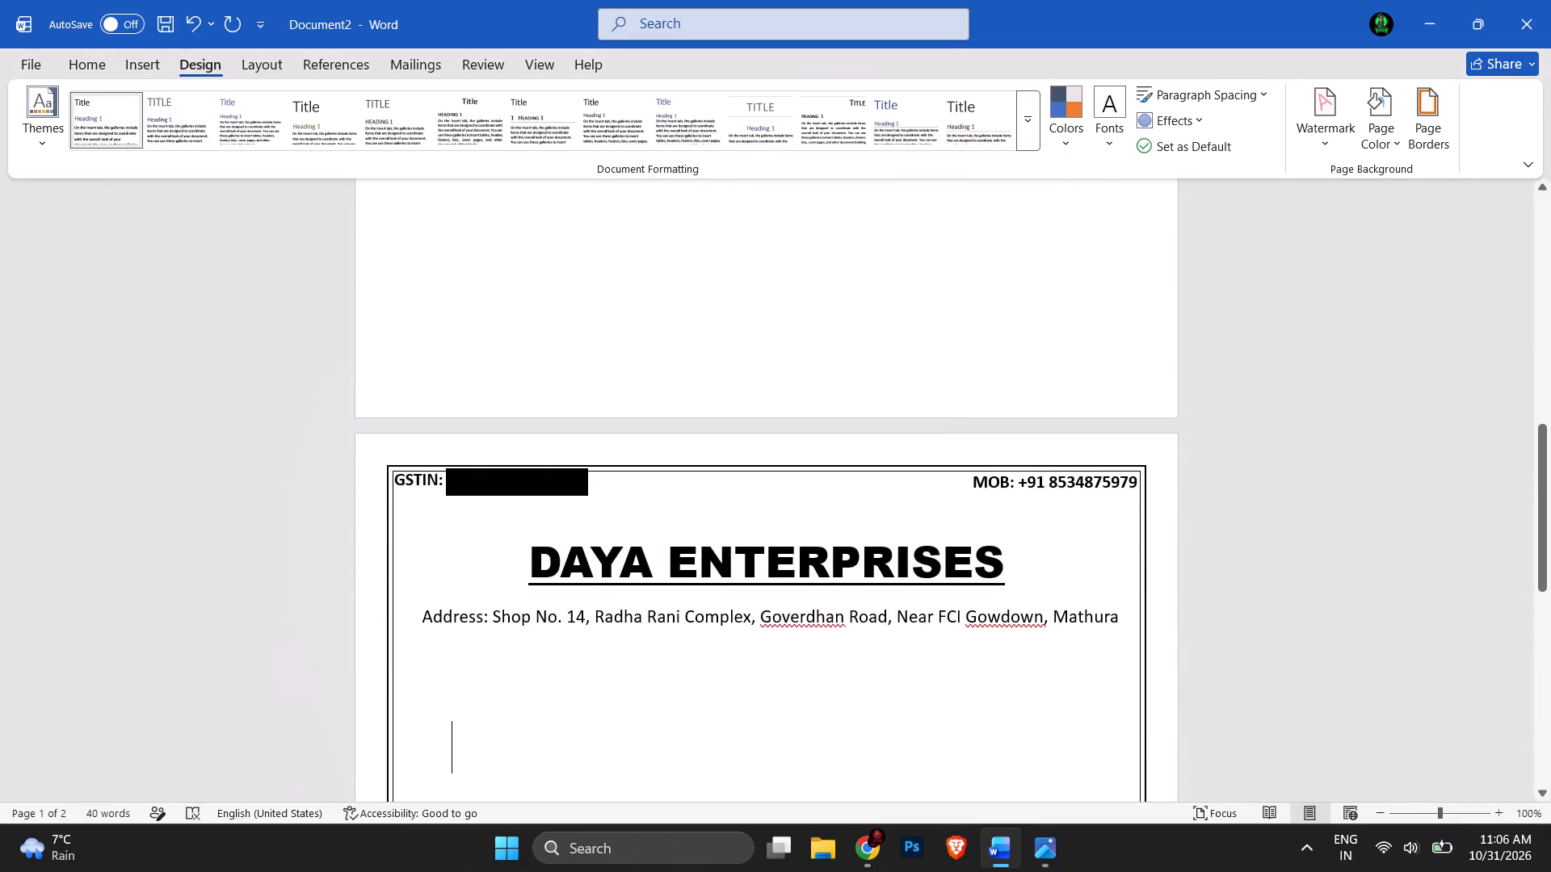
Move the GSTIN text box on the second page slightly down and inward so its text clears the double border.
left_click(864, 687)
scroll(864, 687, "down", 2)
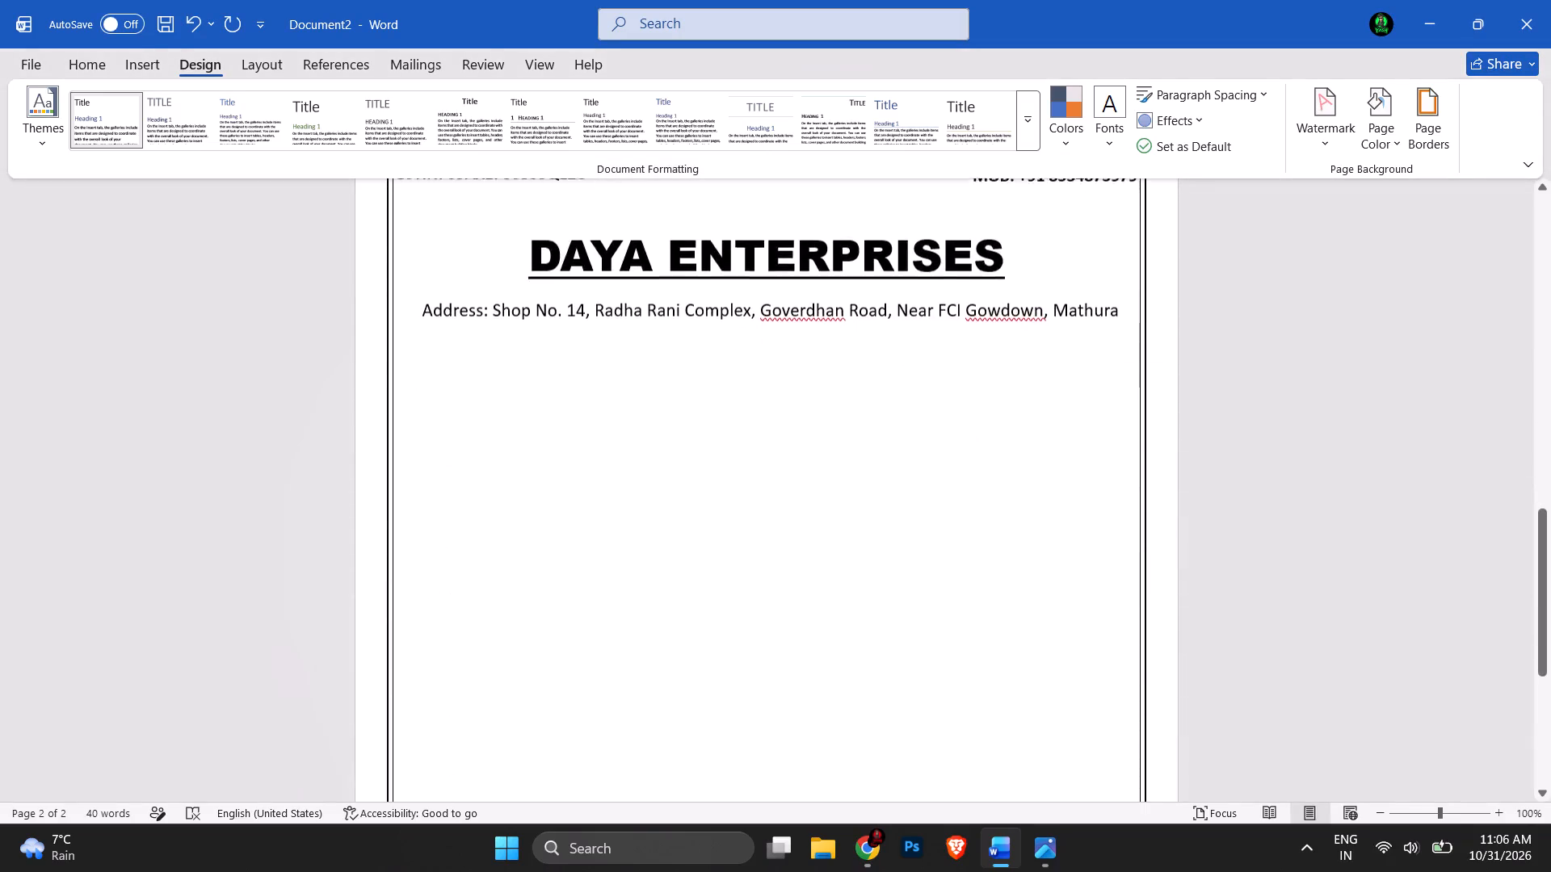
scroll(864, 687, "down", 5)
scroll(864, 687, "up", 1)
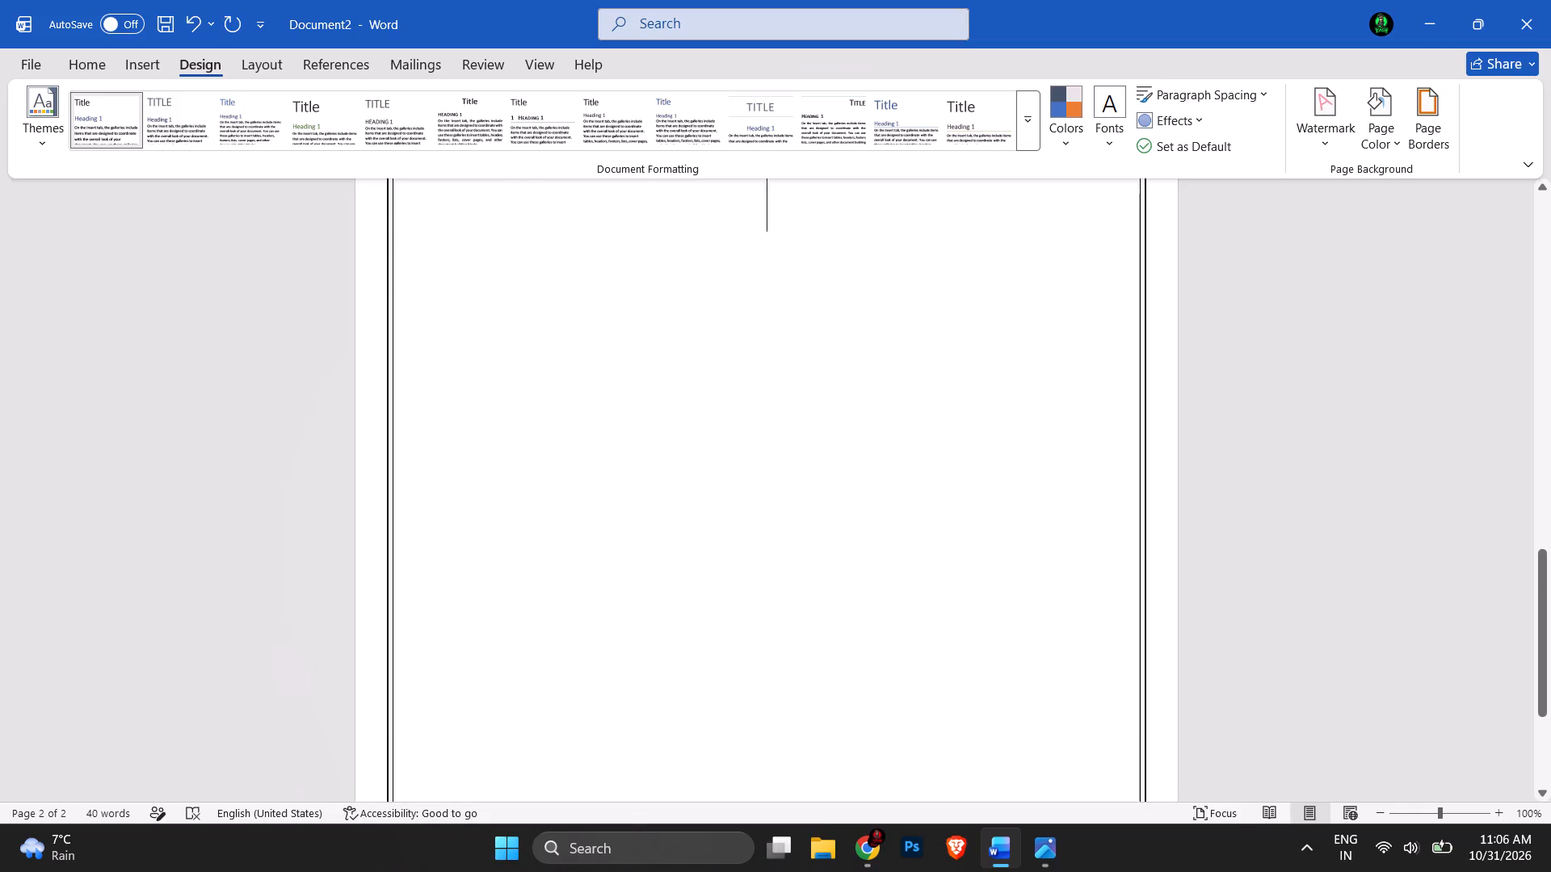
scroll(864, 687, "up", 1)
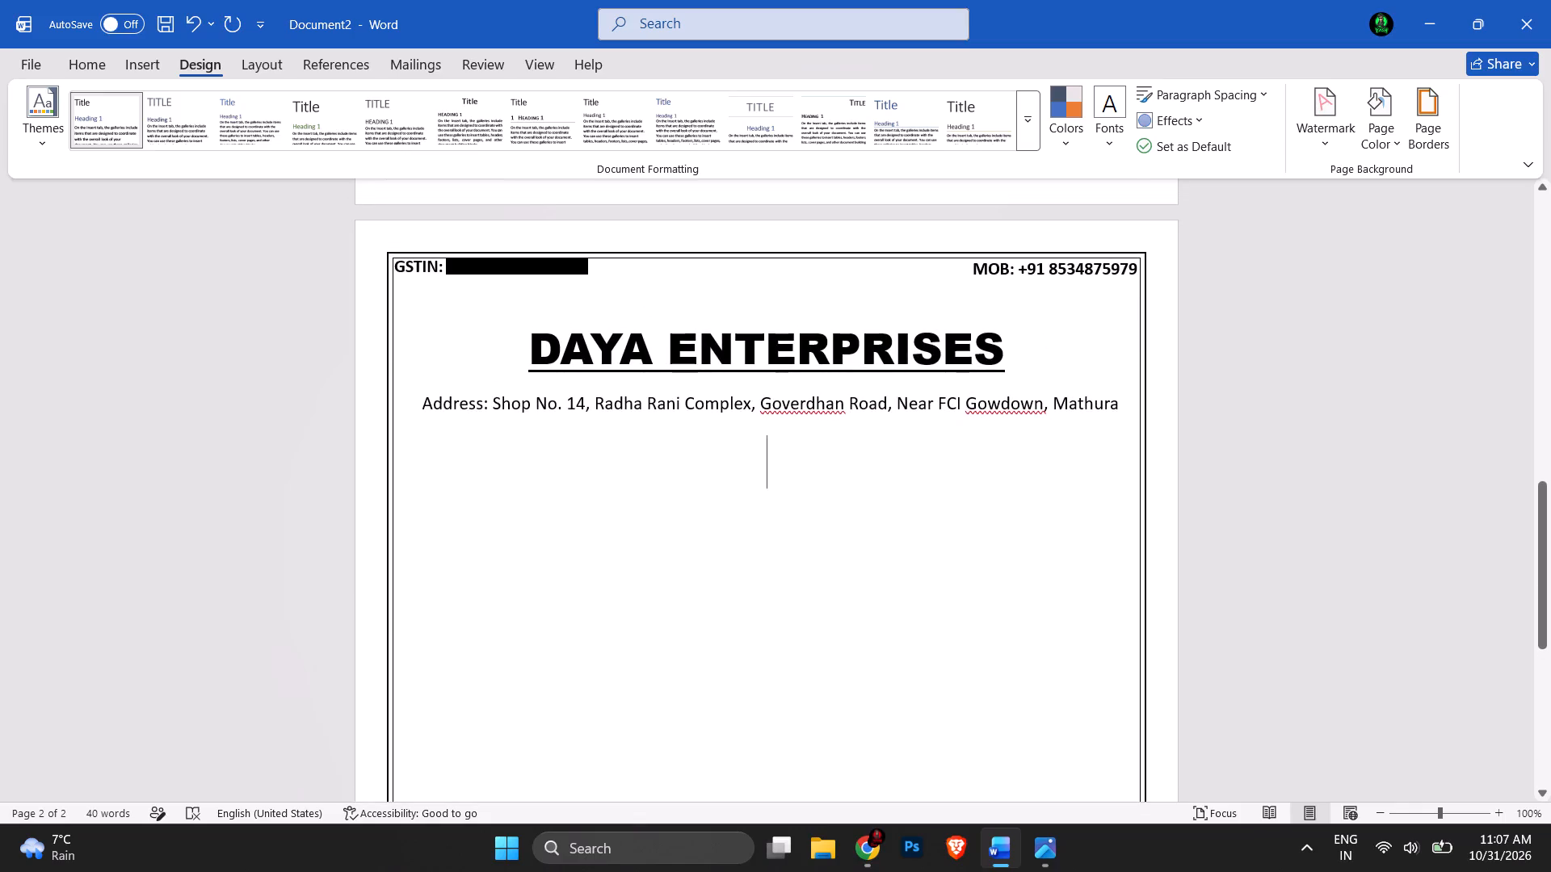
left_click(439, 277)
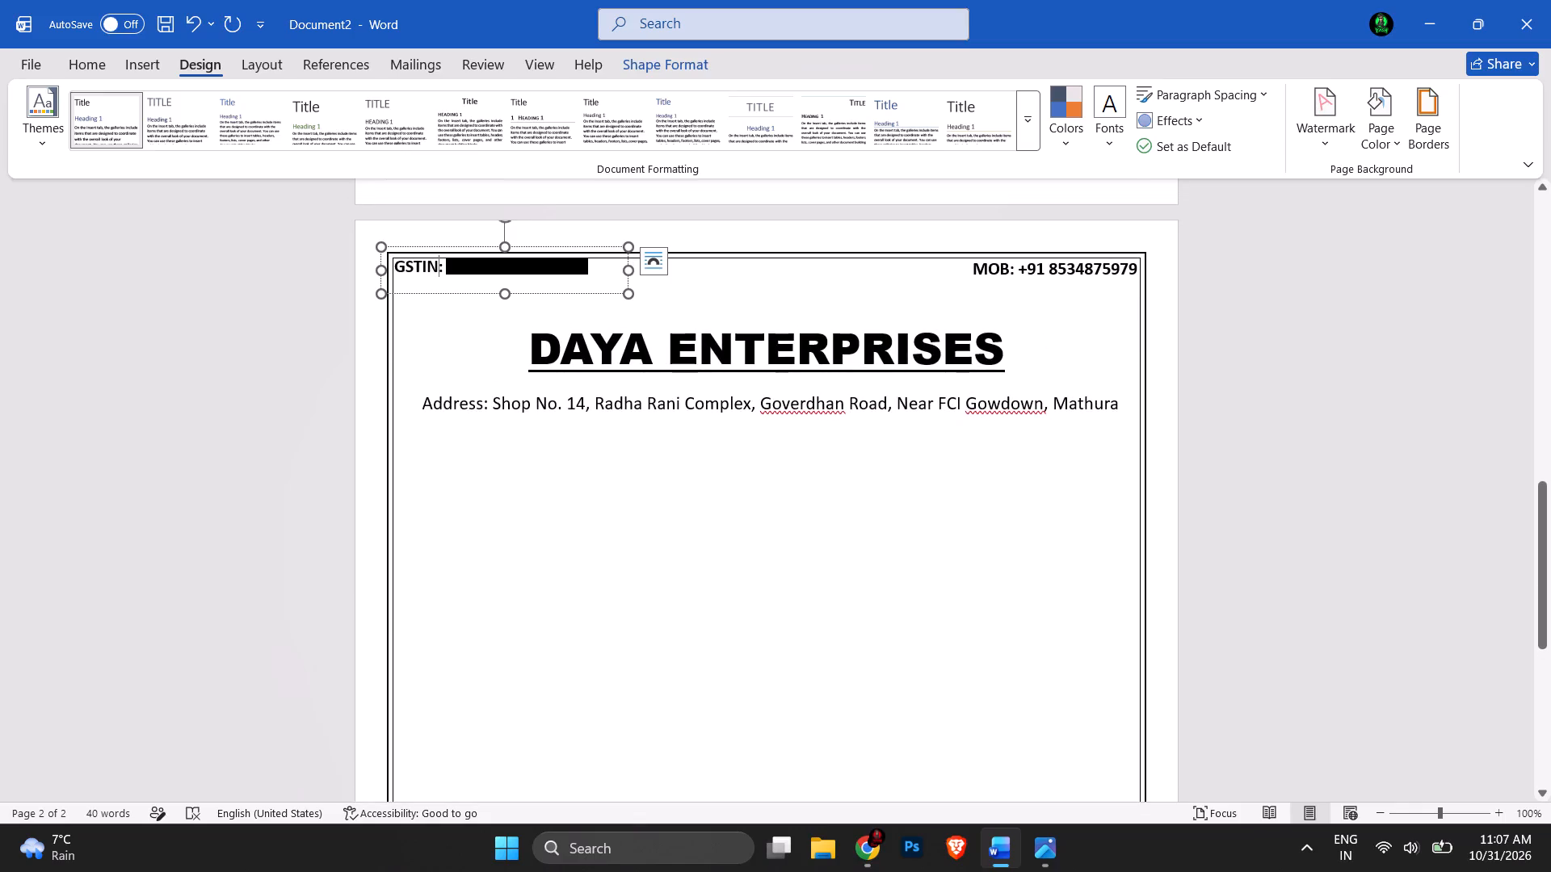
left_click(439, 243)
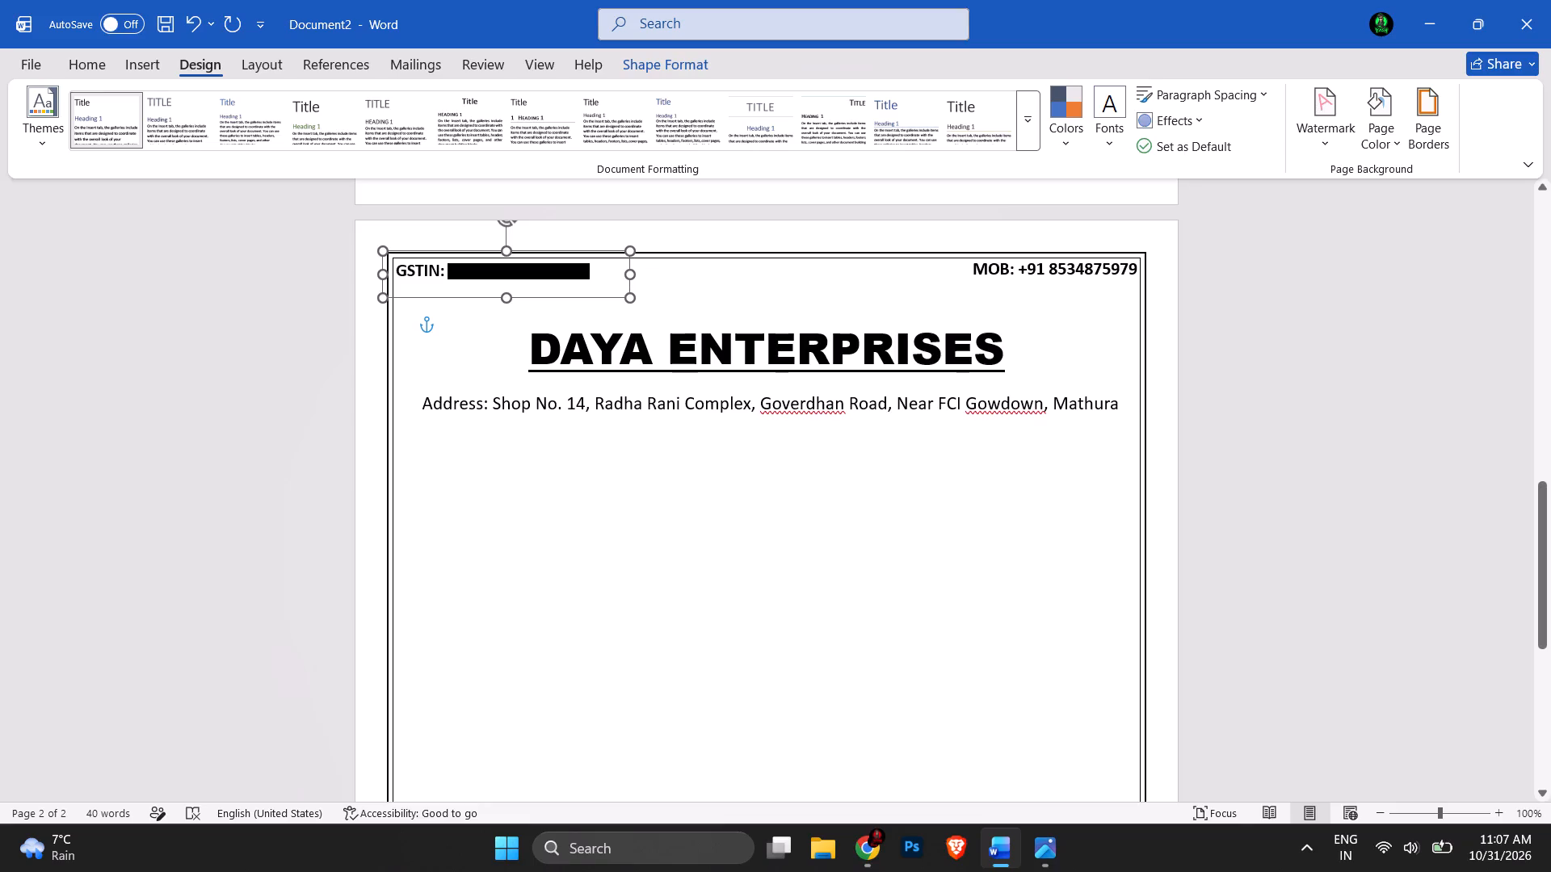
left_click(973, 529)
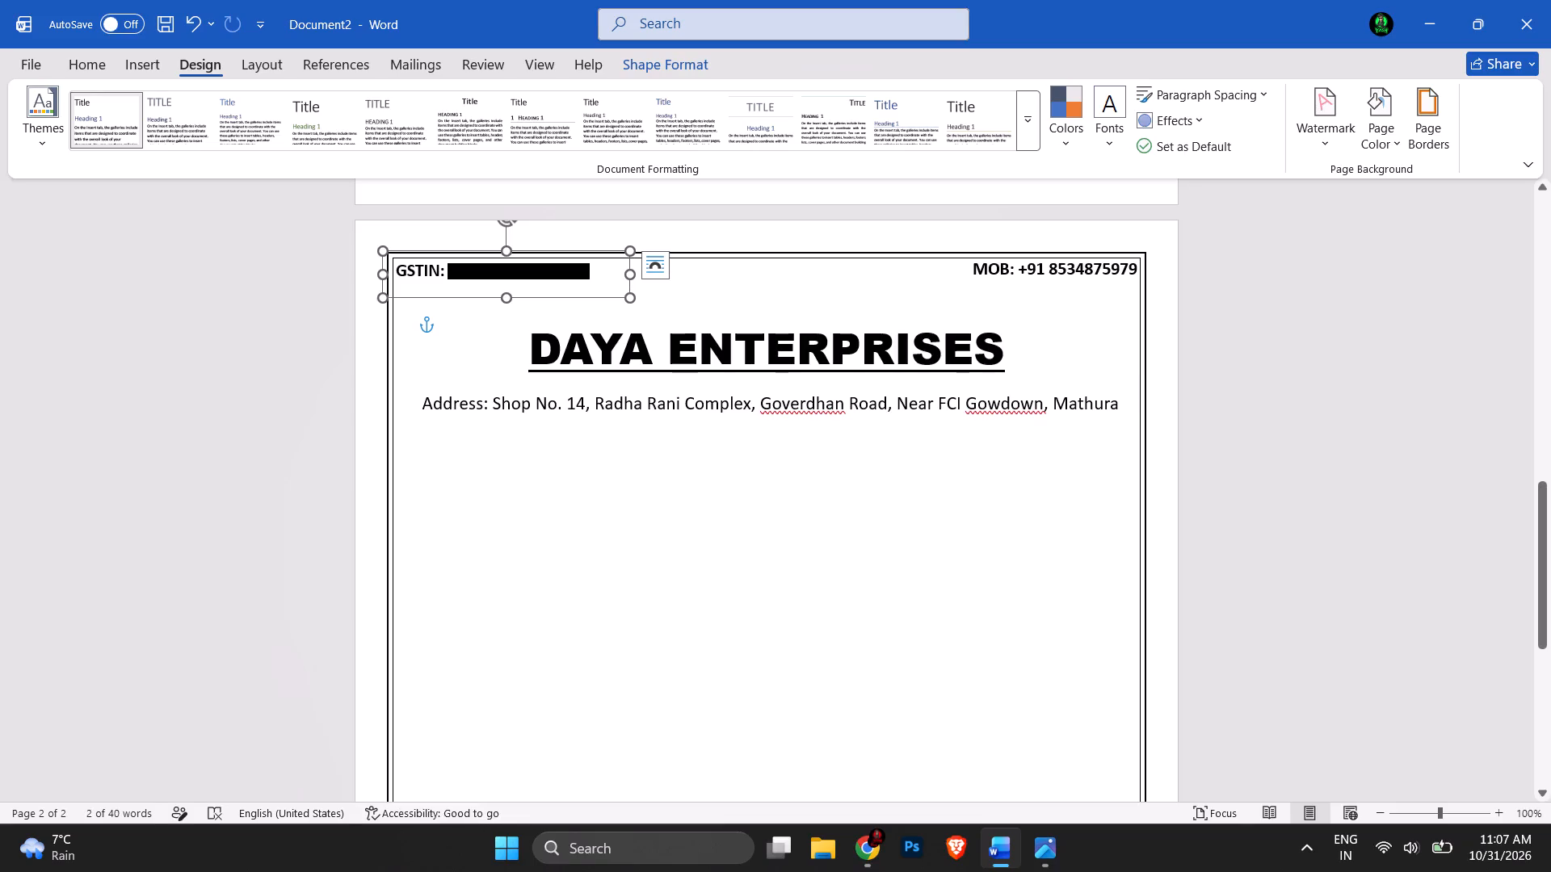
left_click(557, 271)
left_click(459, 250)
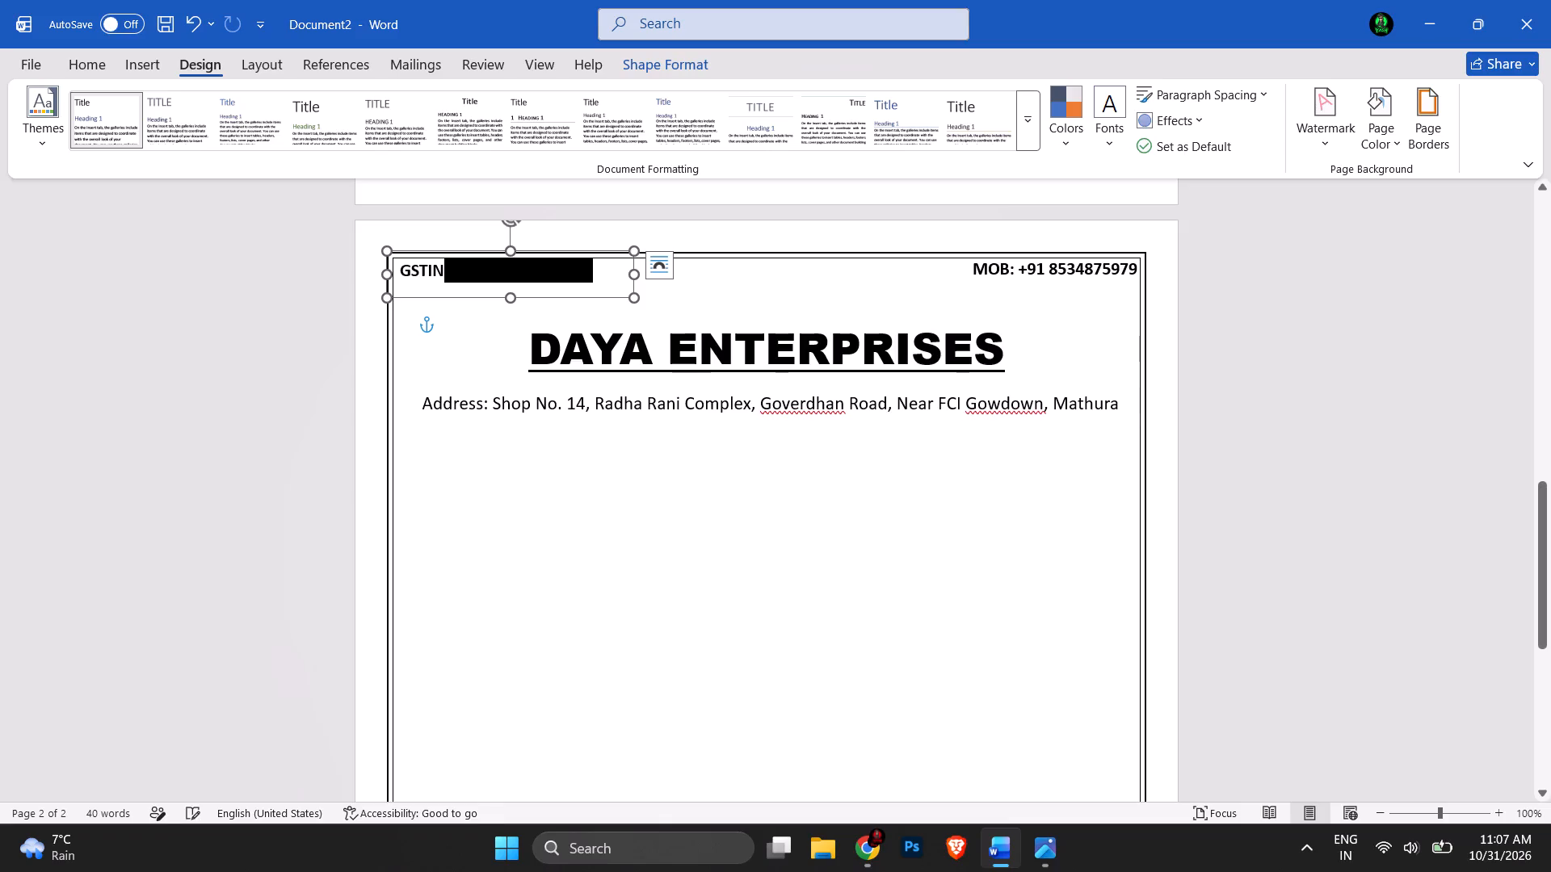
Move the MOB text box on the second page slightly down and inward, away from the double border.
left_click(1058, 271)
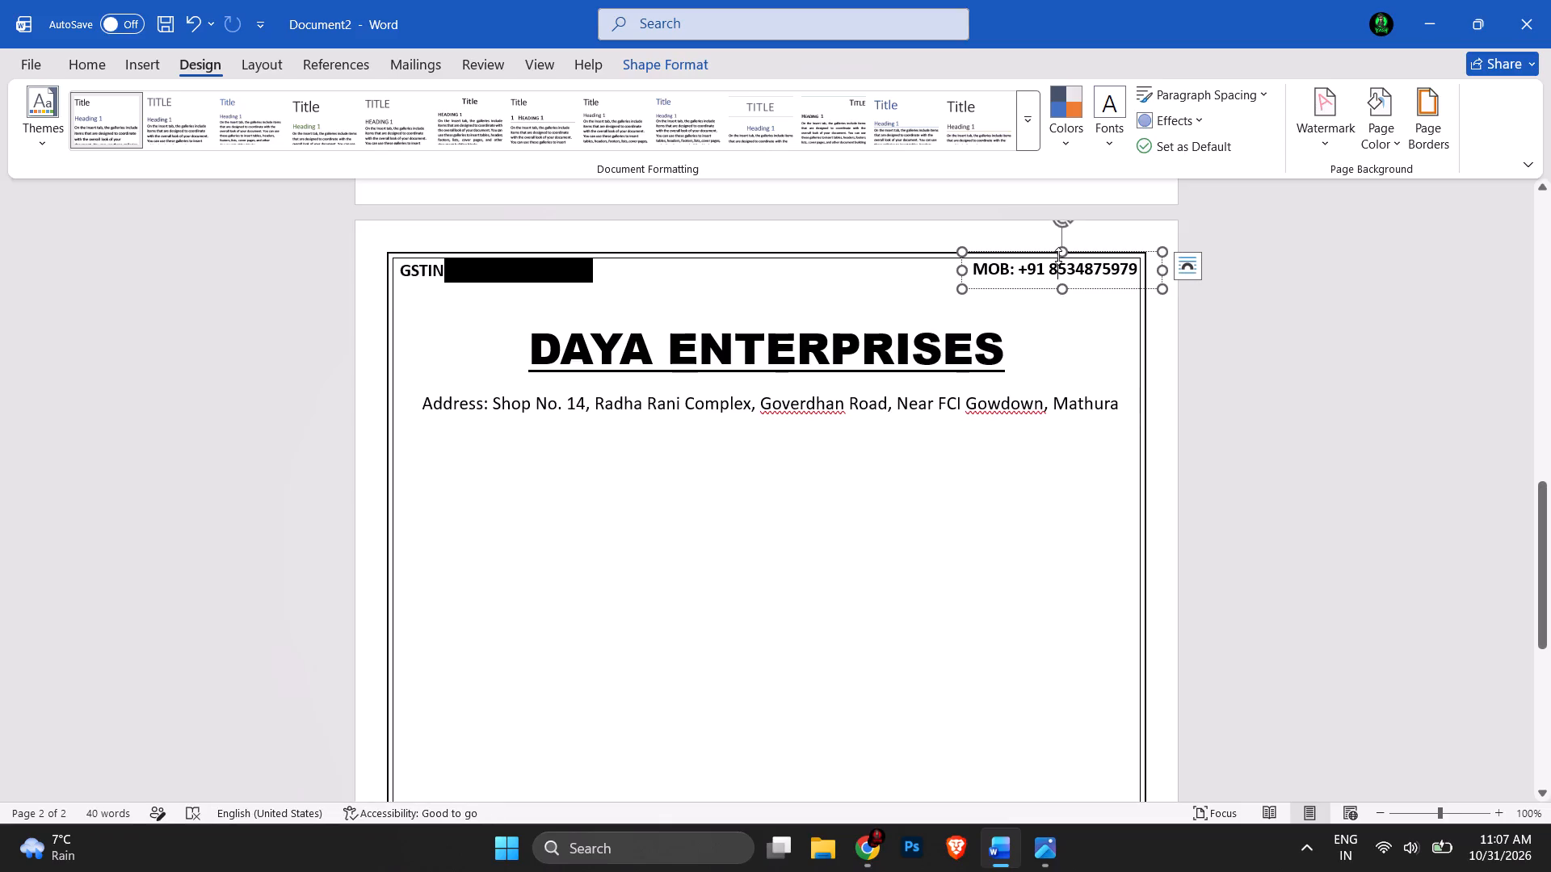
left_click(1037, 250)
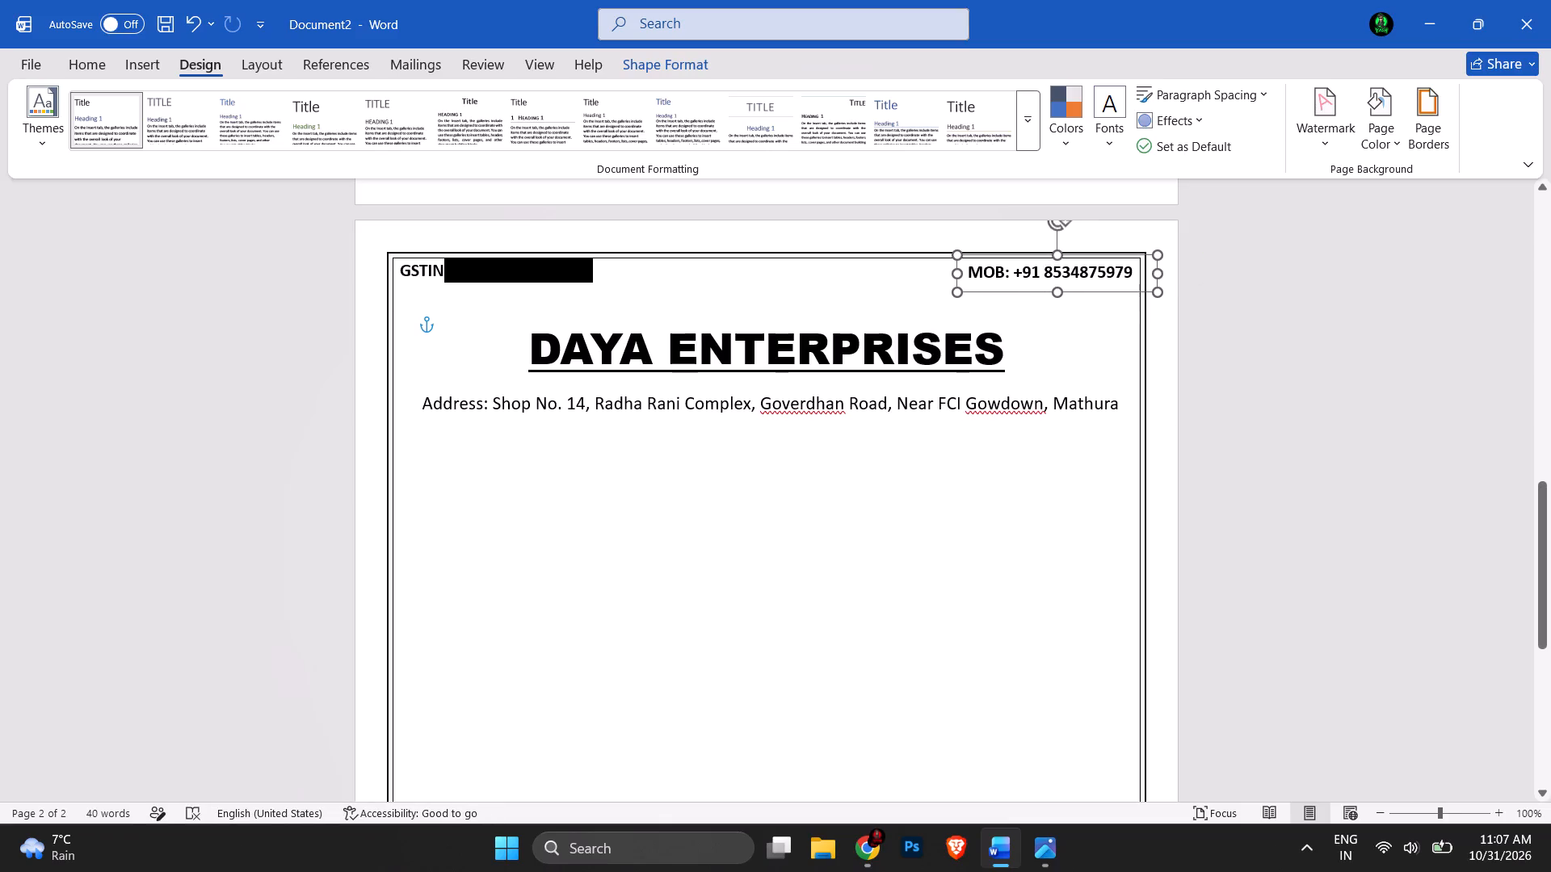
left_click(993, 455)
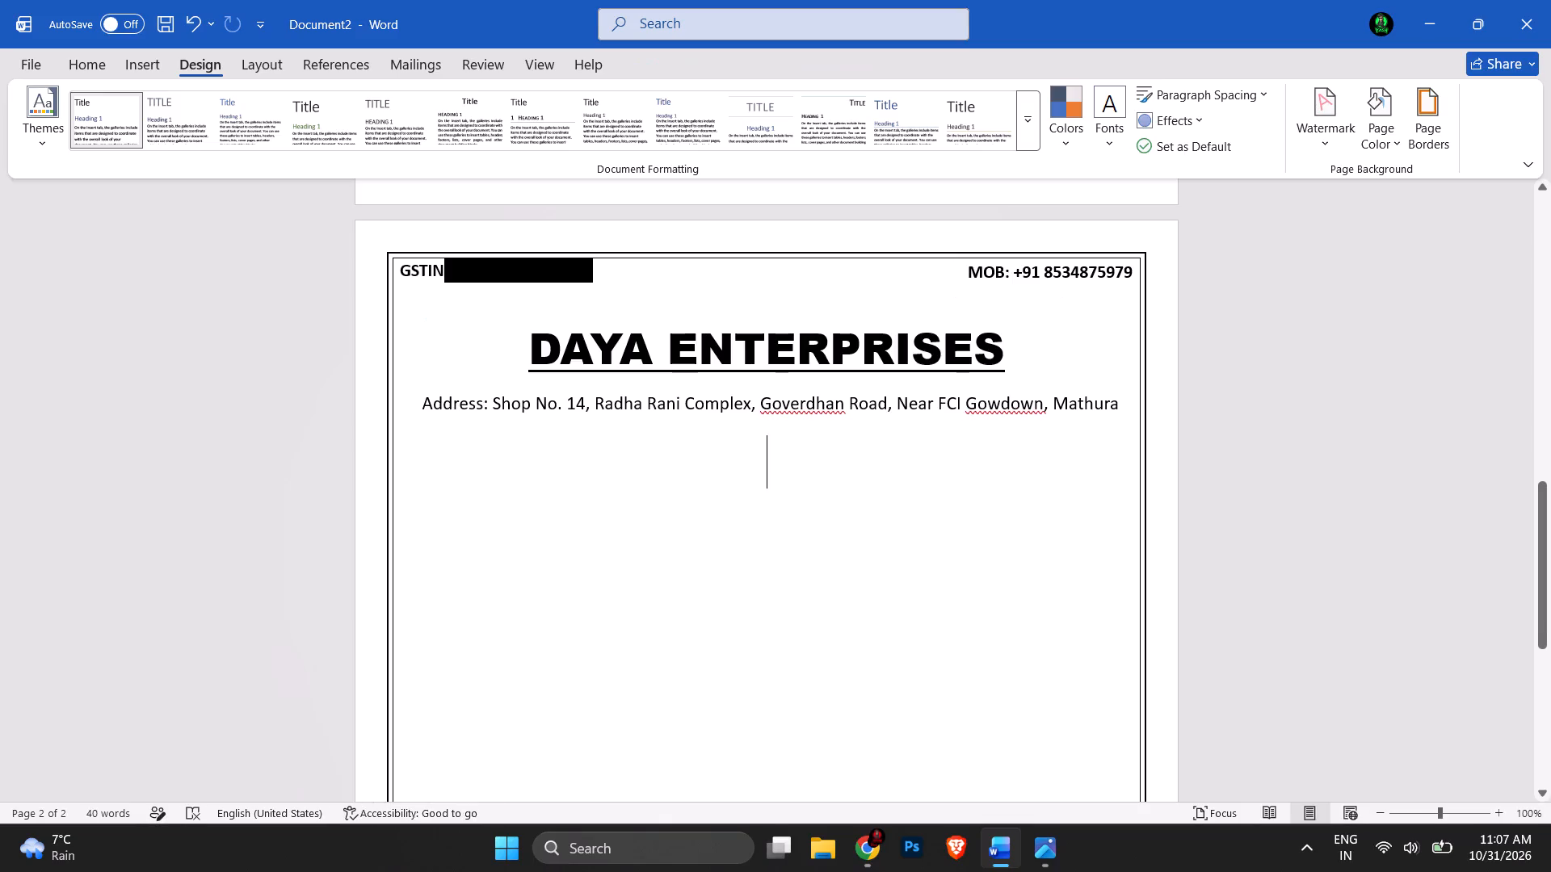
Nudge the second page's GSTIN and MOB text boxes slightly further down and inward so they line up inside the border.
left_click(522, 272)
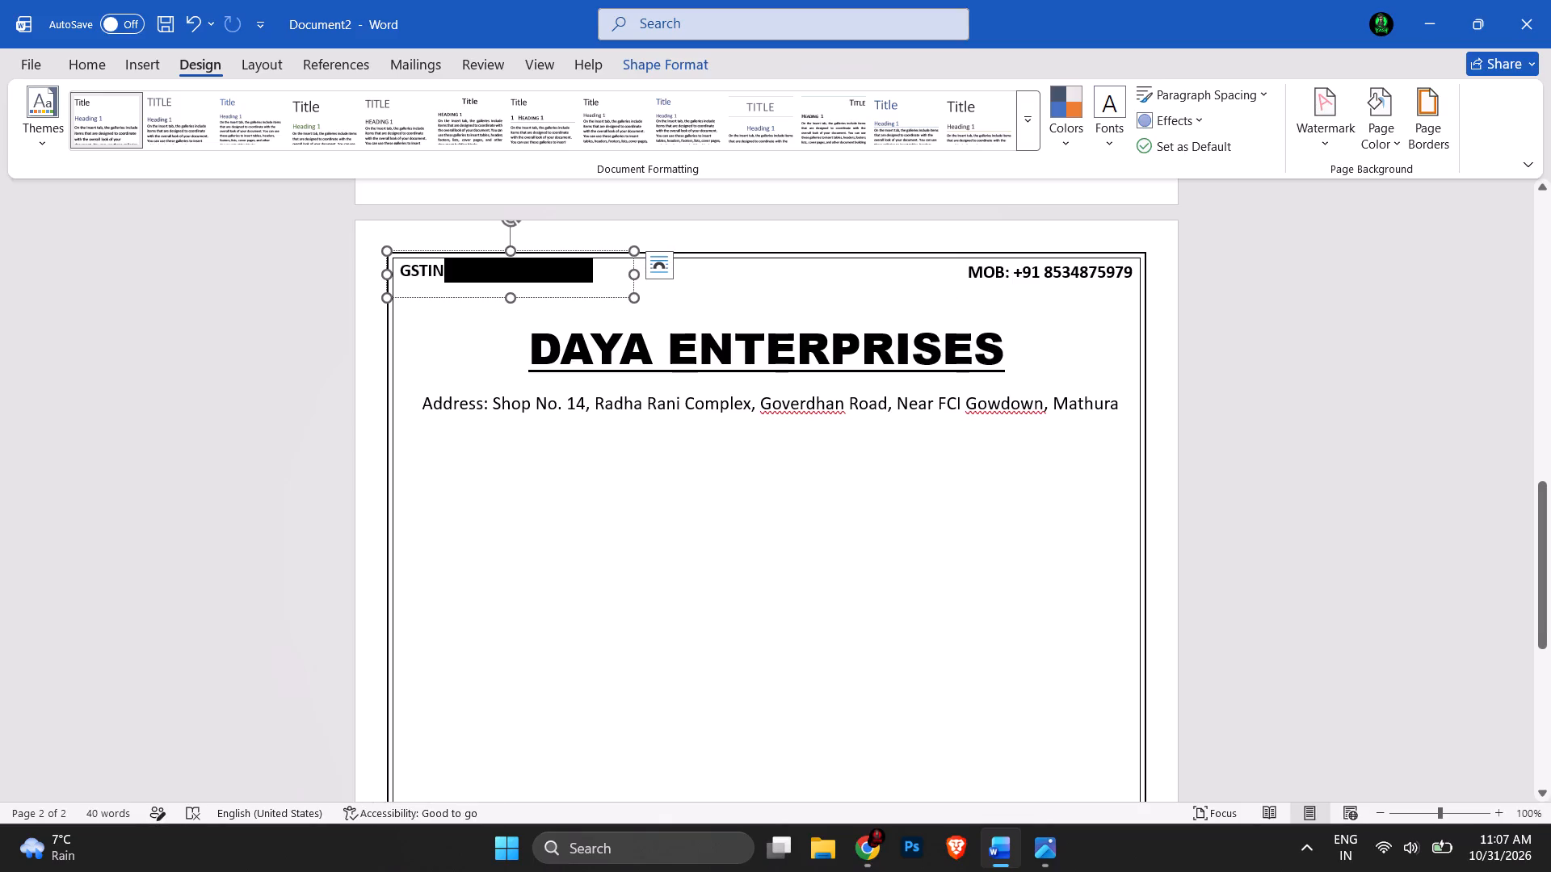
left_click(490, 250)
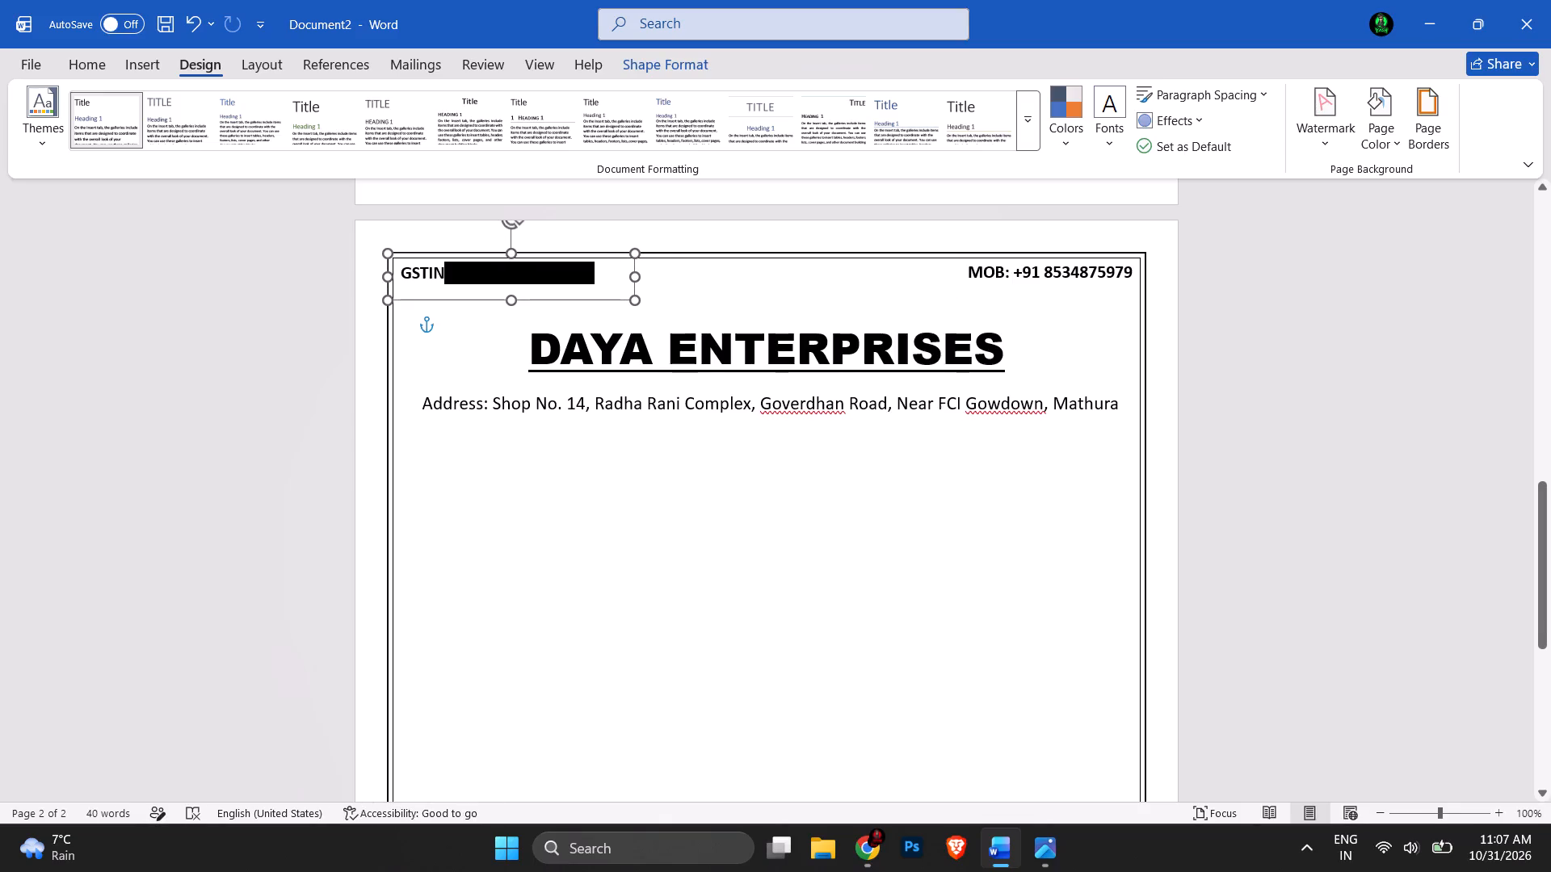
left_click(649, 526)
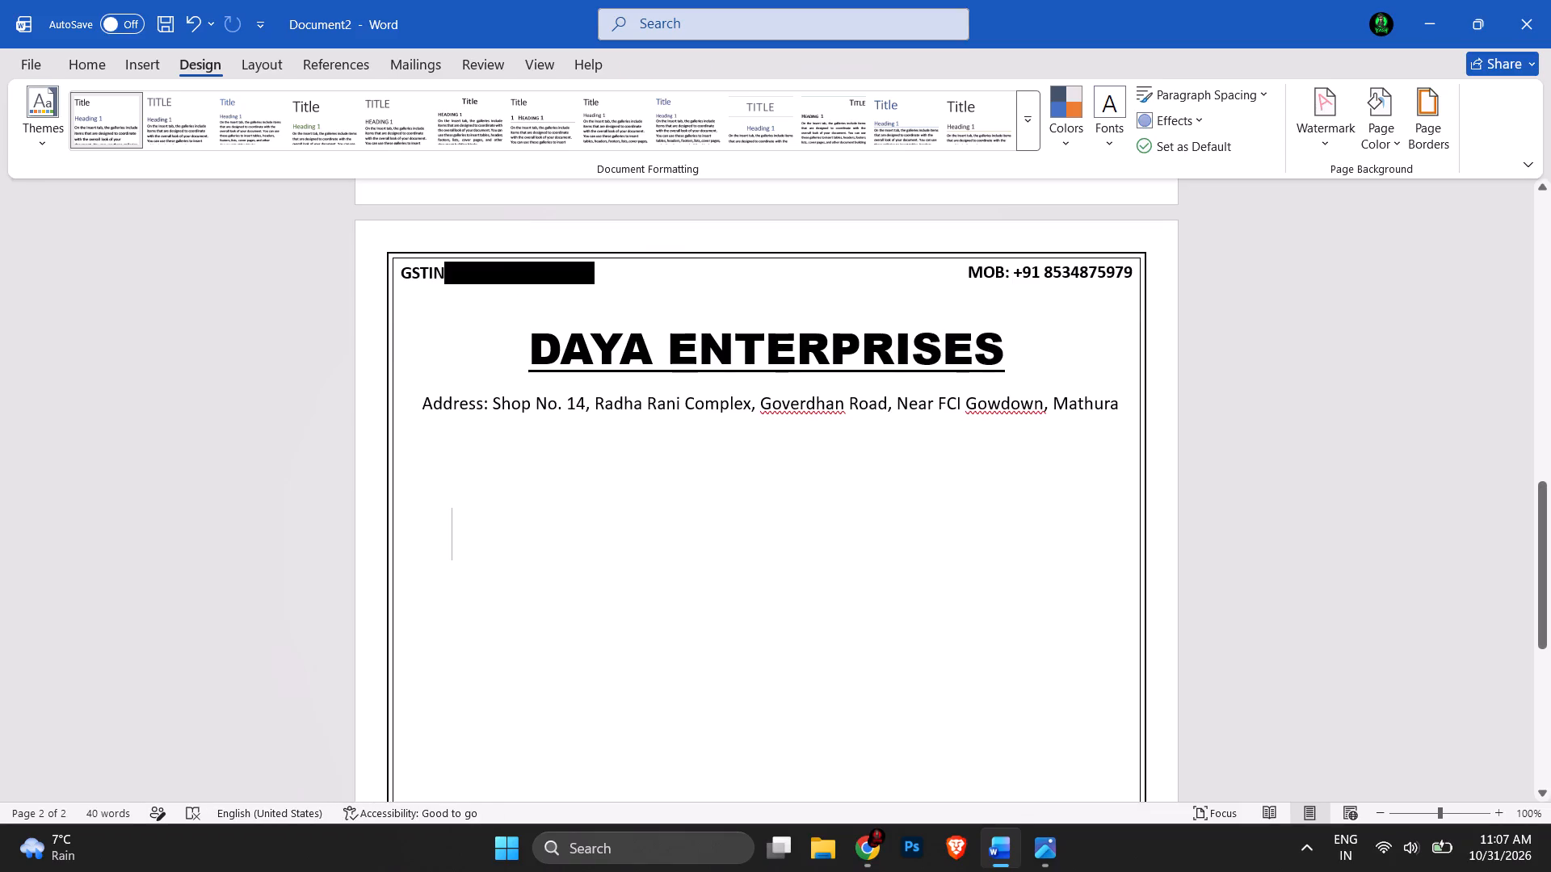
left_click(1062, 274)
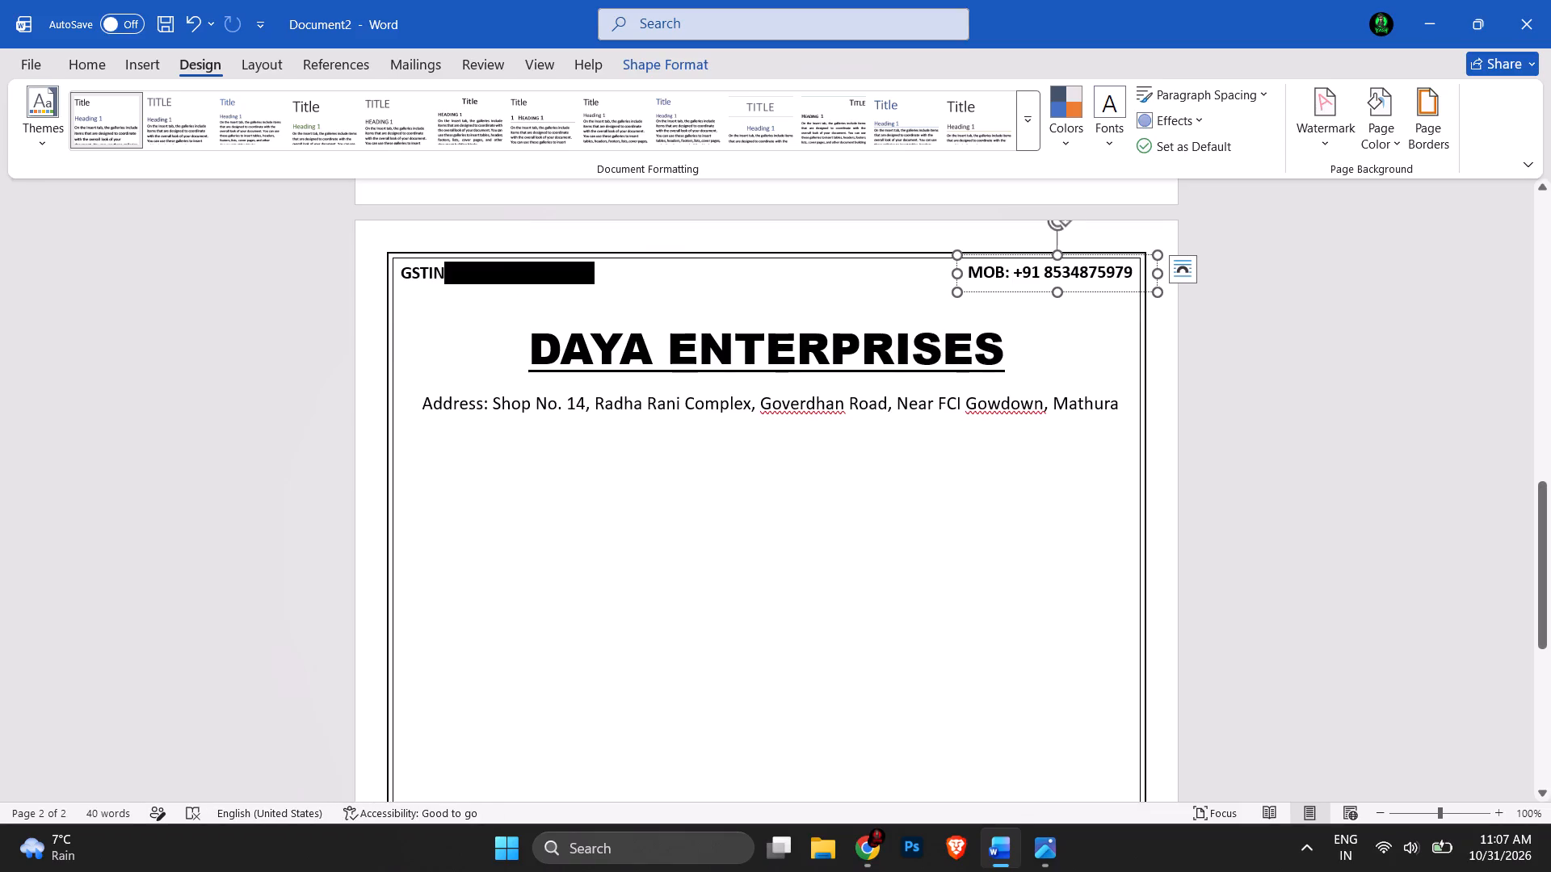
left_click(1034, 252)
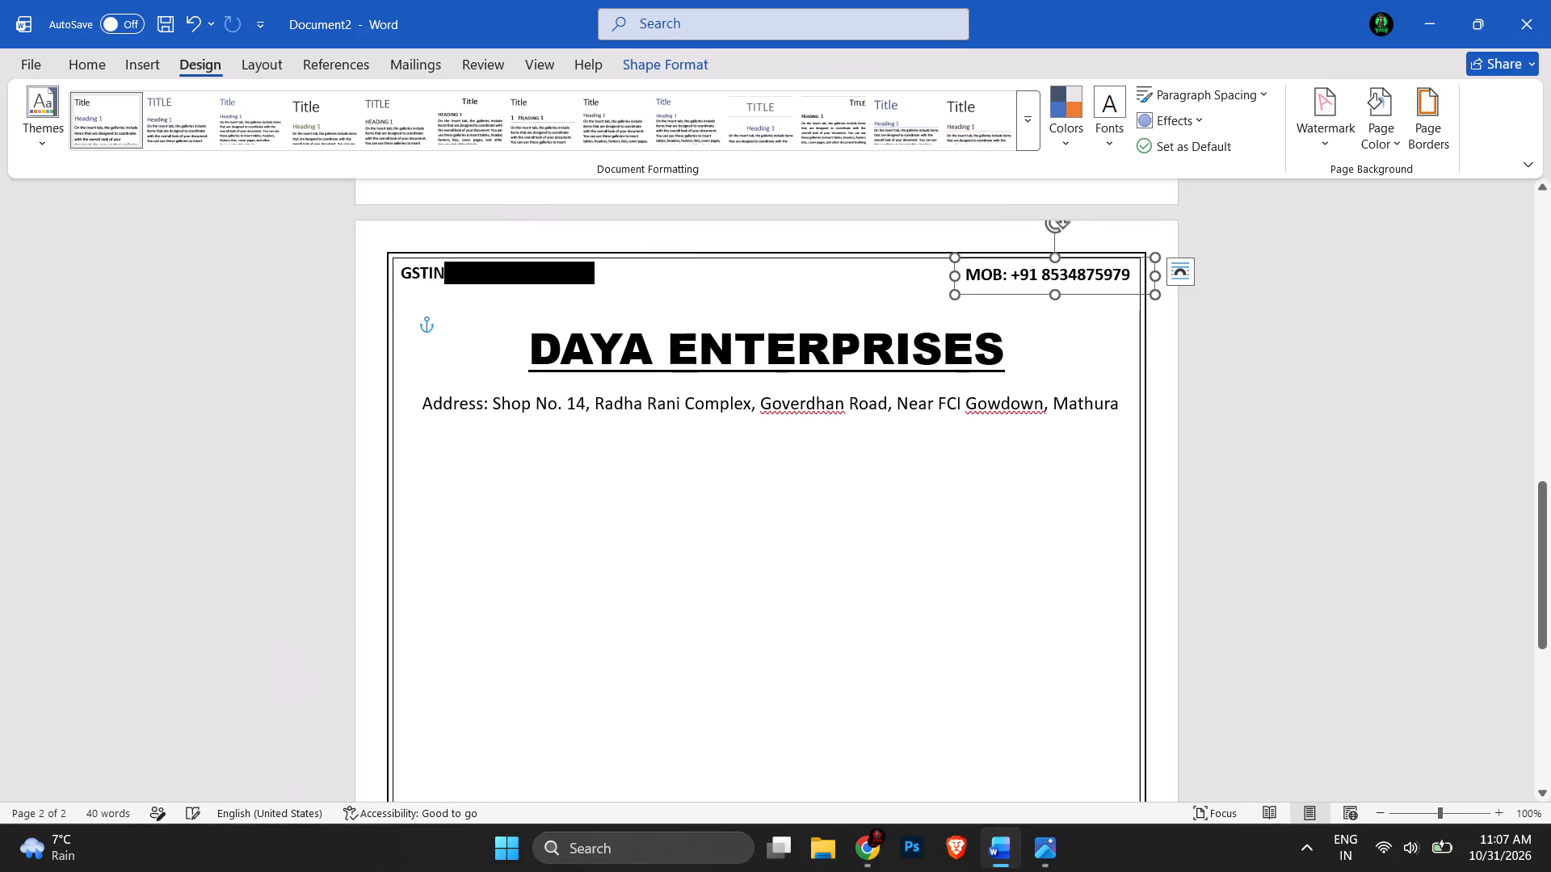
left_click(1042, 488)
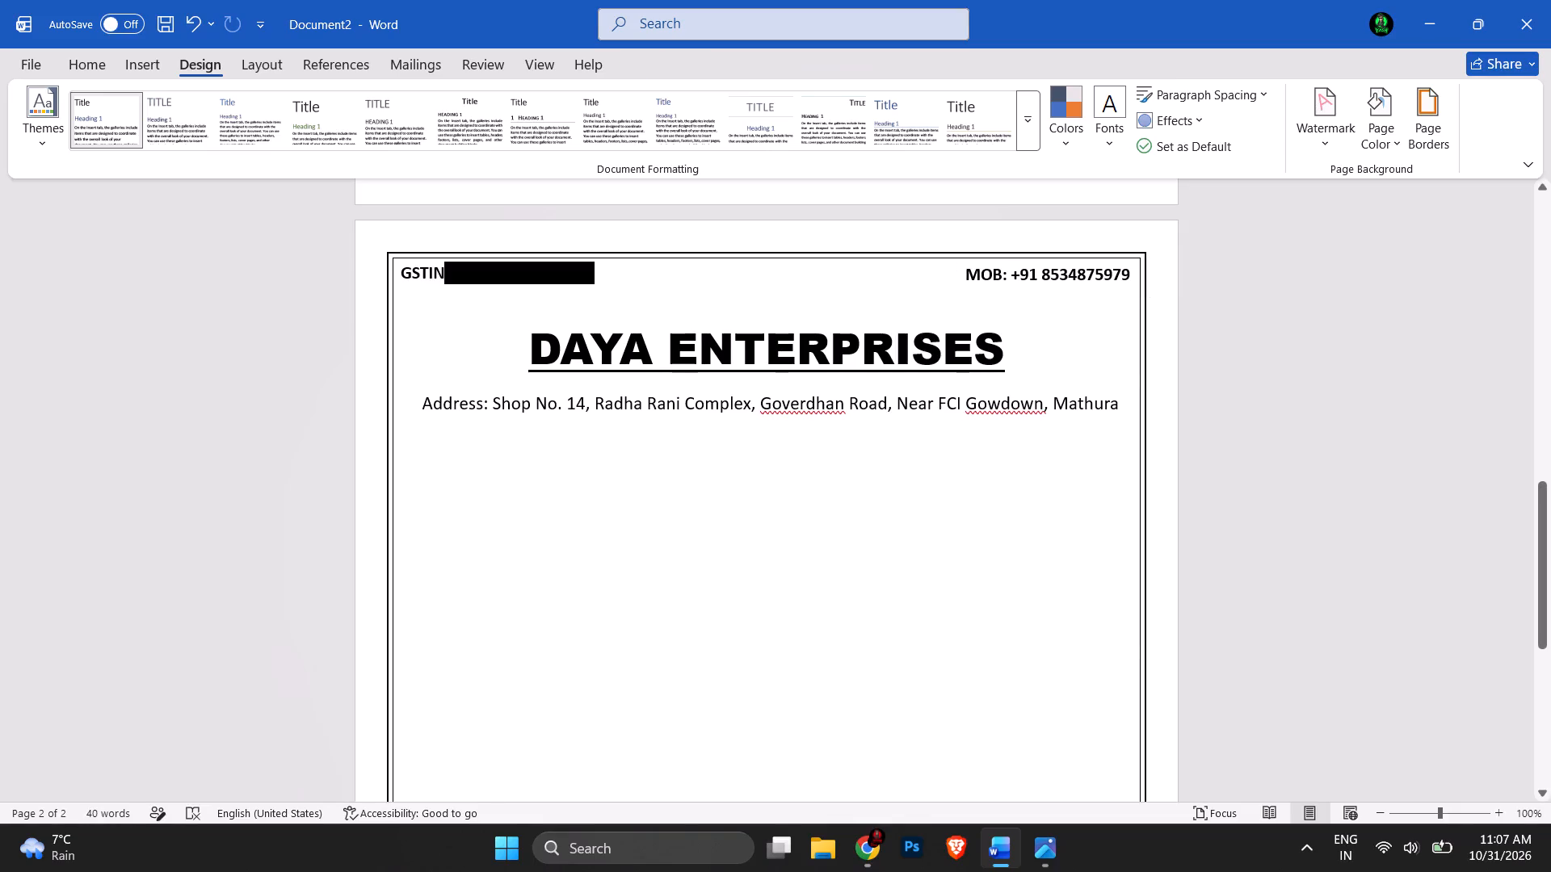
Save the document as a Word file named DAYA ENTERPRISES LETTERHEAD in the Downloads folder.
scroll(1042, 488, "up", 3)
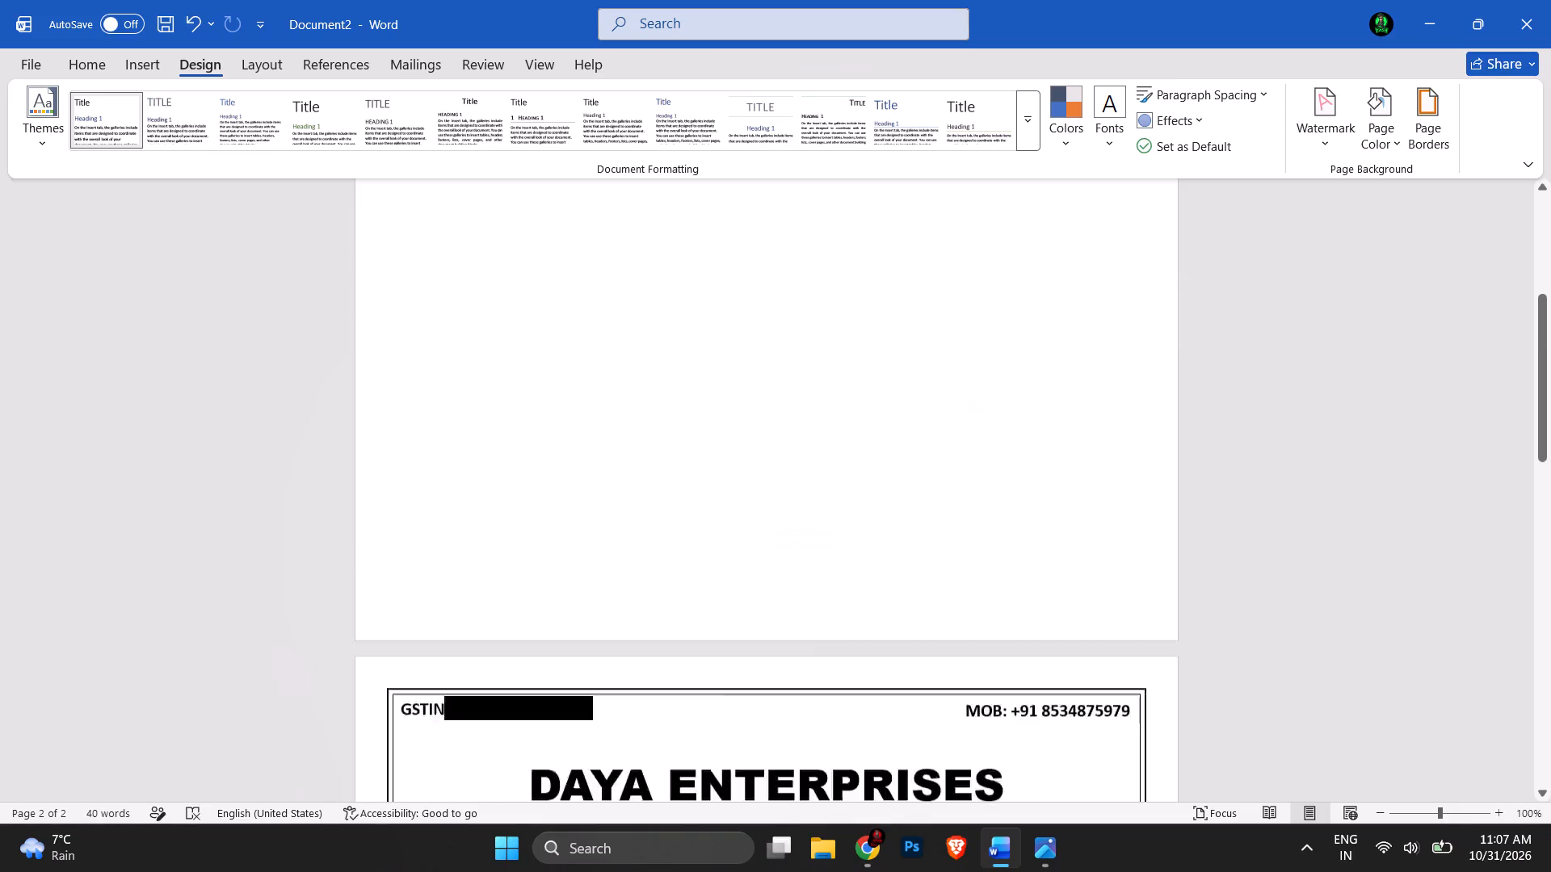
scroll(1042, 488, "up", 3)
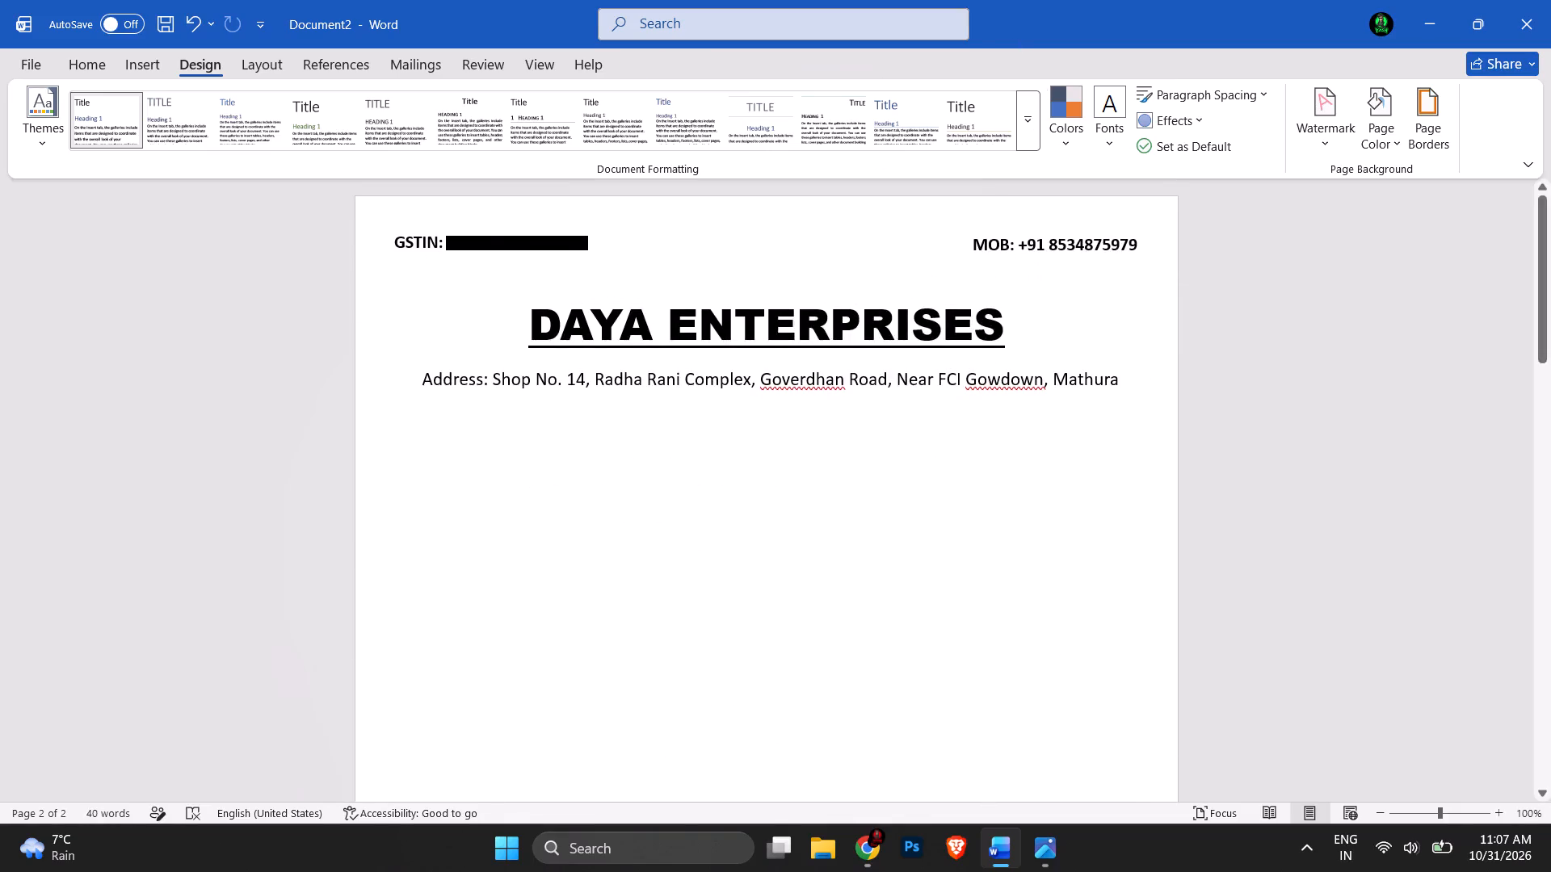
left_click(93, 70)
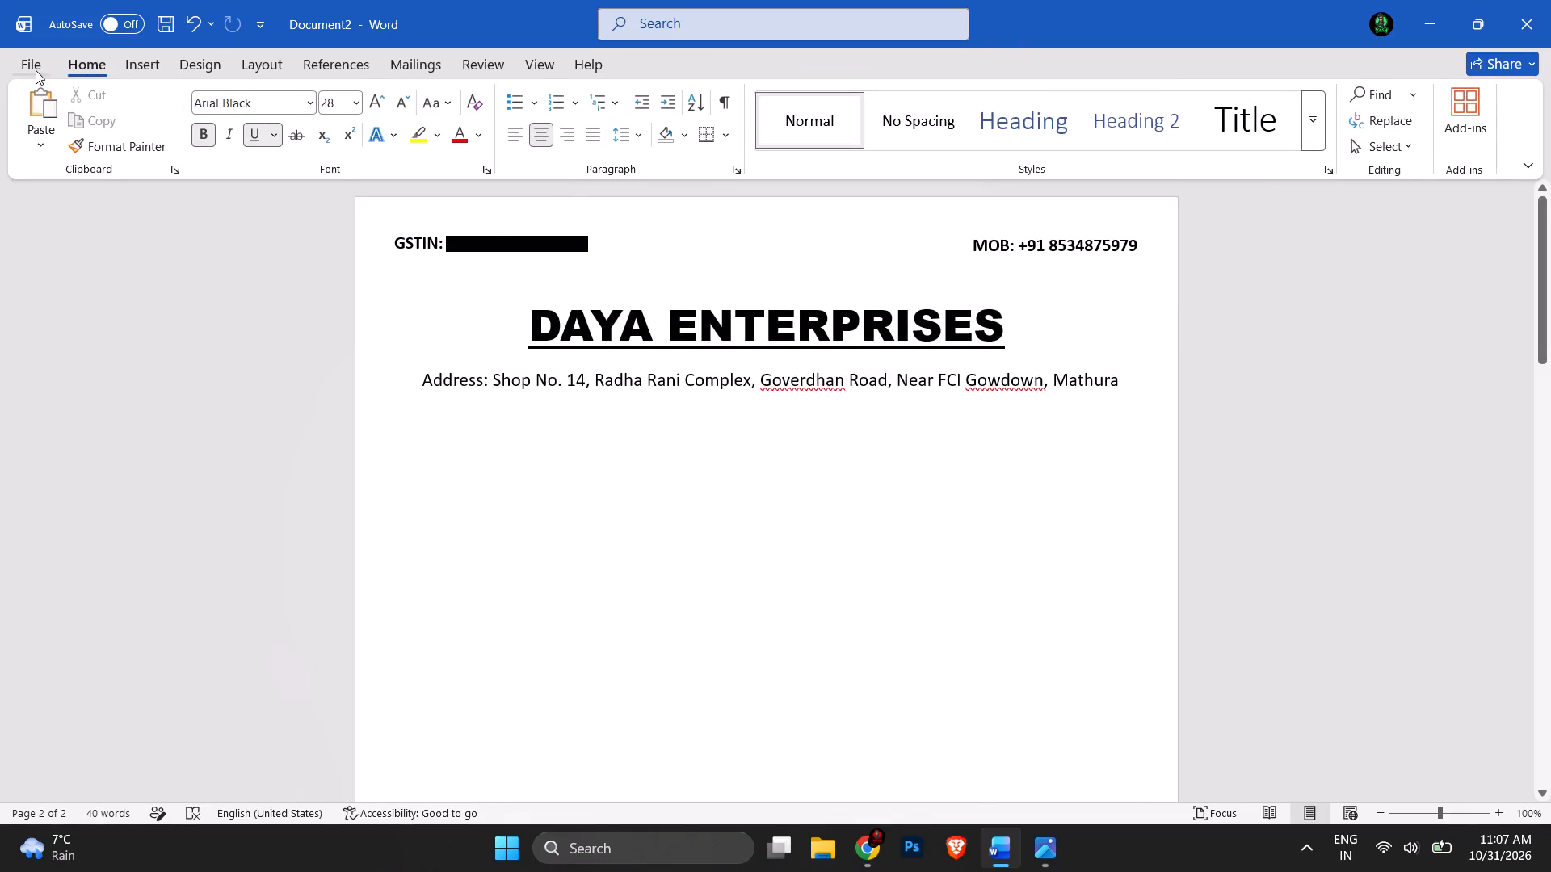
left_click(36, 70)
left_click(61, 339)
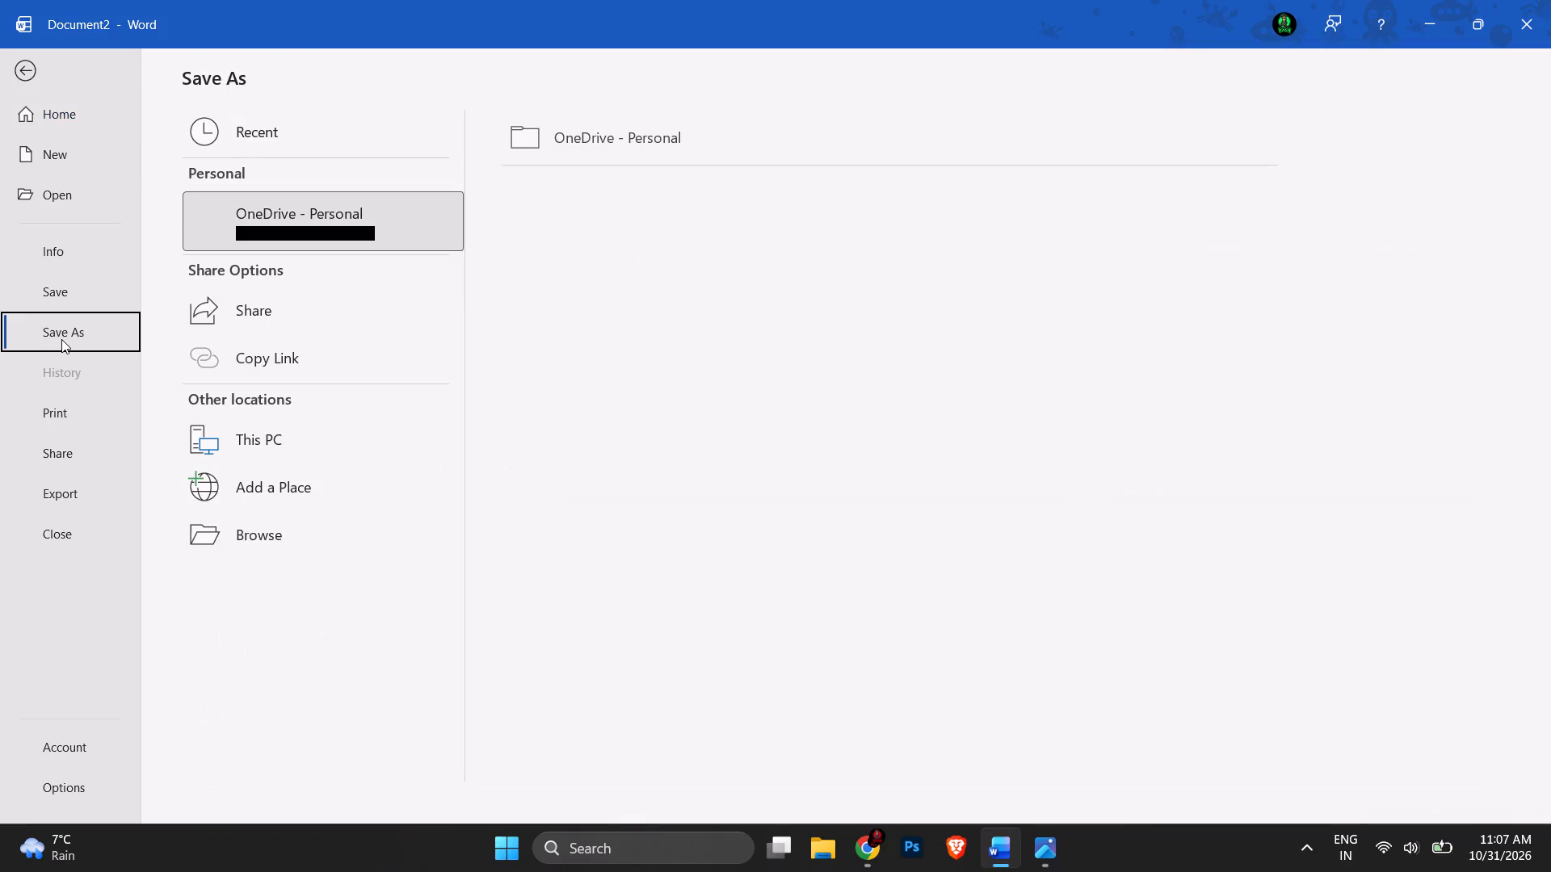
left_click(228, 454)
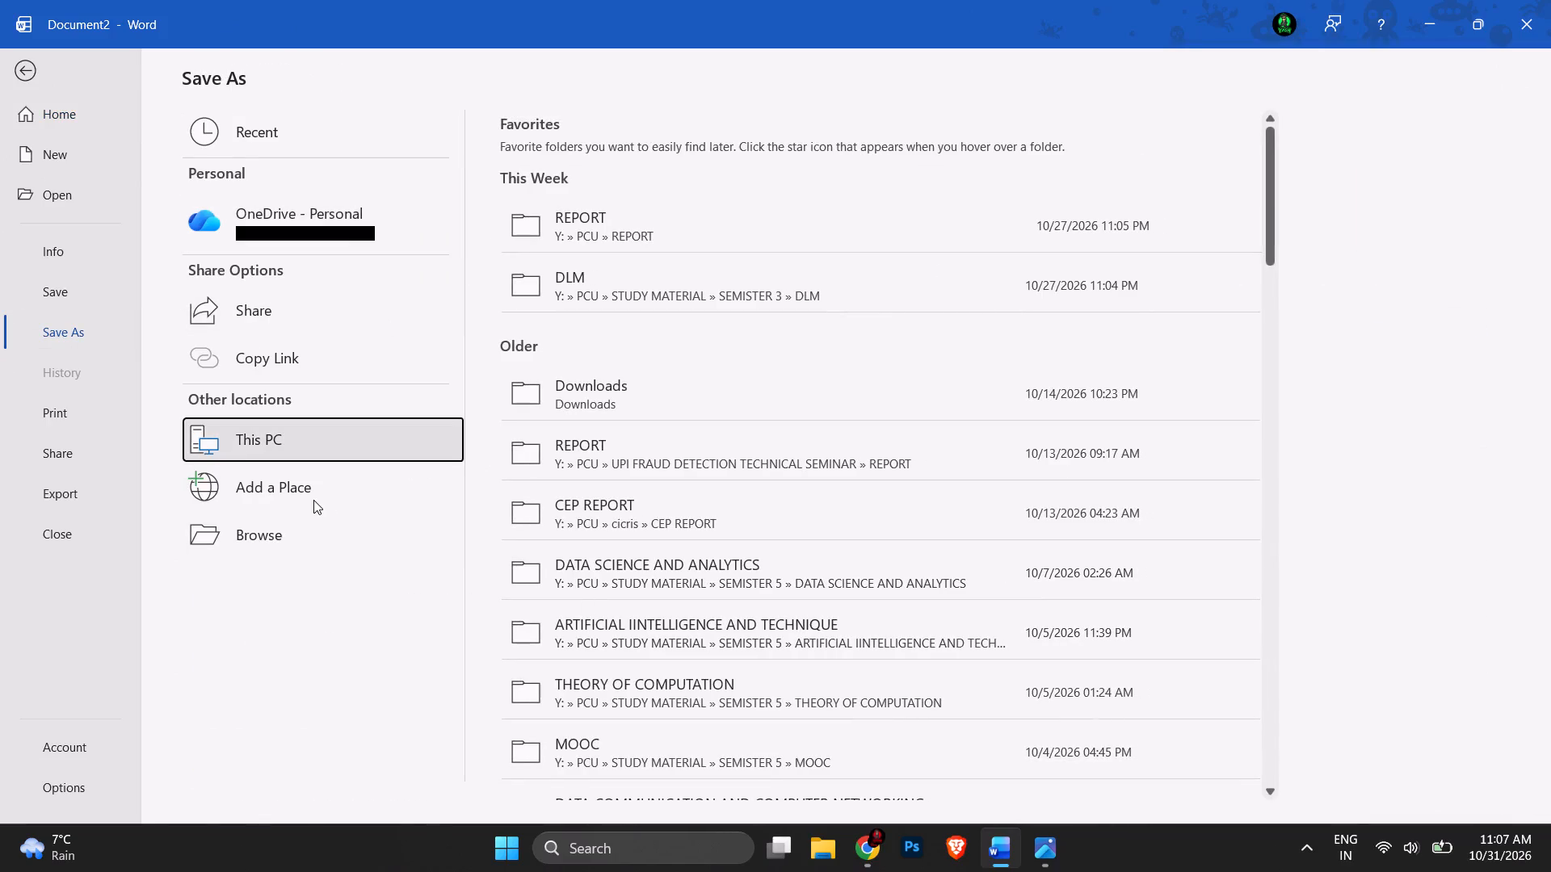
left_click_drag(313, 509, 307, 517)
left_click(307, 517)
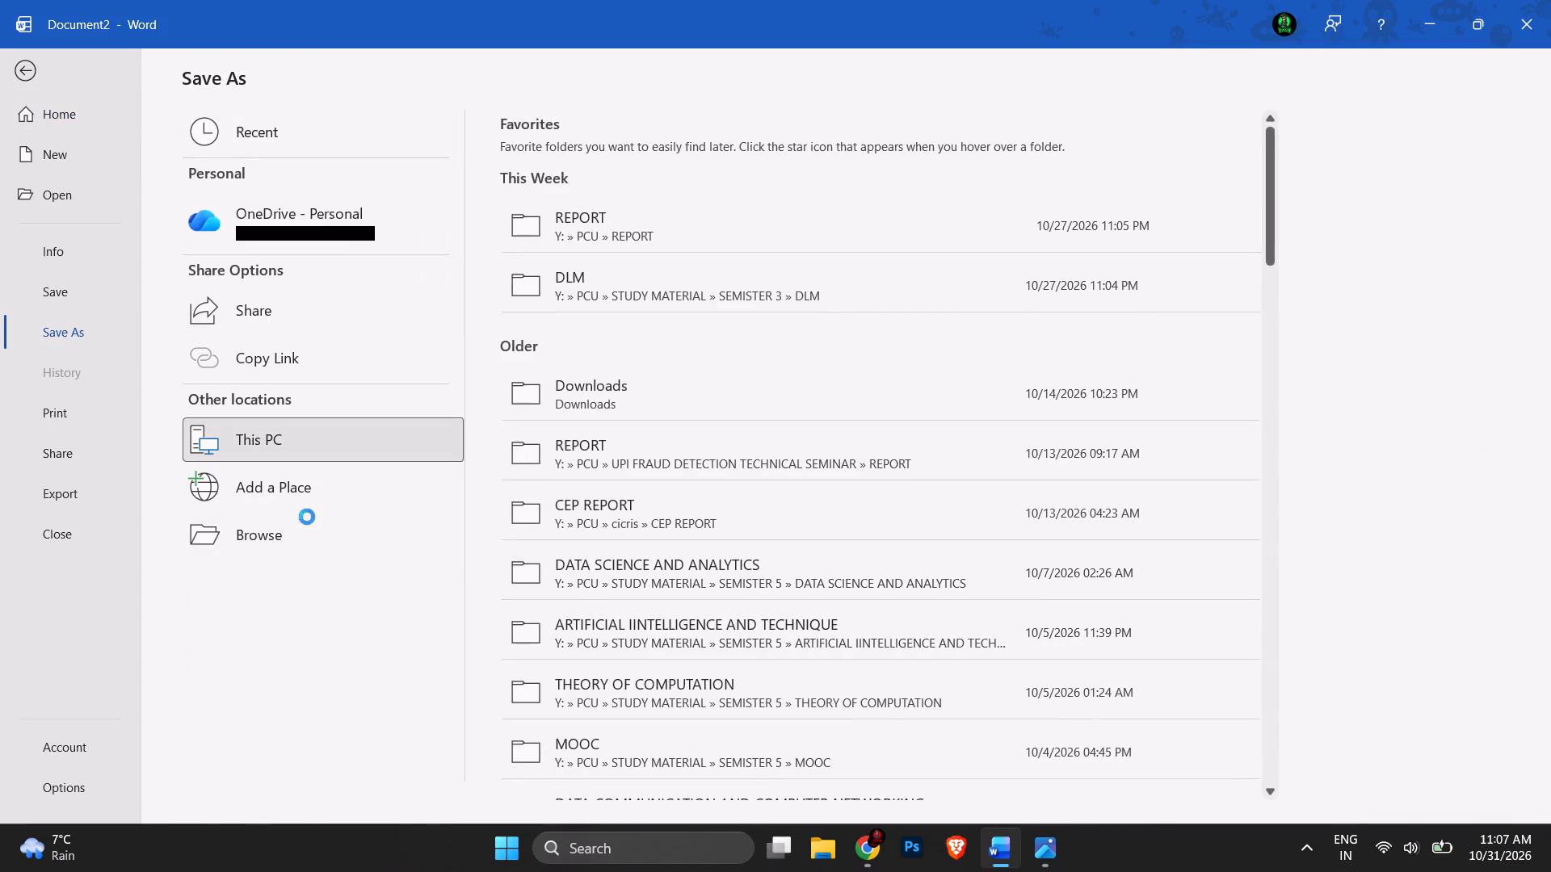
left_click(95, 231)
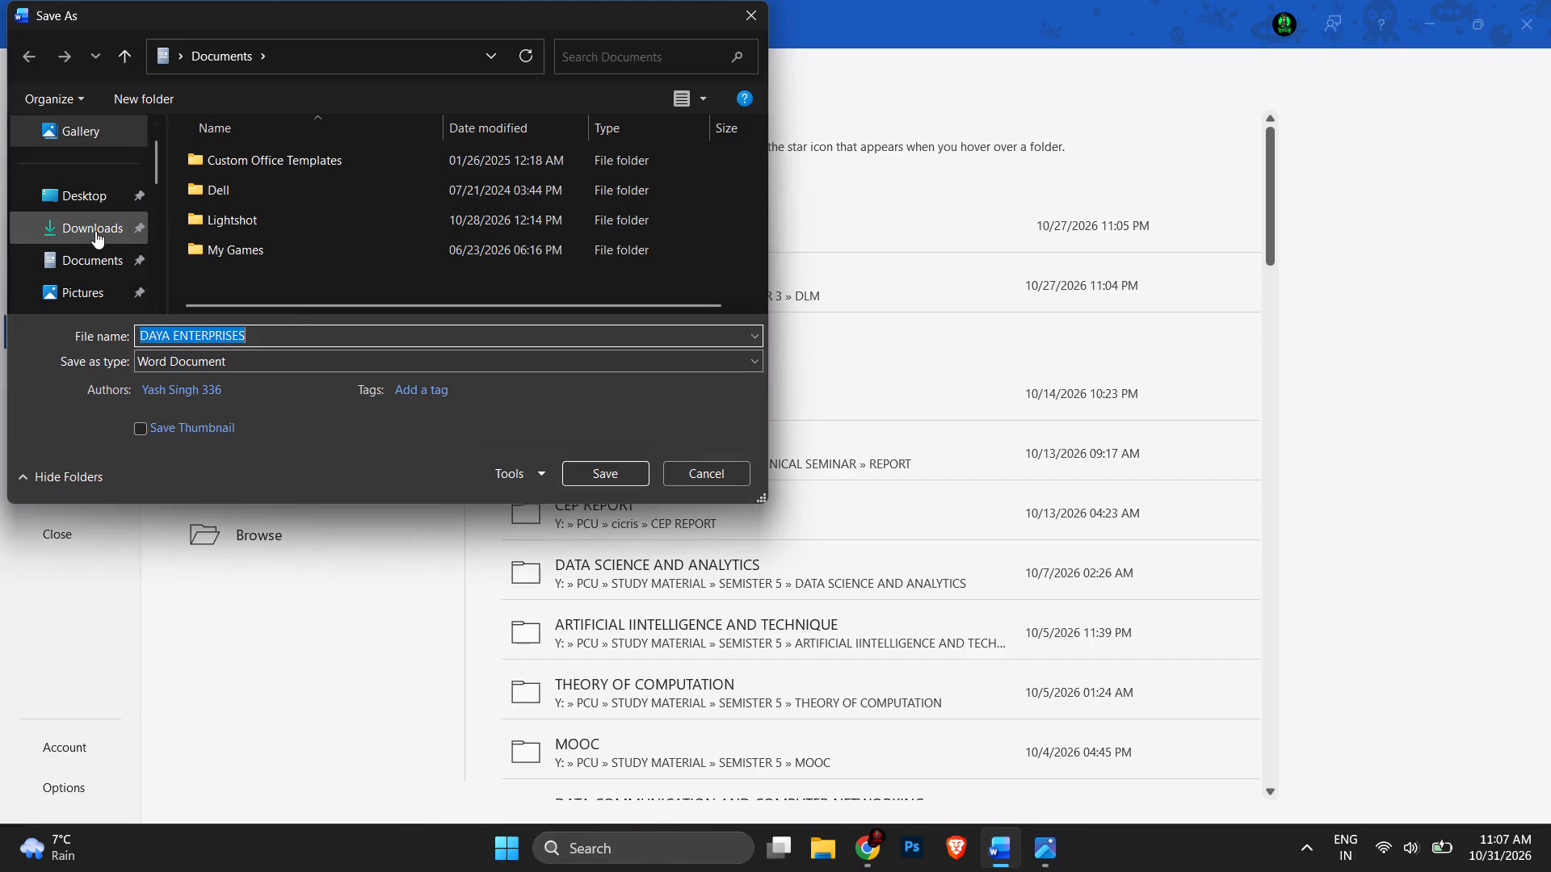
left_click(325, 336)
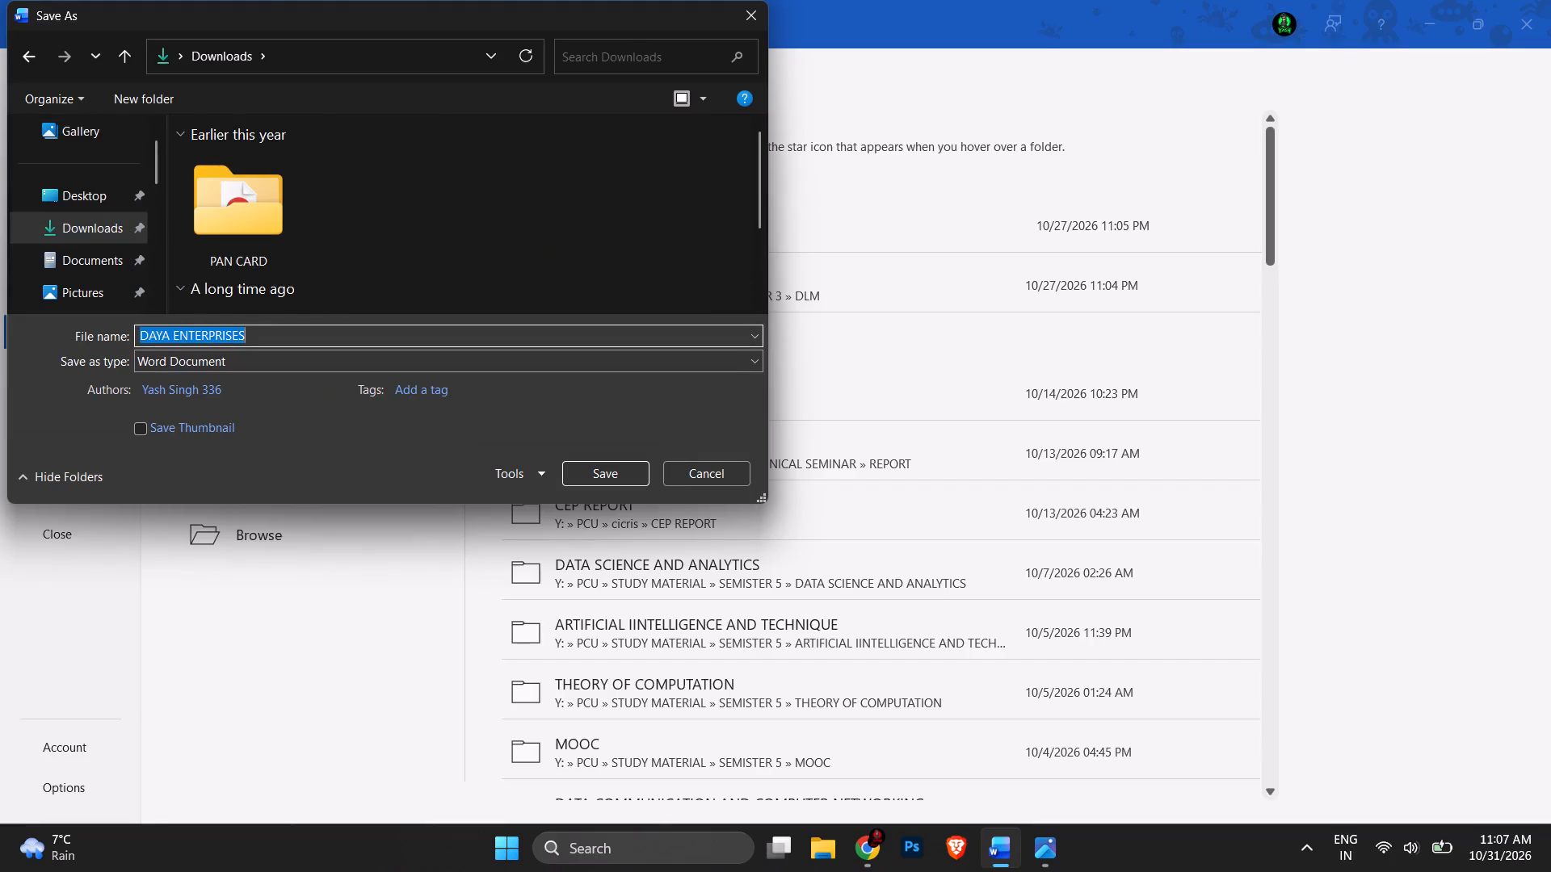
key("Right")
key("space")
type("LETTERHEAD")
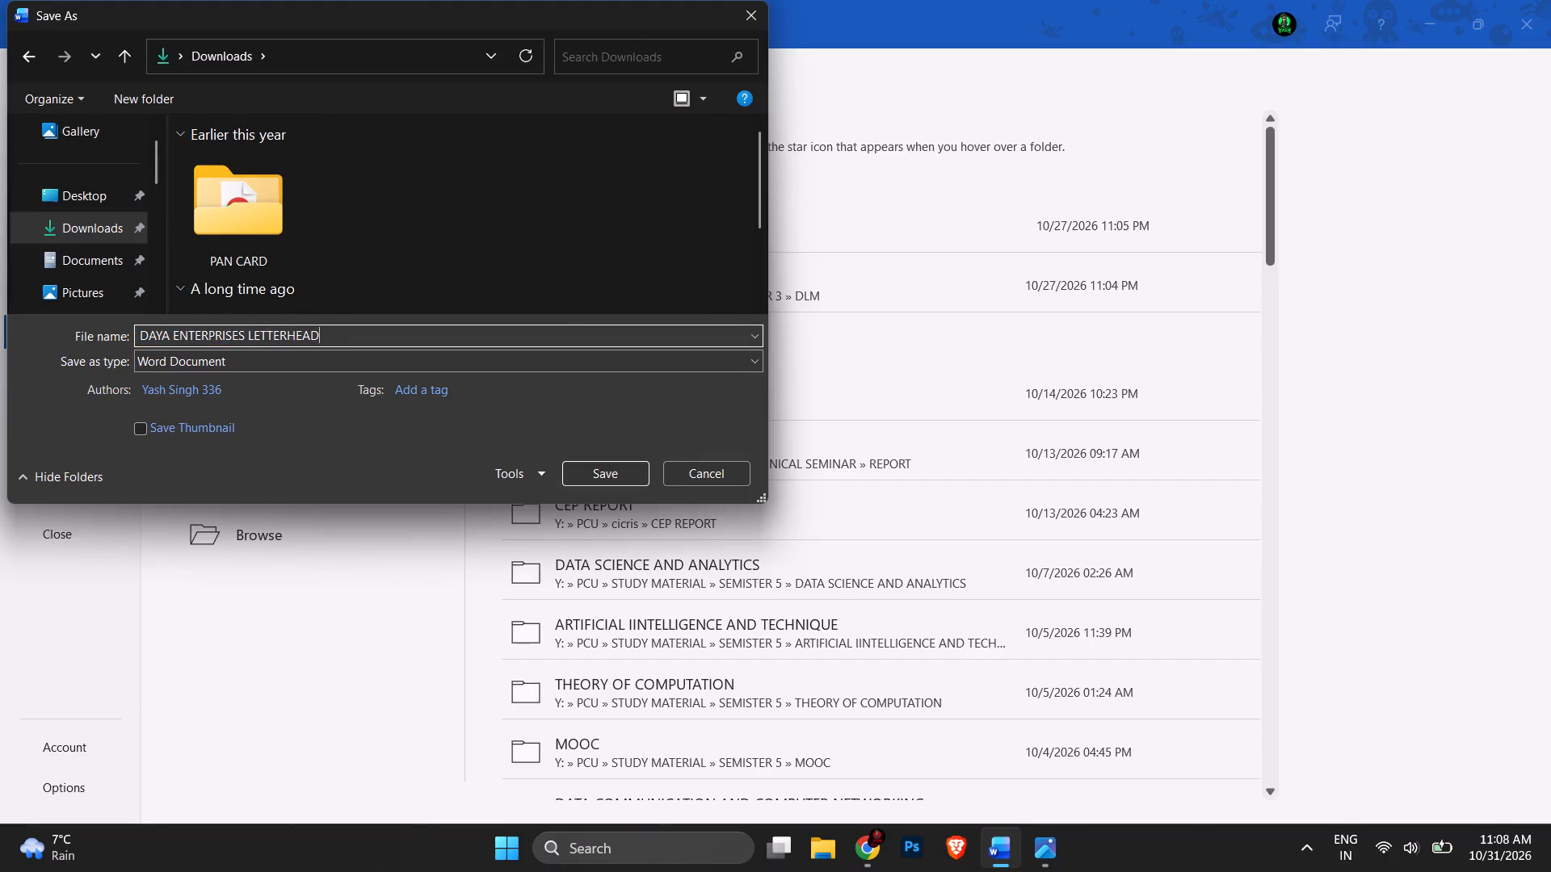
key("Return")
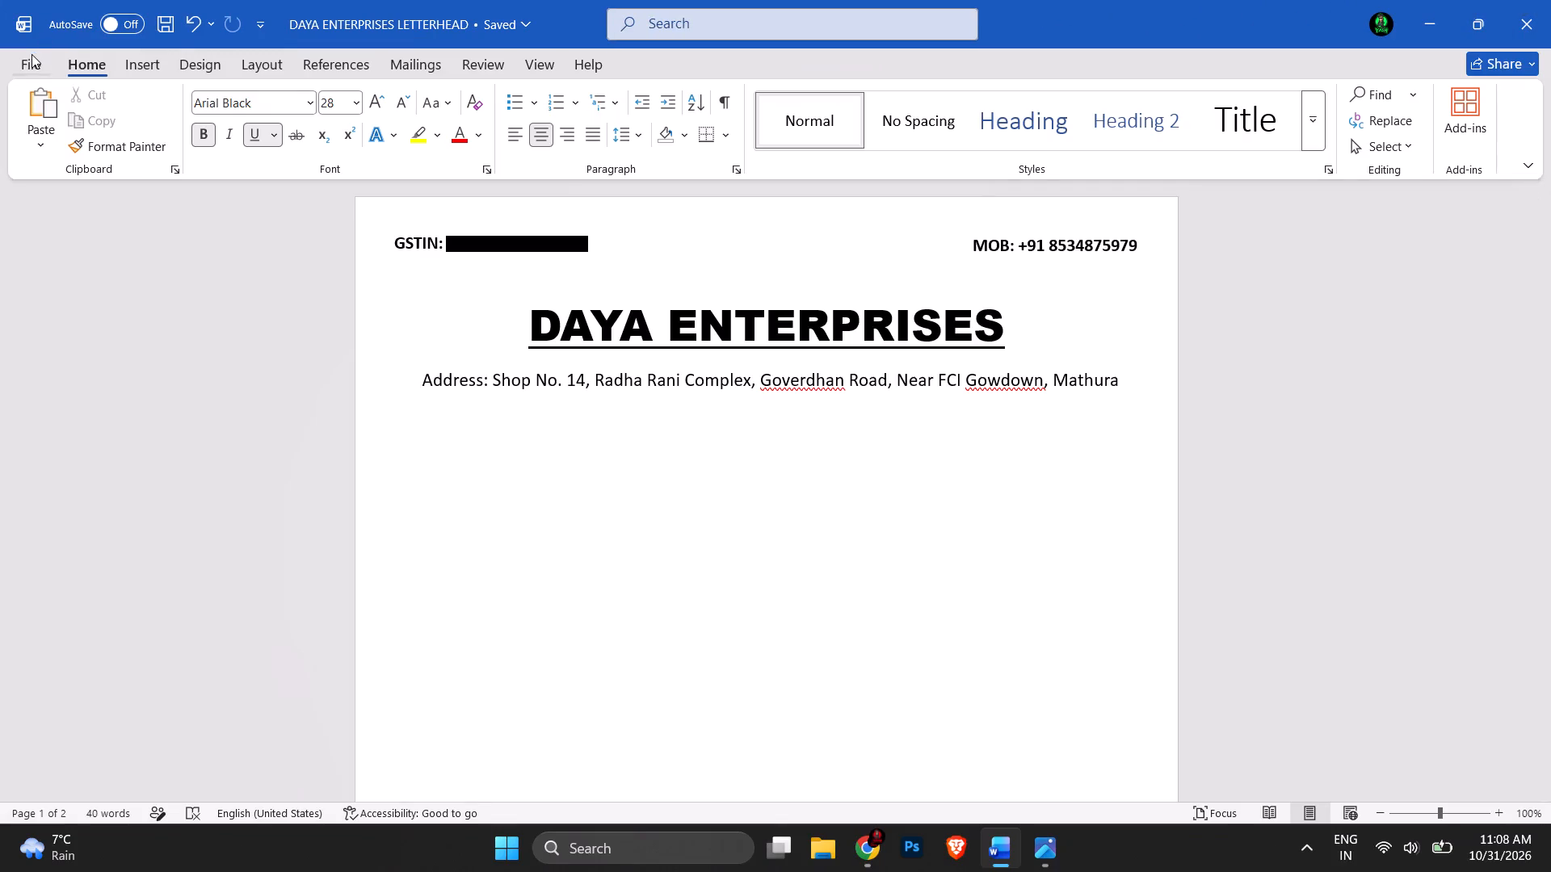
Export the letterhead as a PDF in the Downloads folder, picking the existing DAYA ENTERPRISES LETTERHEAD.docx as its base file name.
left_click(32, 54)
left_click(67, 500)
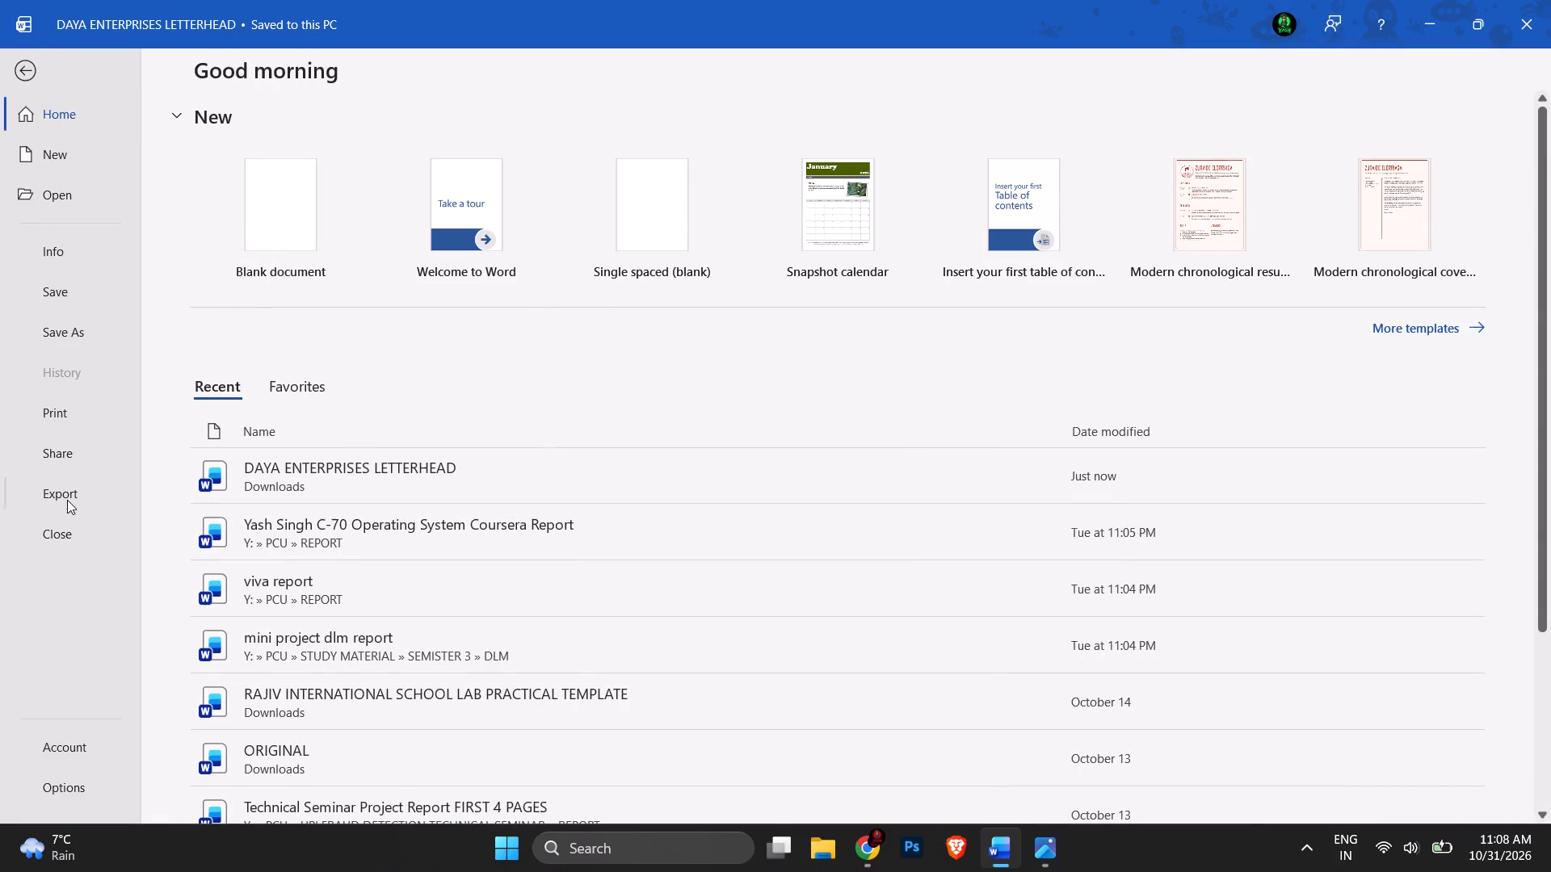
left_click(578, 296)
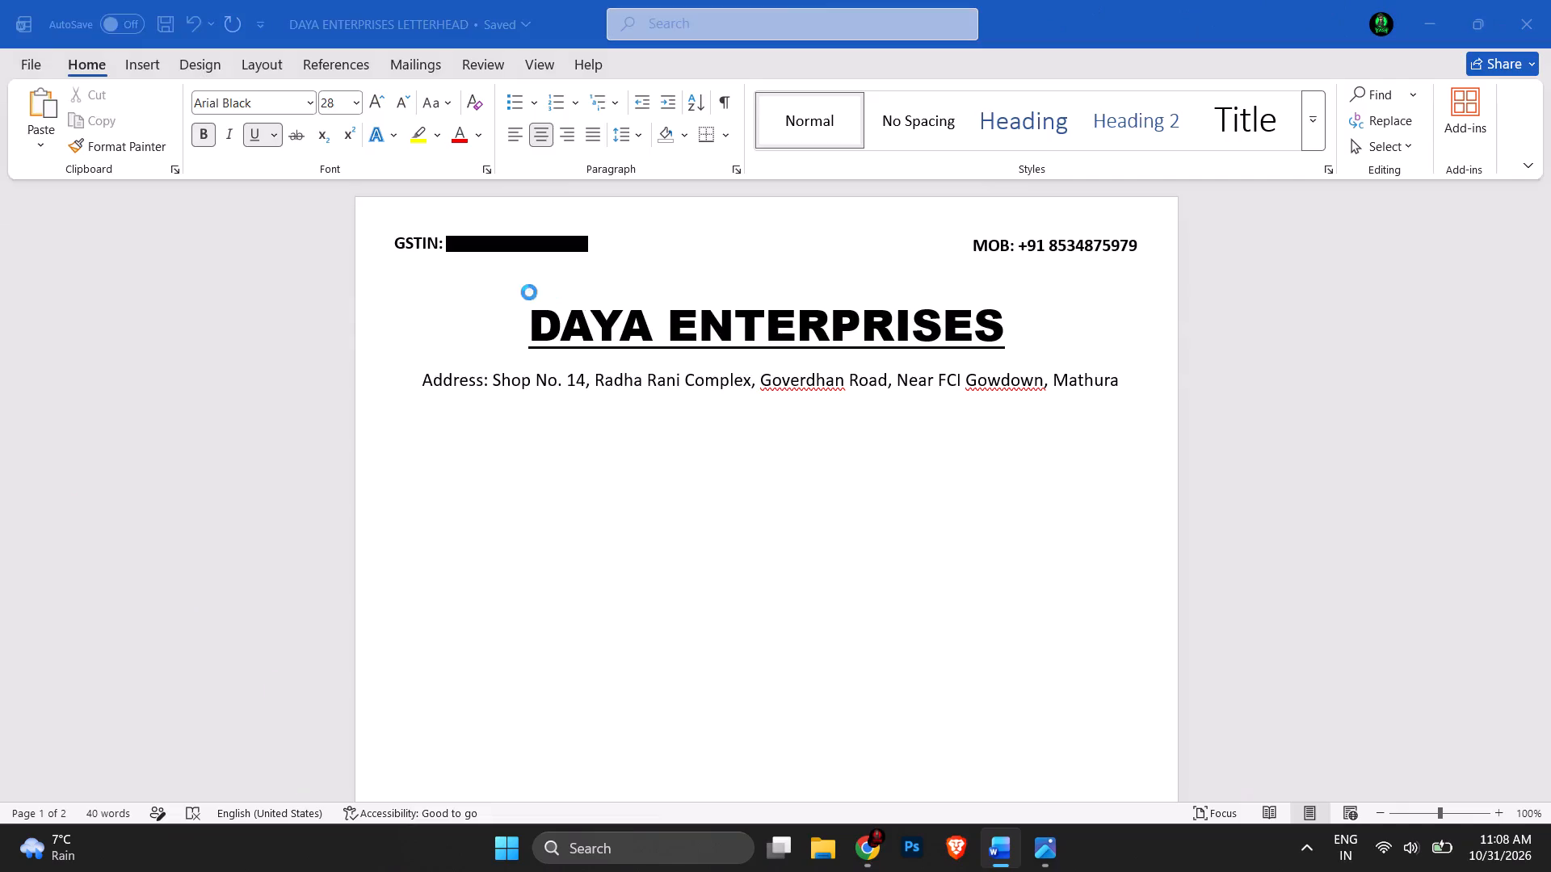
left_click(208, 194)
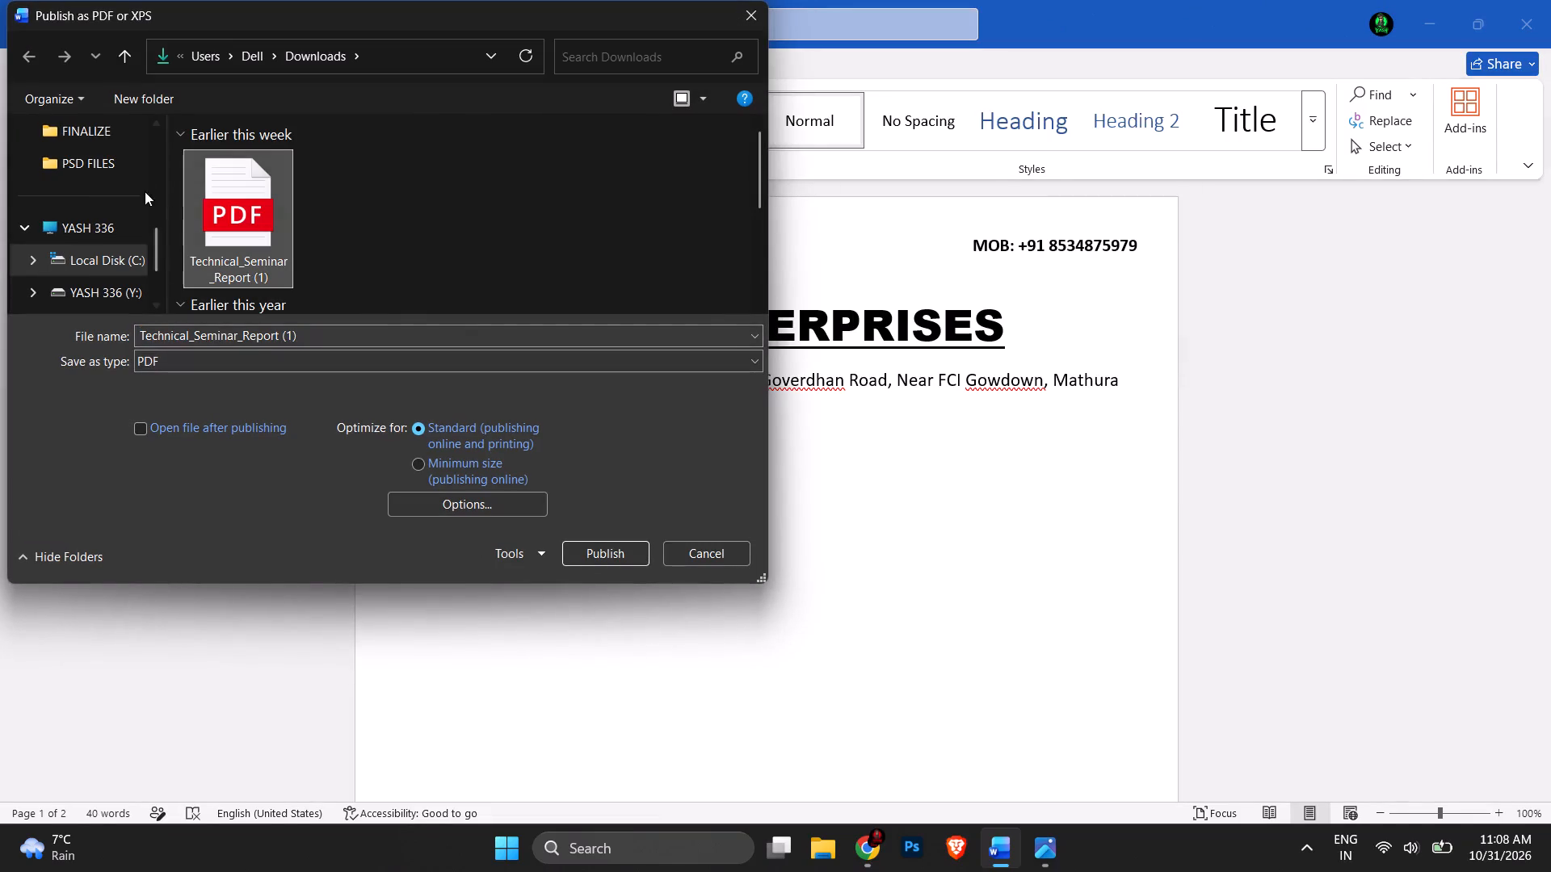
scroll(94, 196, "up", 7)
scroll(284, 238, "up", 6)
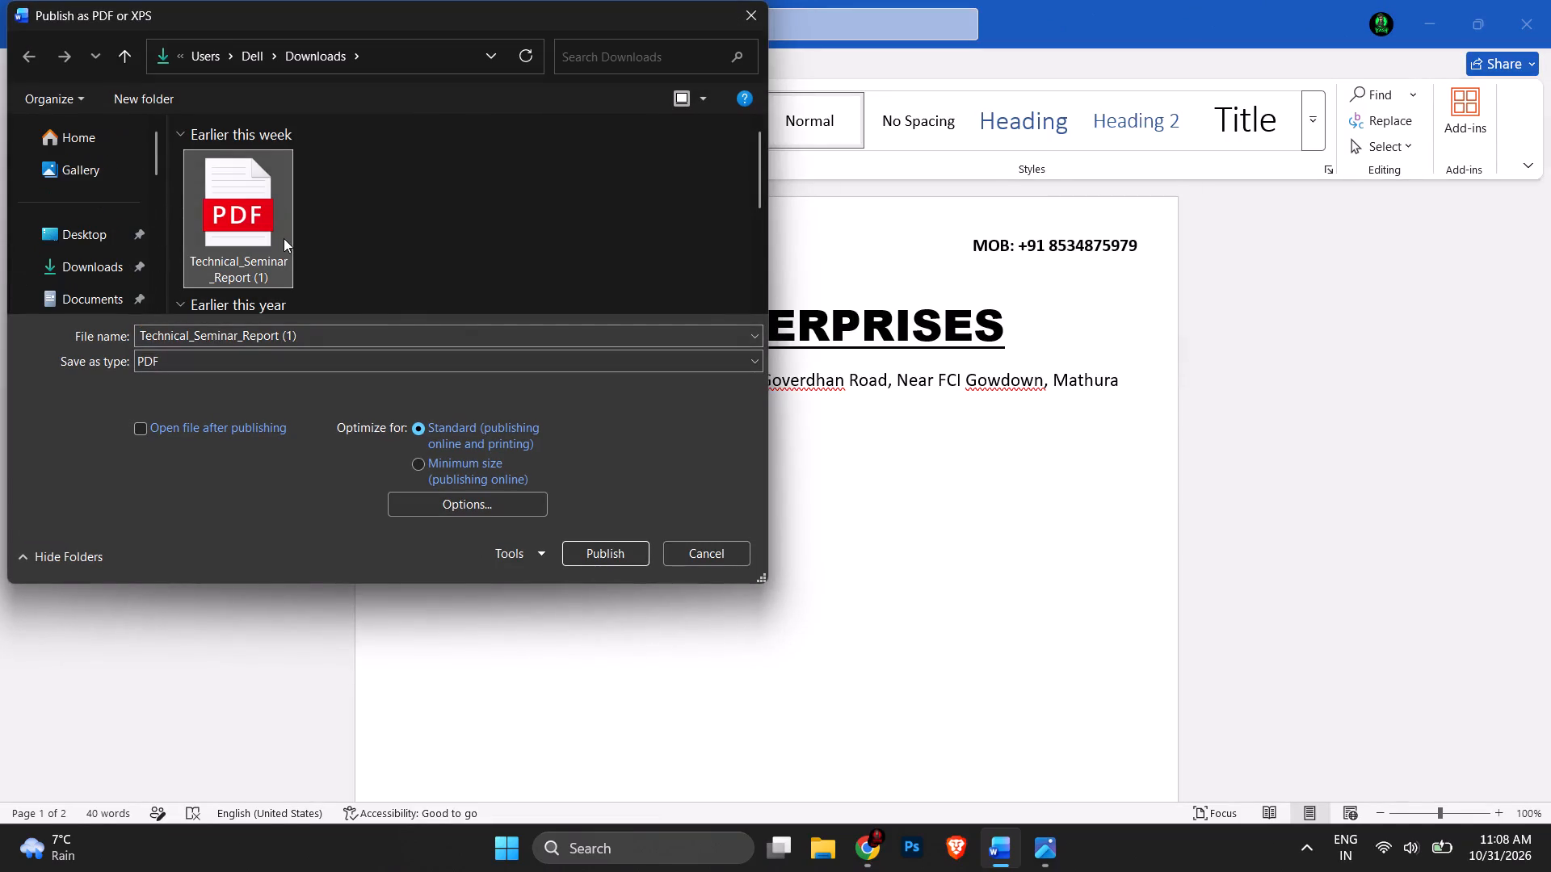
left_click(312, 336)
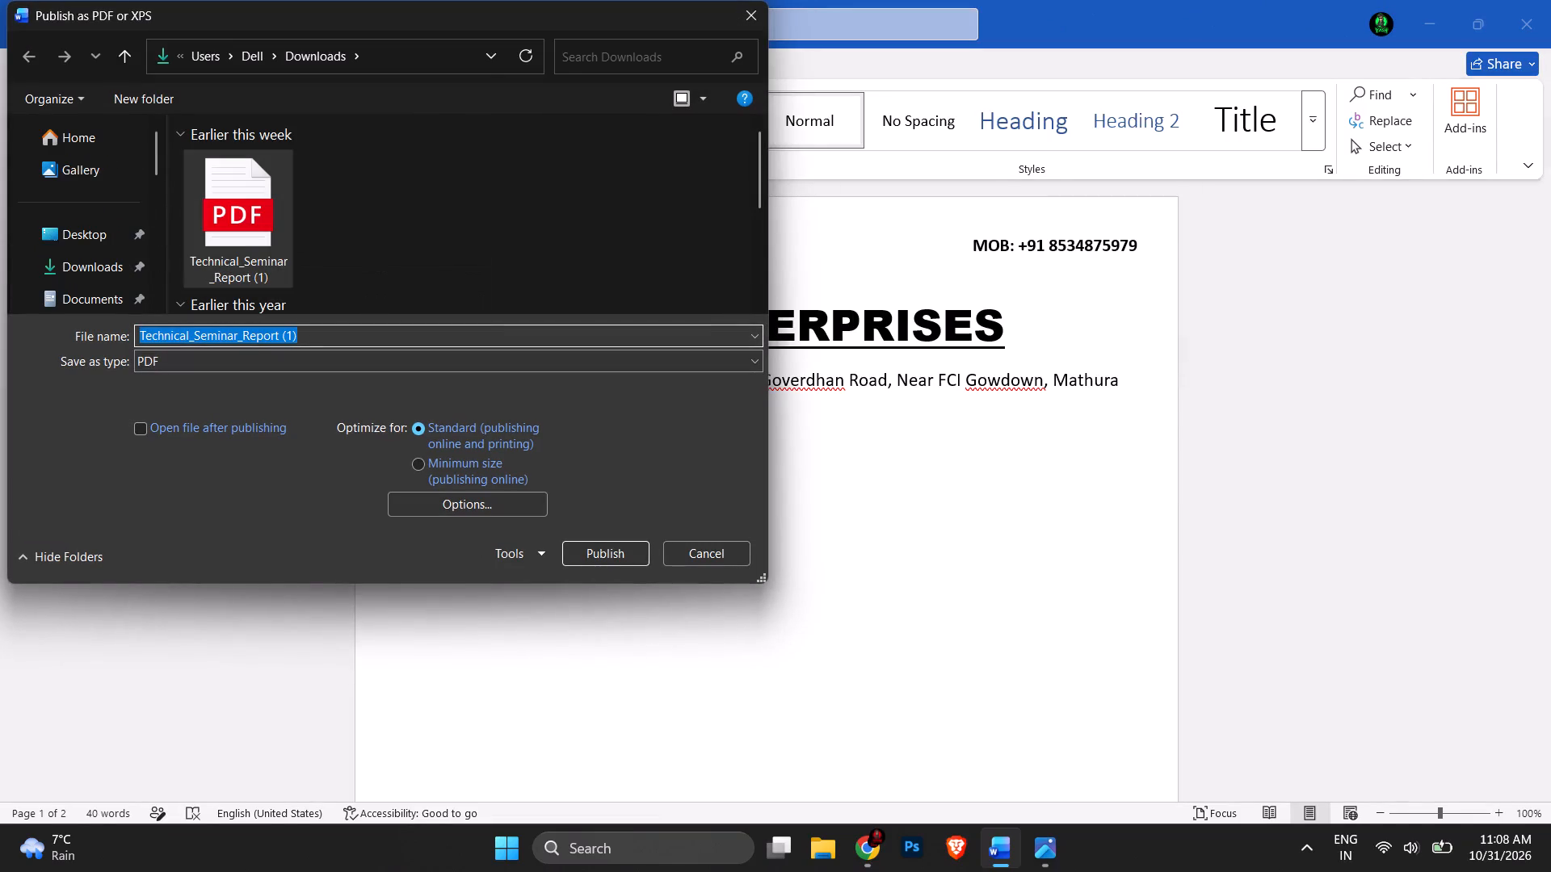
type("DA")
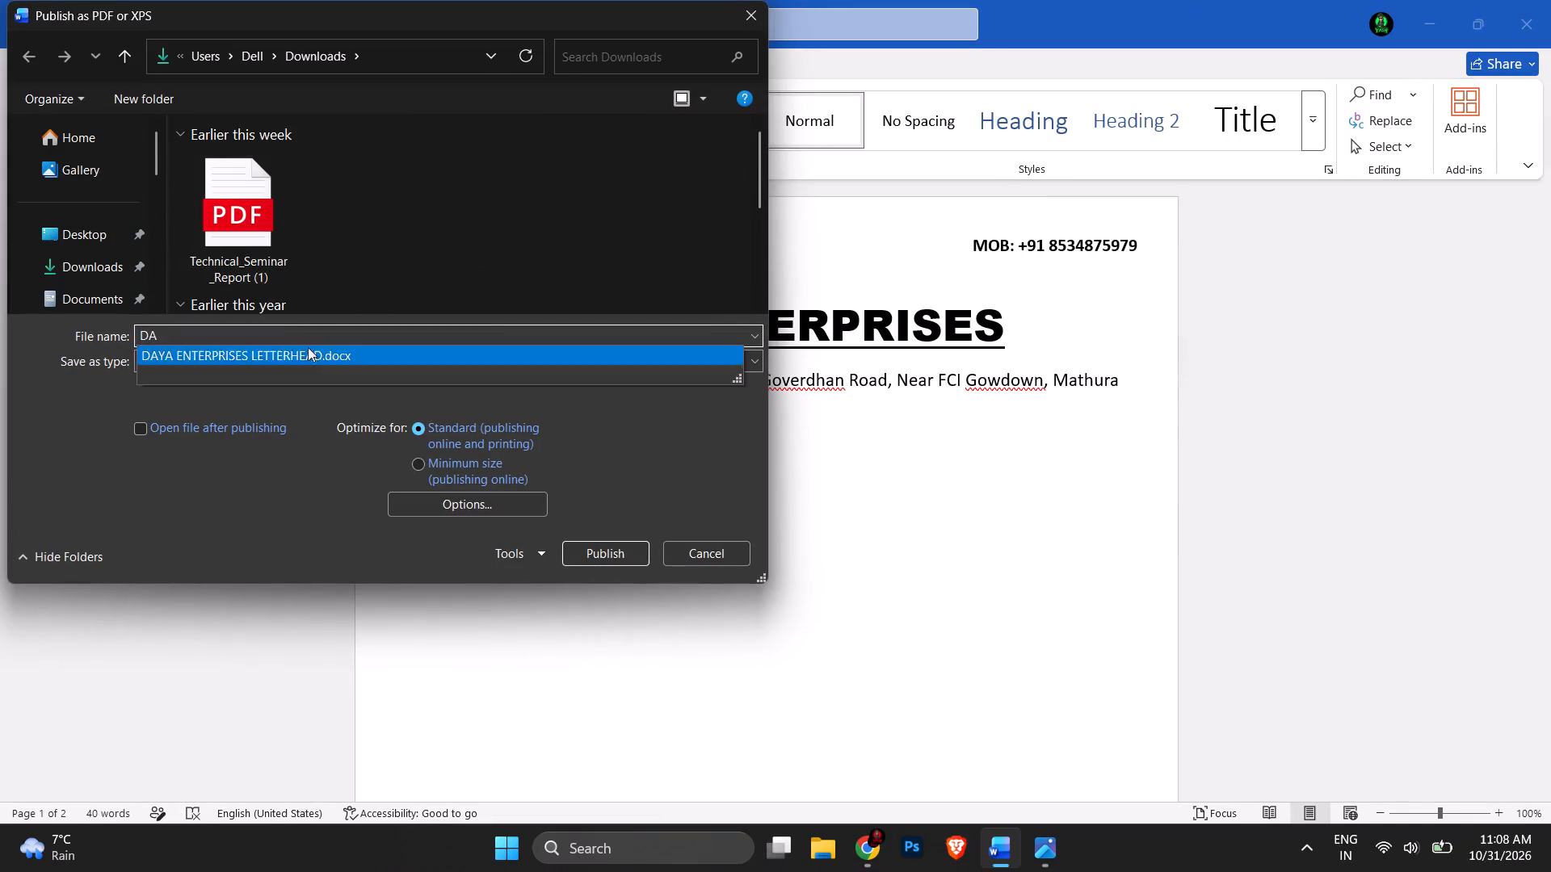
left_click(307, 360)
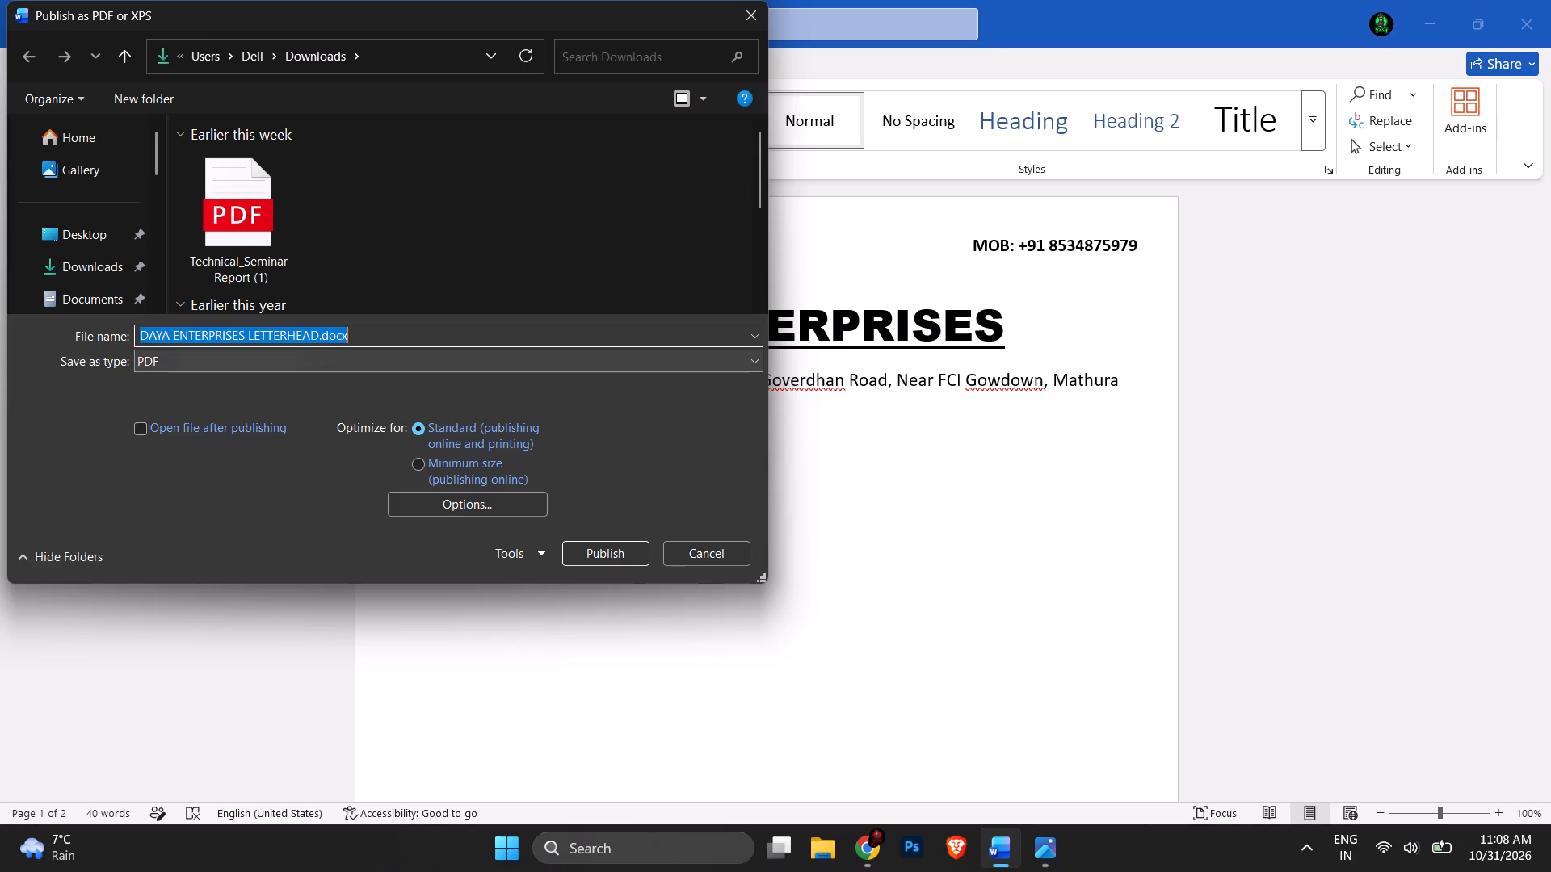
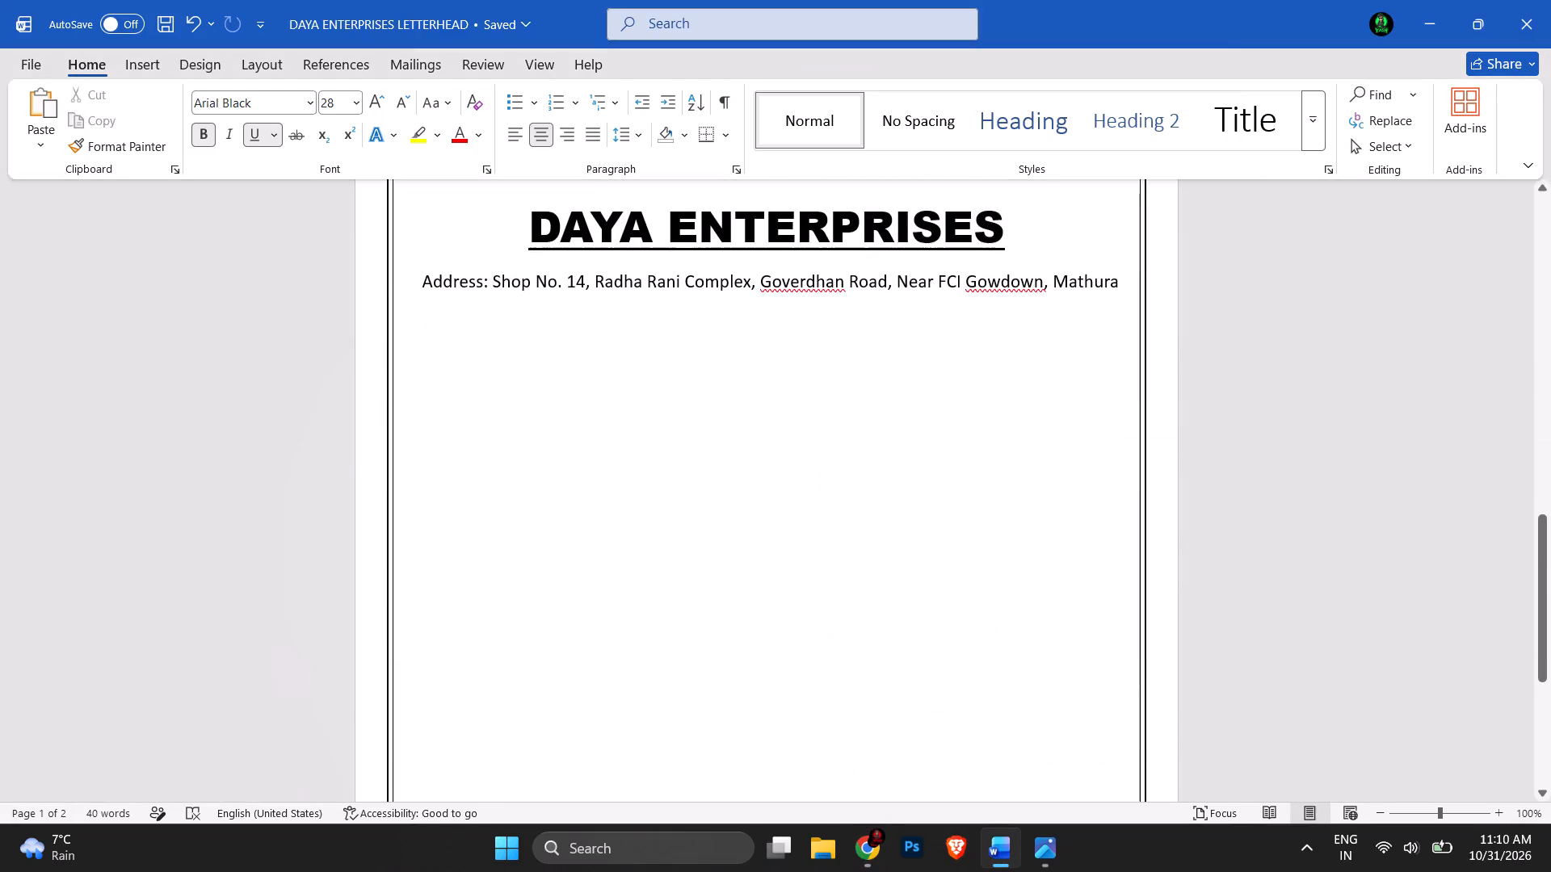
scroll(608, 498, "down", 3)
scroll(608, 498, "up", 4)
scroll(608, 498, "down", 1)
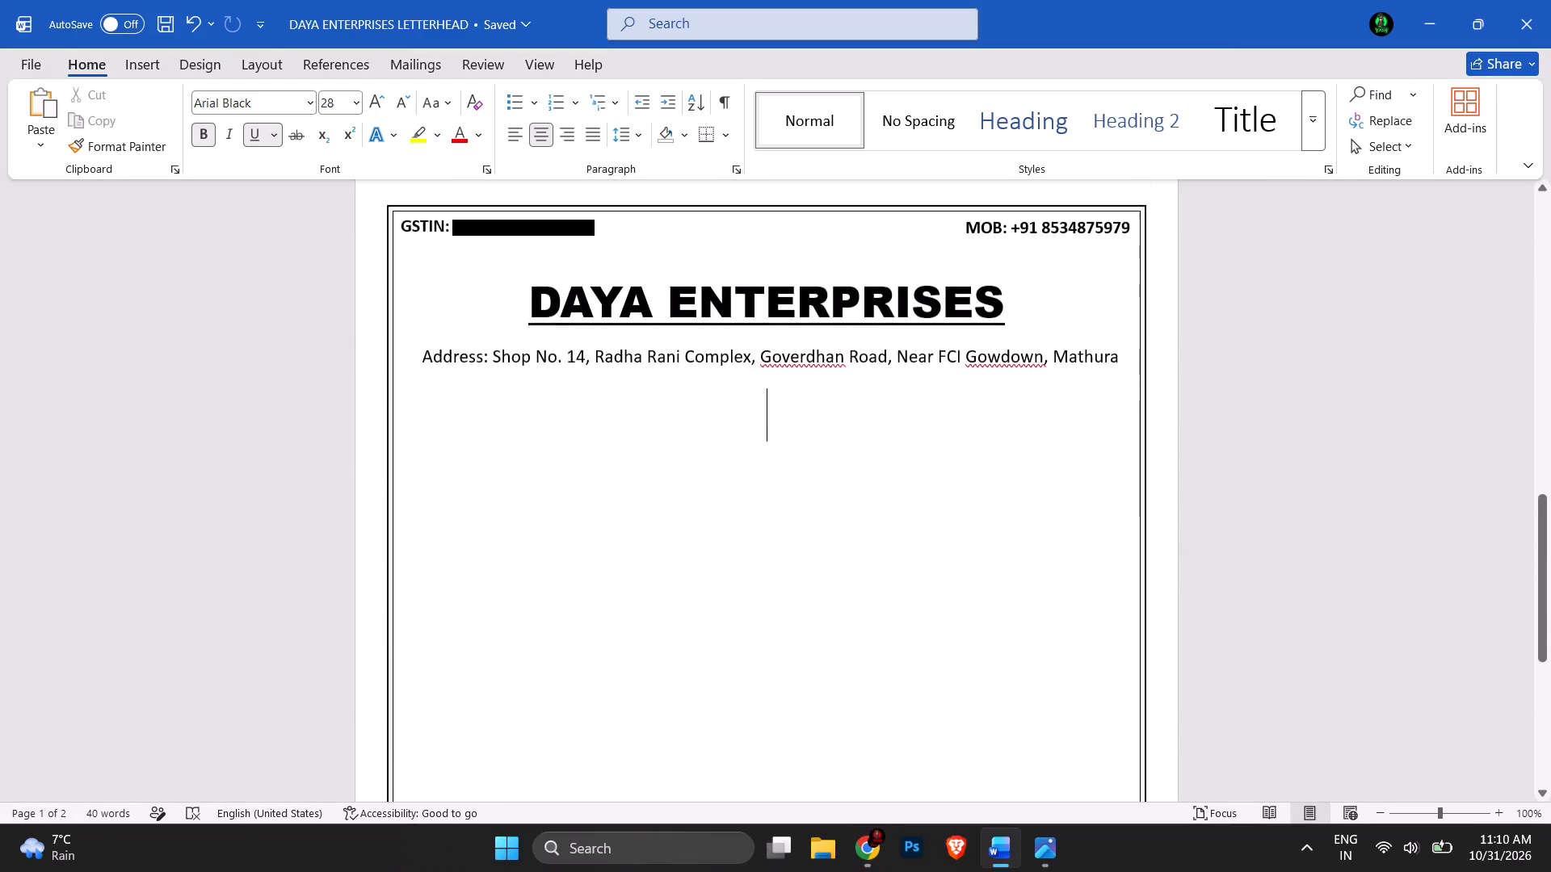
scroll(608, 498, "down", 1)
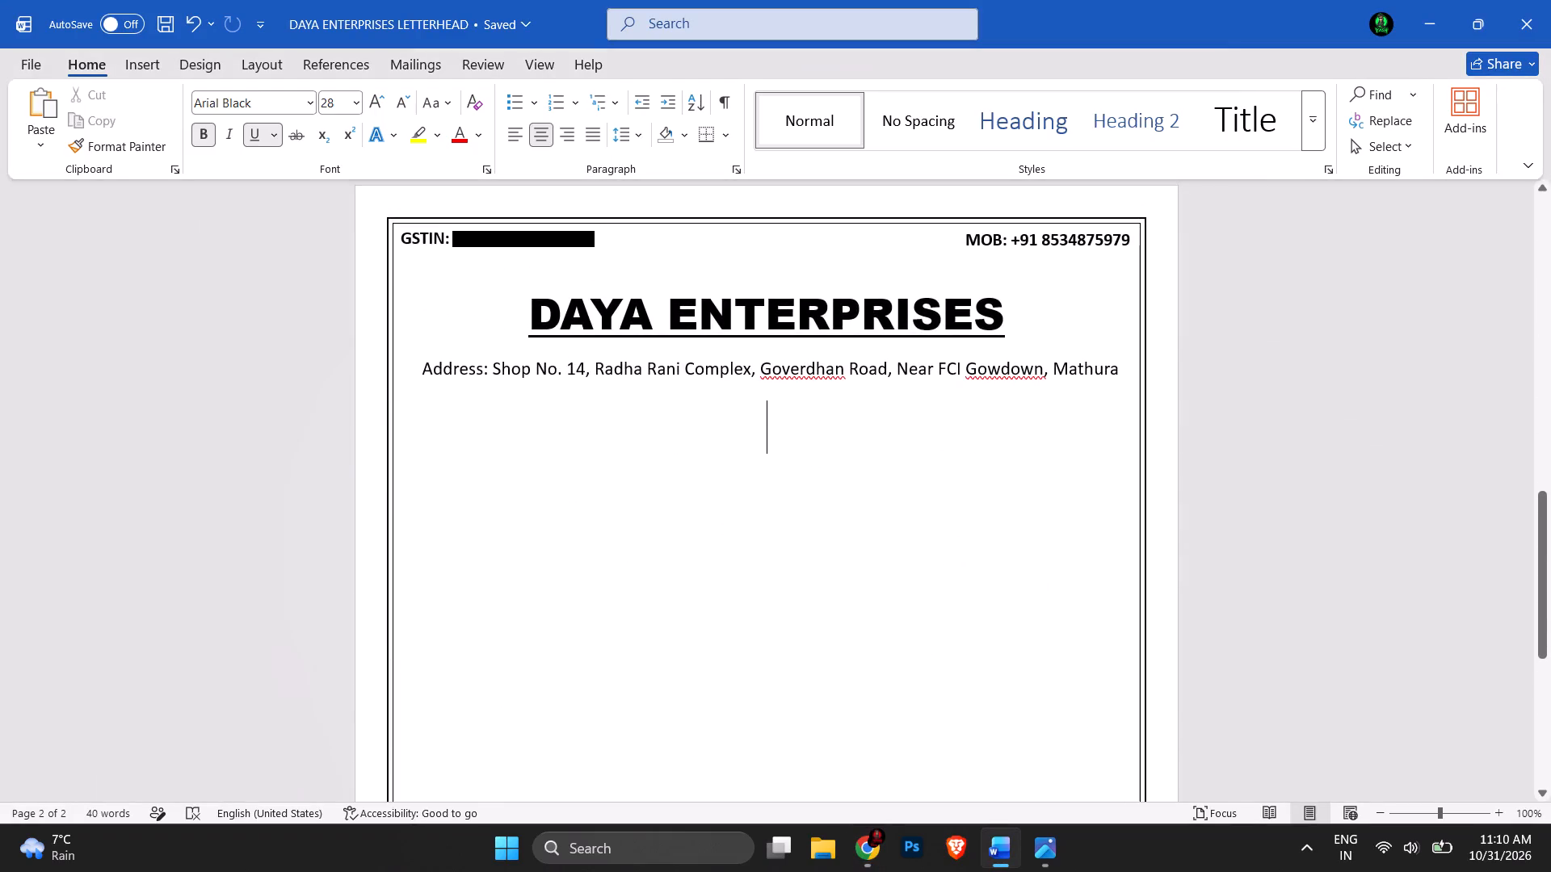
scroll(608, 498, "down", 4)
scroll(608, 498, "up", 4)
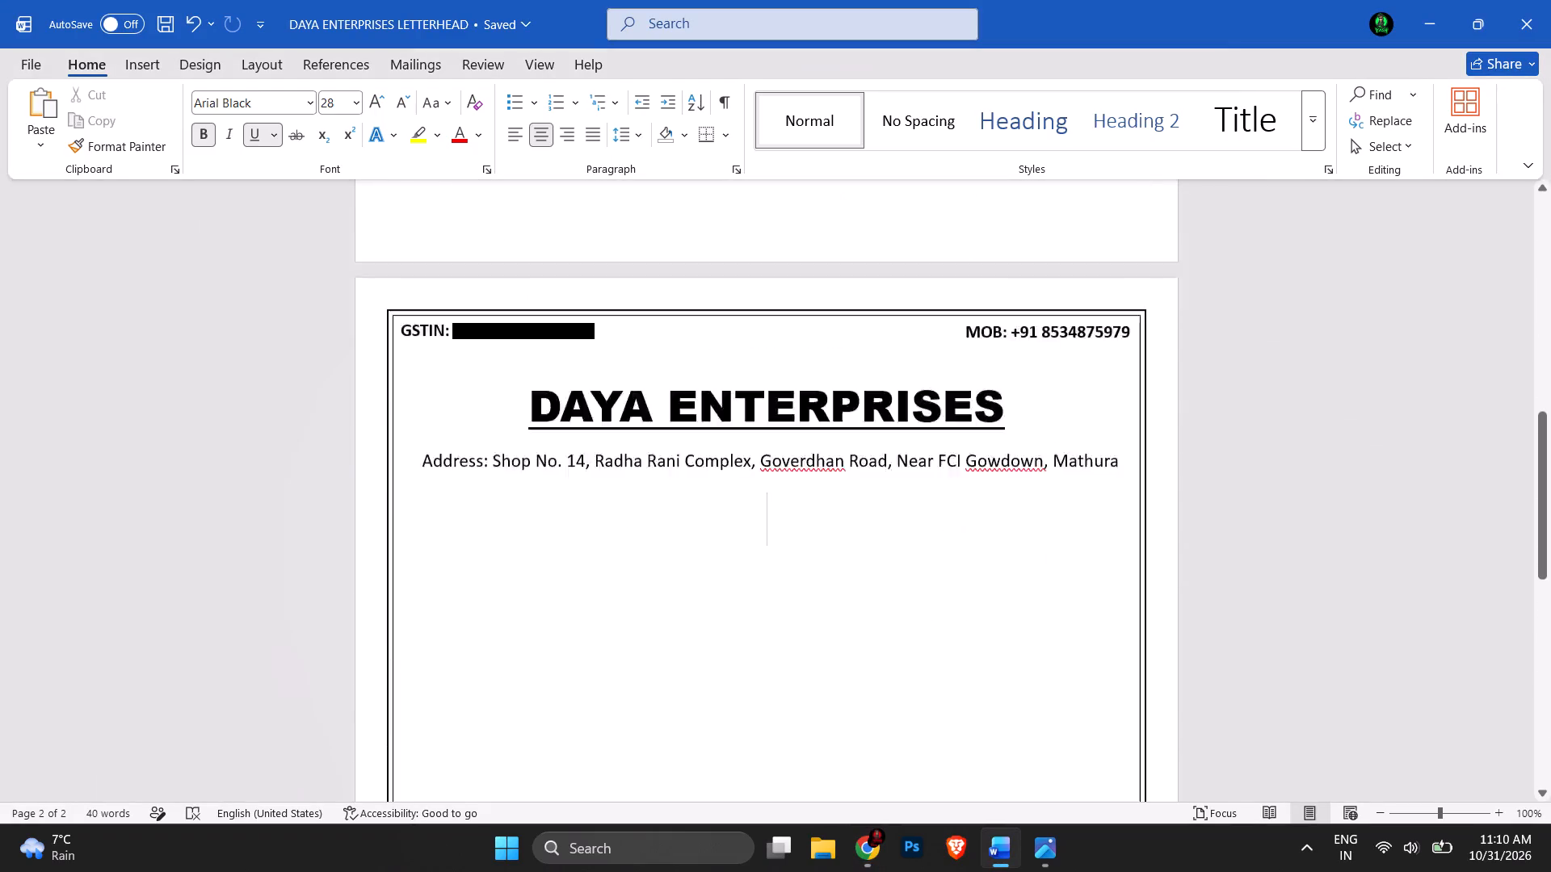
scroll(608, 498, "down", 4)
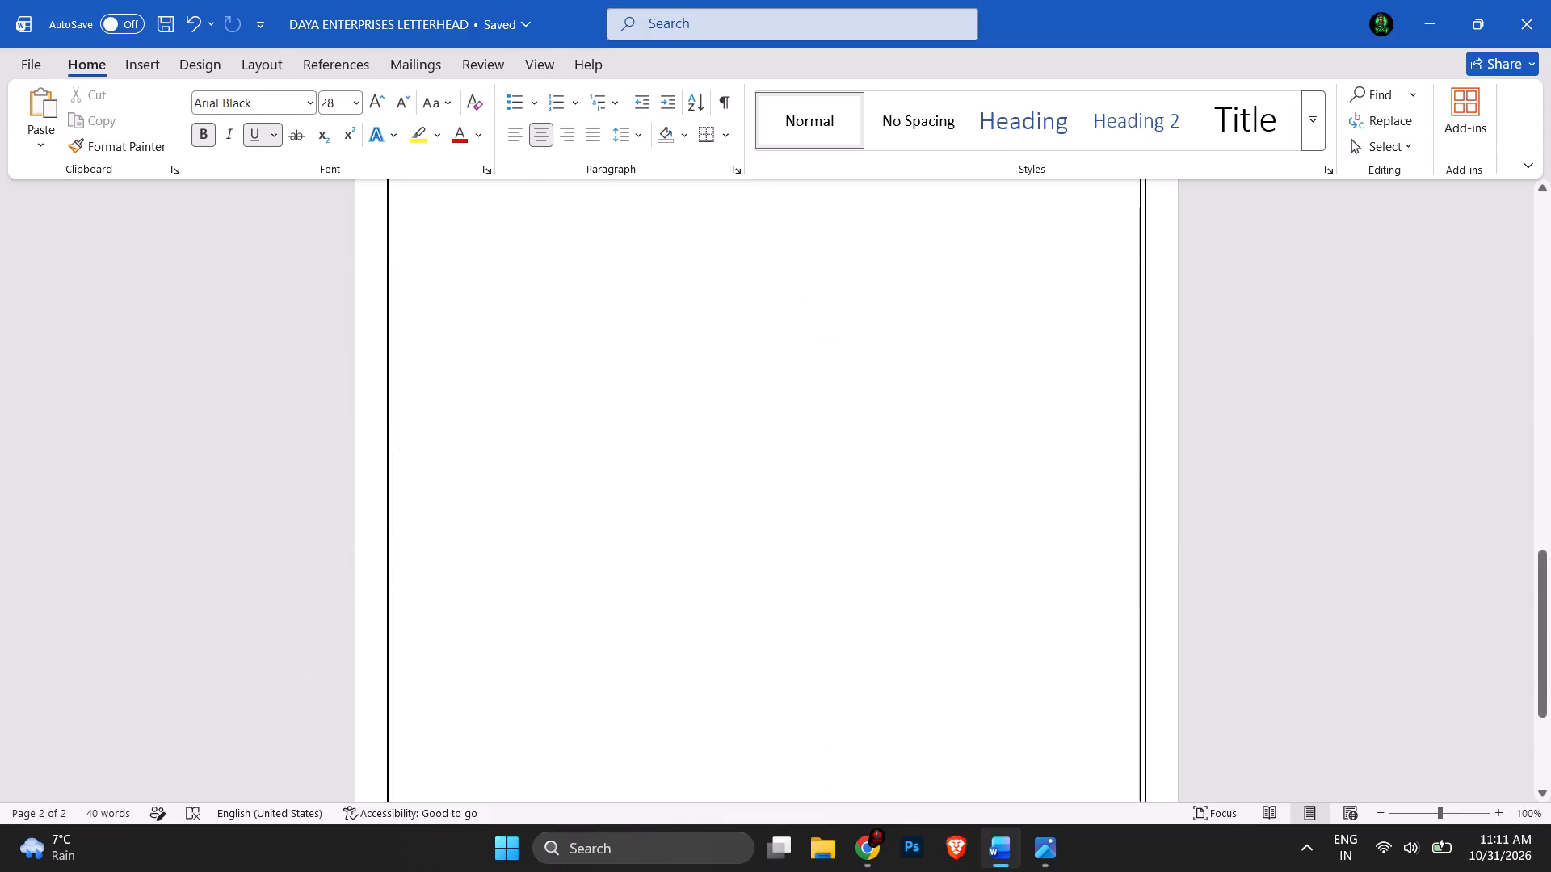
Delete the address text box below the DAYA ENTERPRISES heading on the double-bordered second page.
key("ctrl+a")
scroll(608, 498, "up", 12)
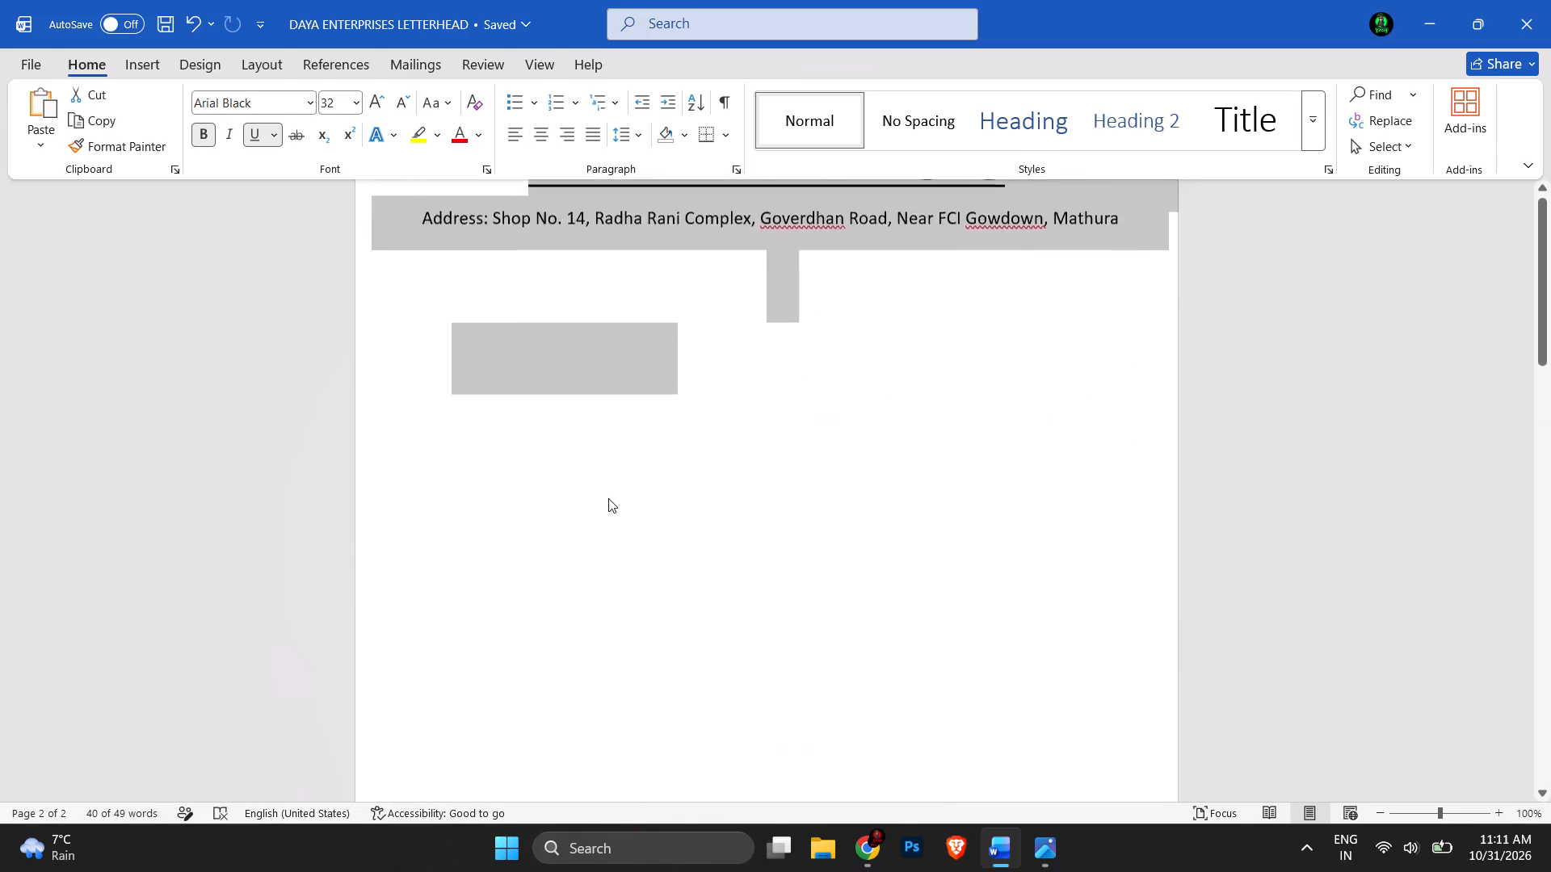
scroll(608, 498, "down", 5)
left_click(712, 747)
scroll(712, 747, "down", 1)
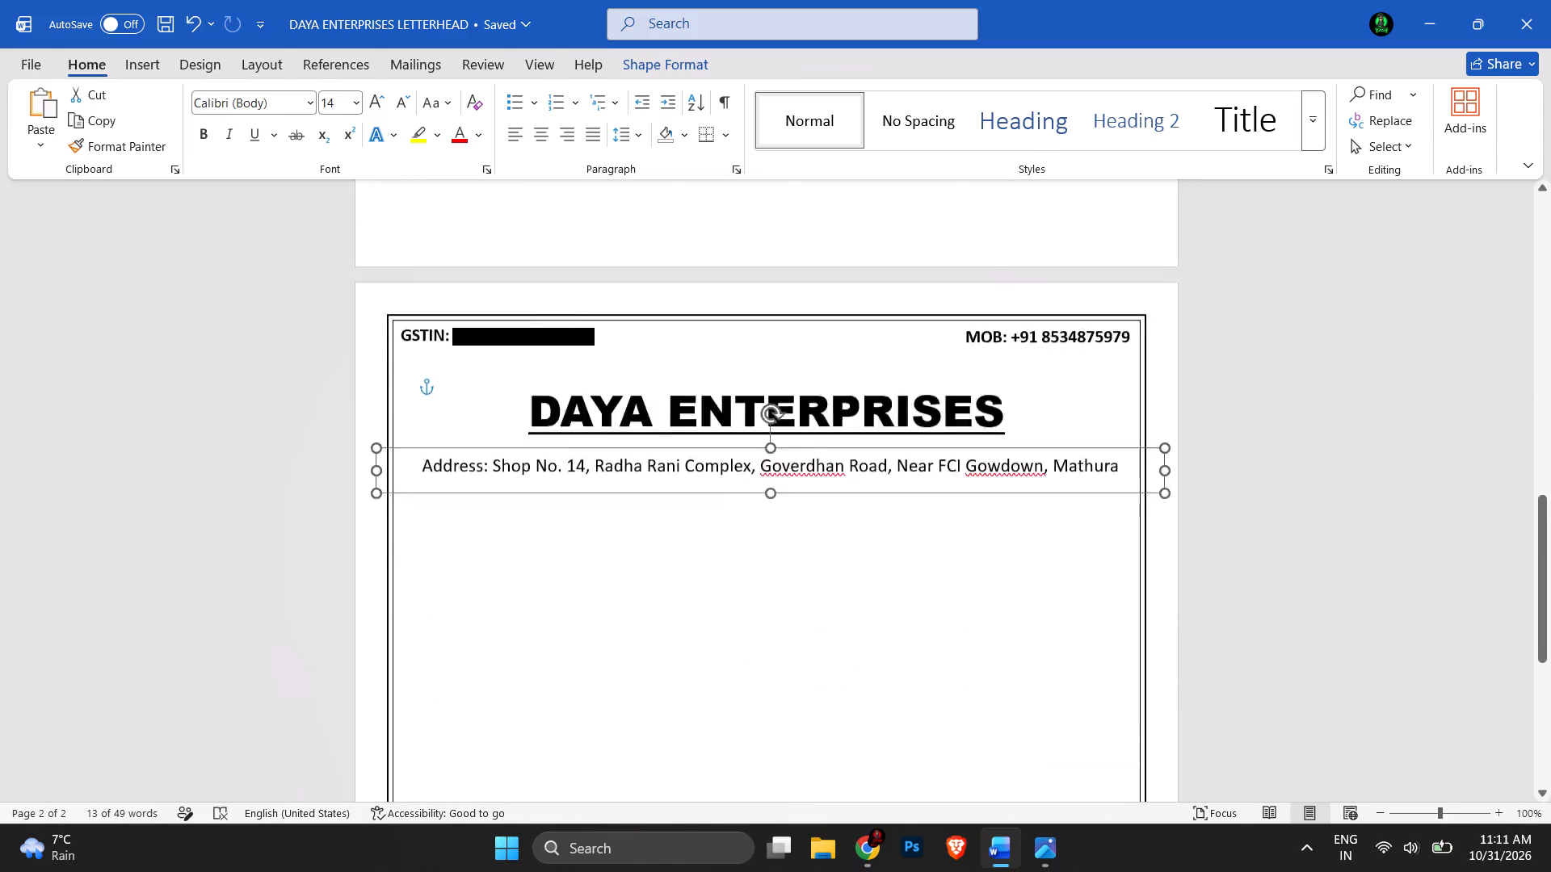
scroll(712, 747, "down", 1)
key("BackSpace")
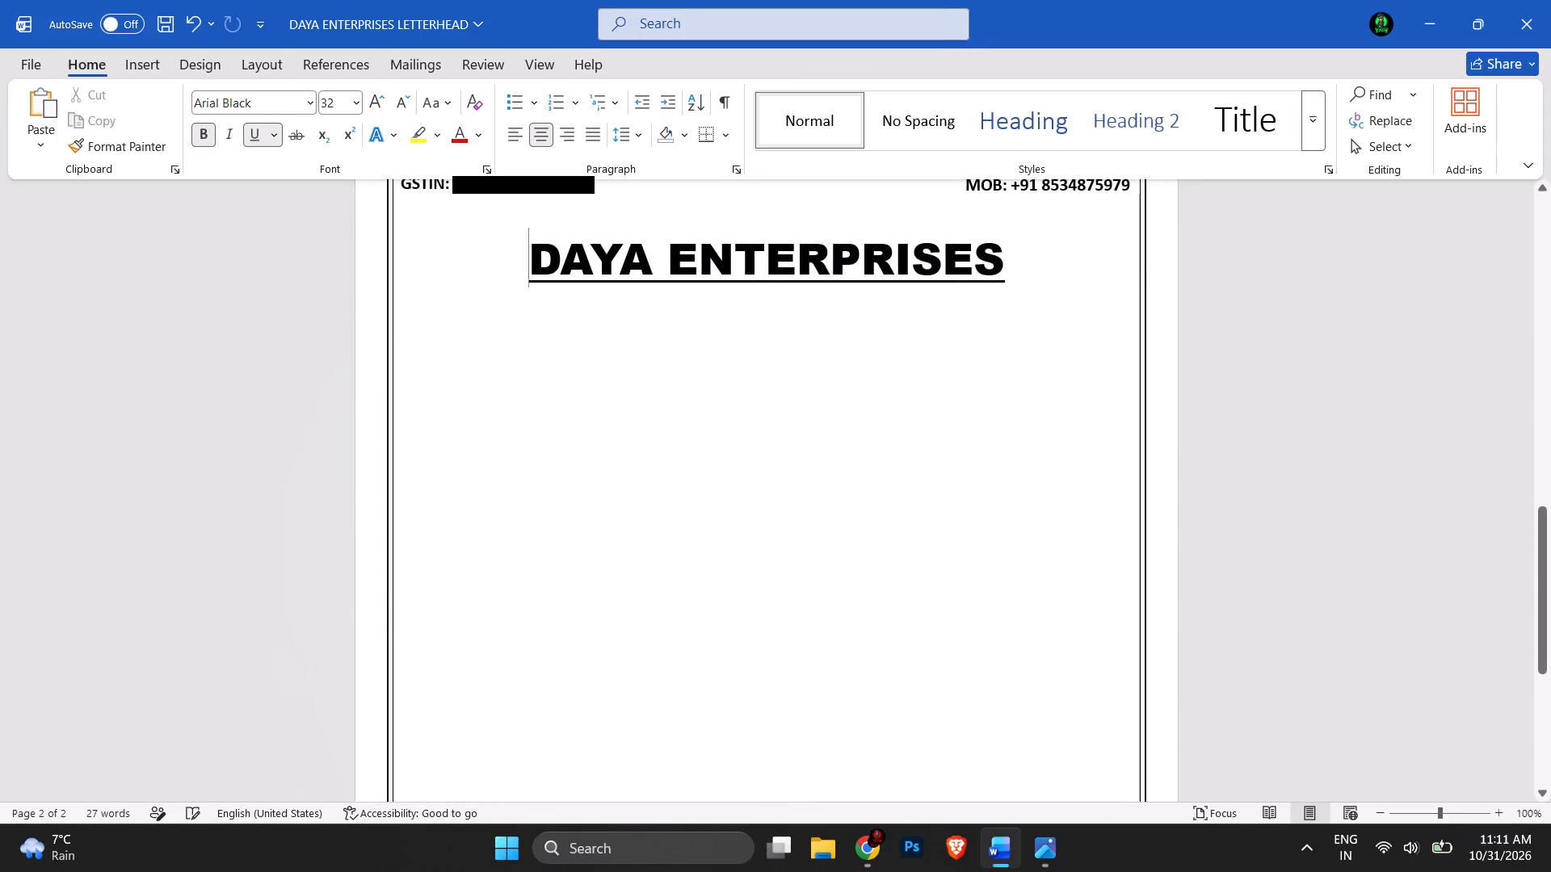
Delete the DAYA ENTERPRISES heading and the GSTIN and MOB text boxes from the second page.
left_click_drag(1028, 308, 409, 323)
key("BackSpace")
key("BackSpace")
key("BackSpace")
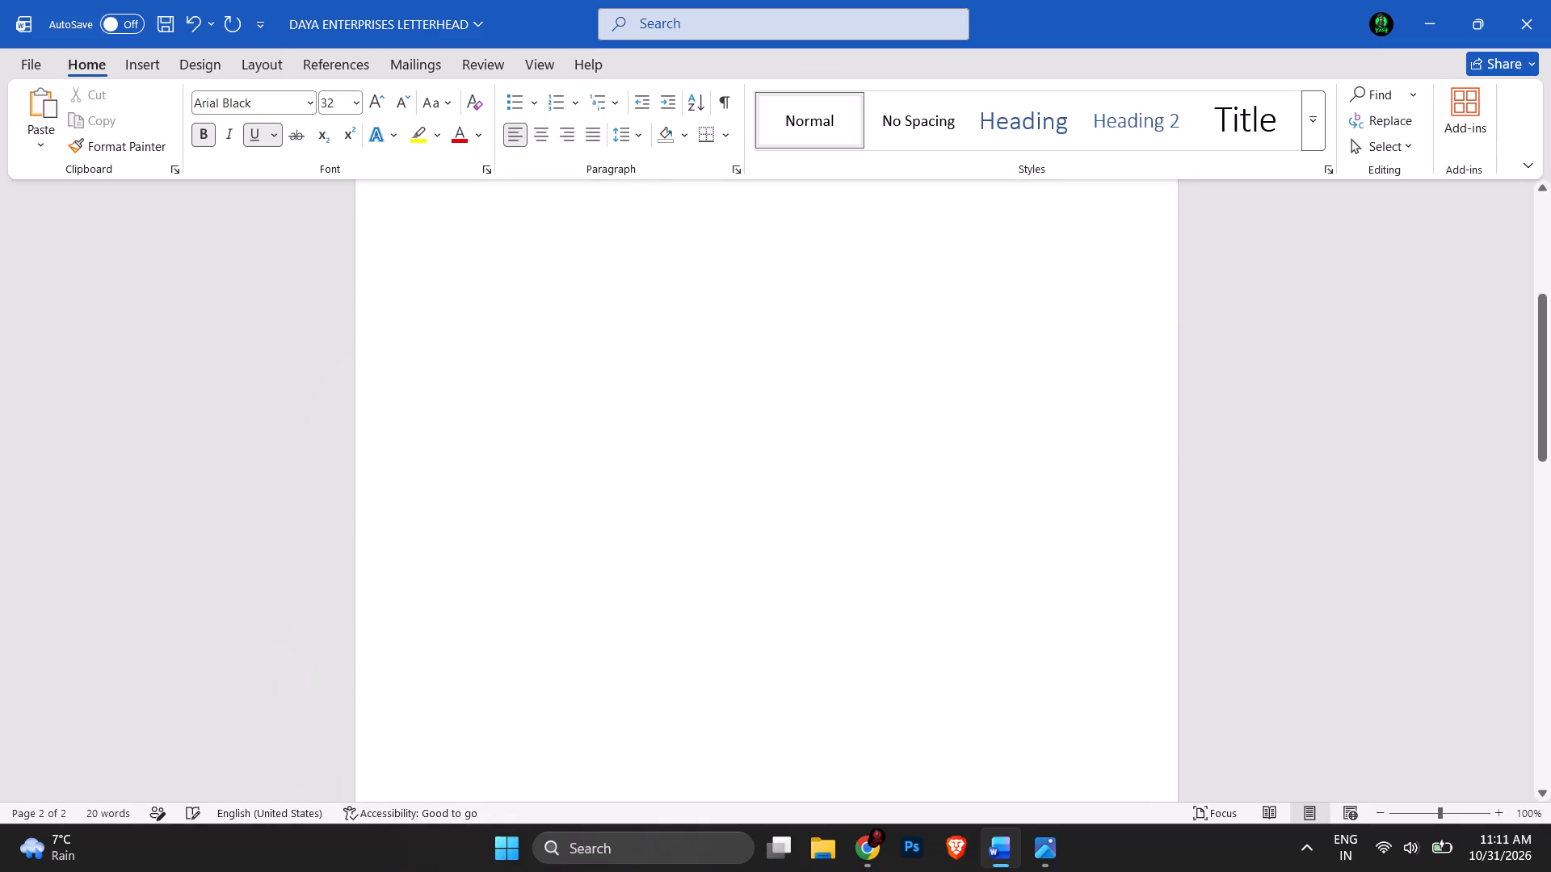
scroll(409, 323, "down", 4)
scroll(409, 323, "up", 6)
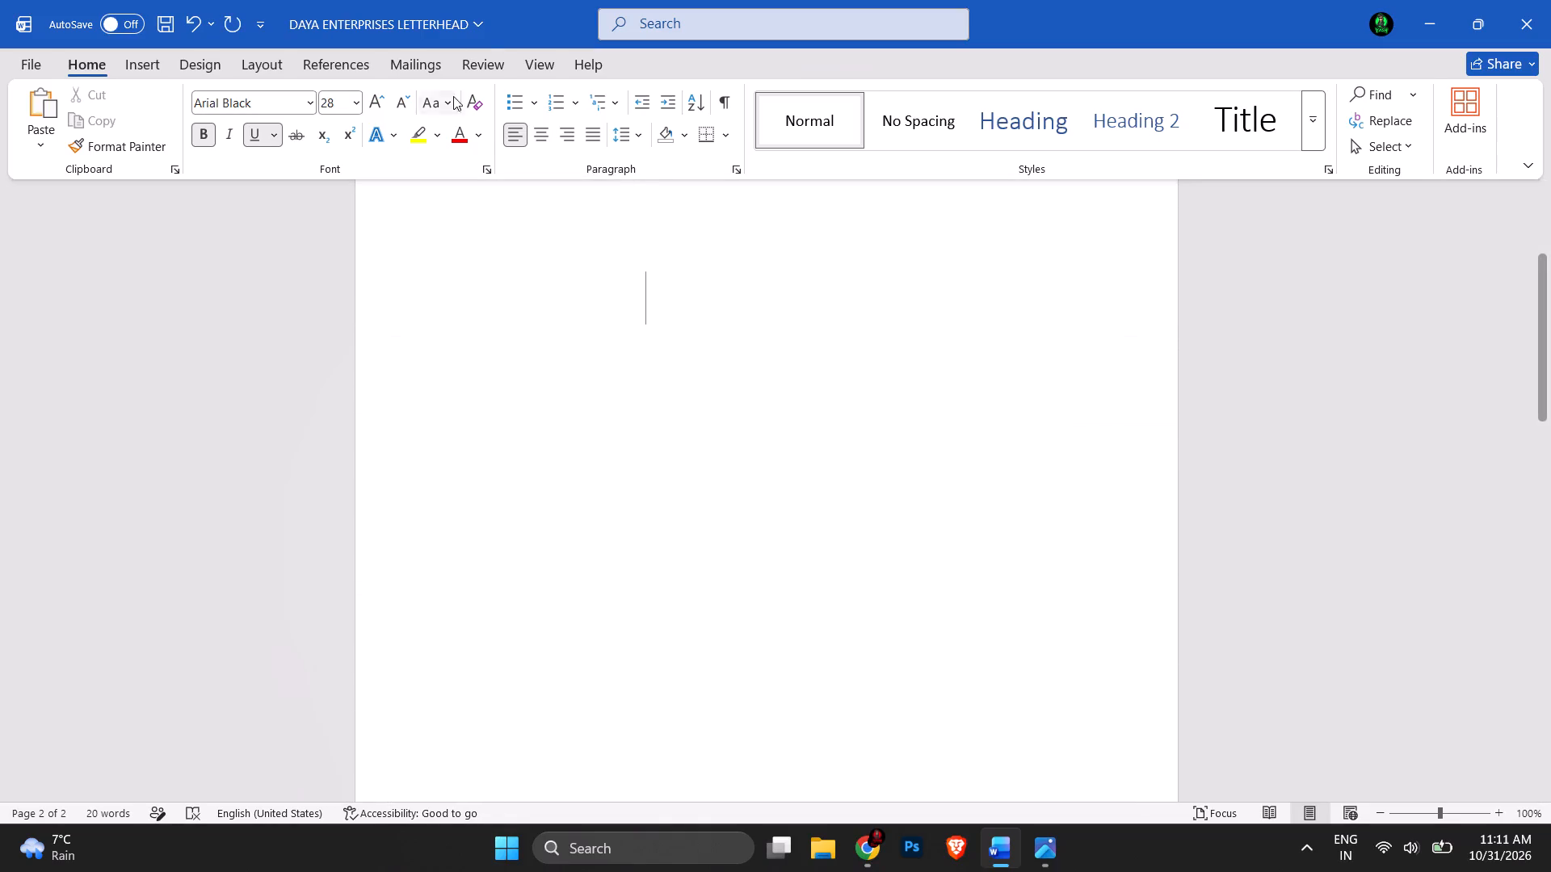
scroll(495, 379, "down", 5)
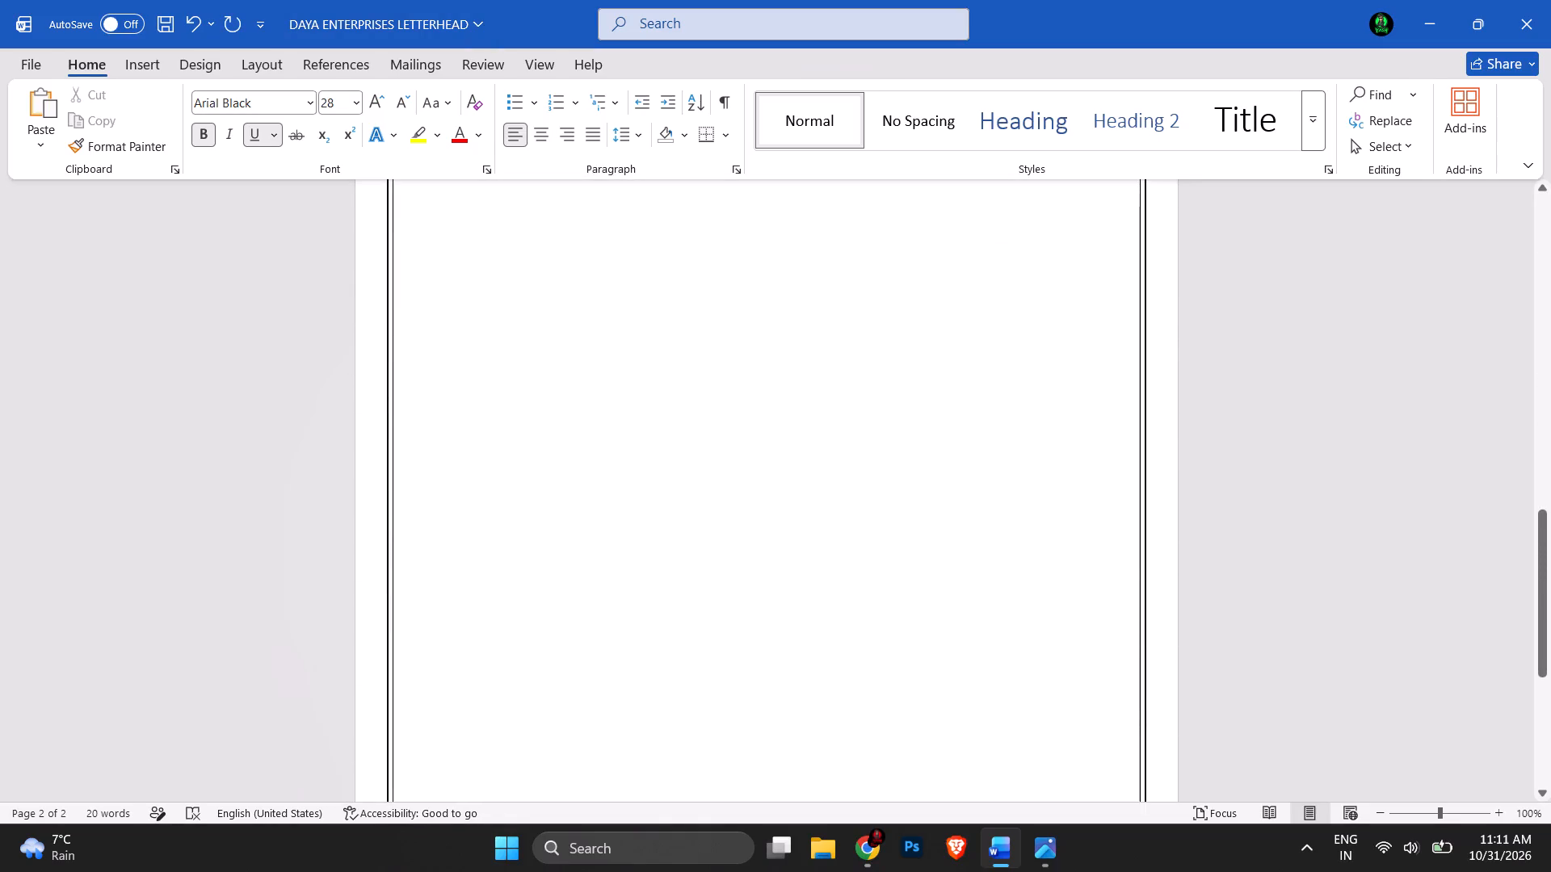
left_click(484, 267)
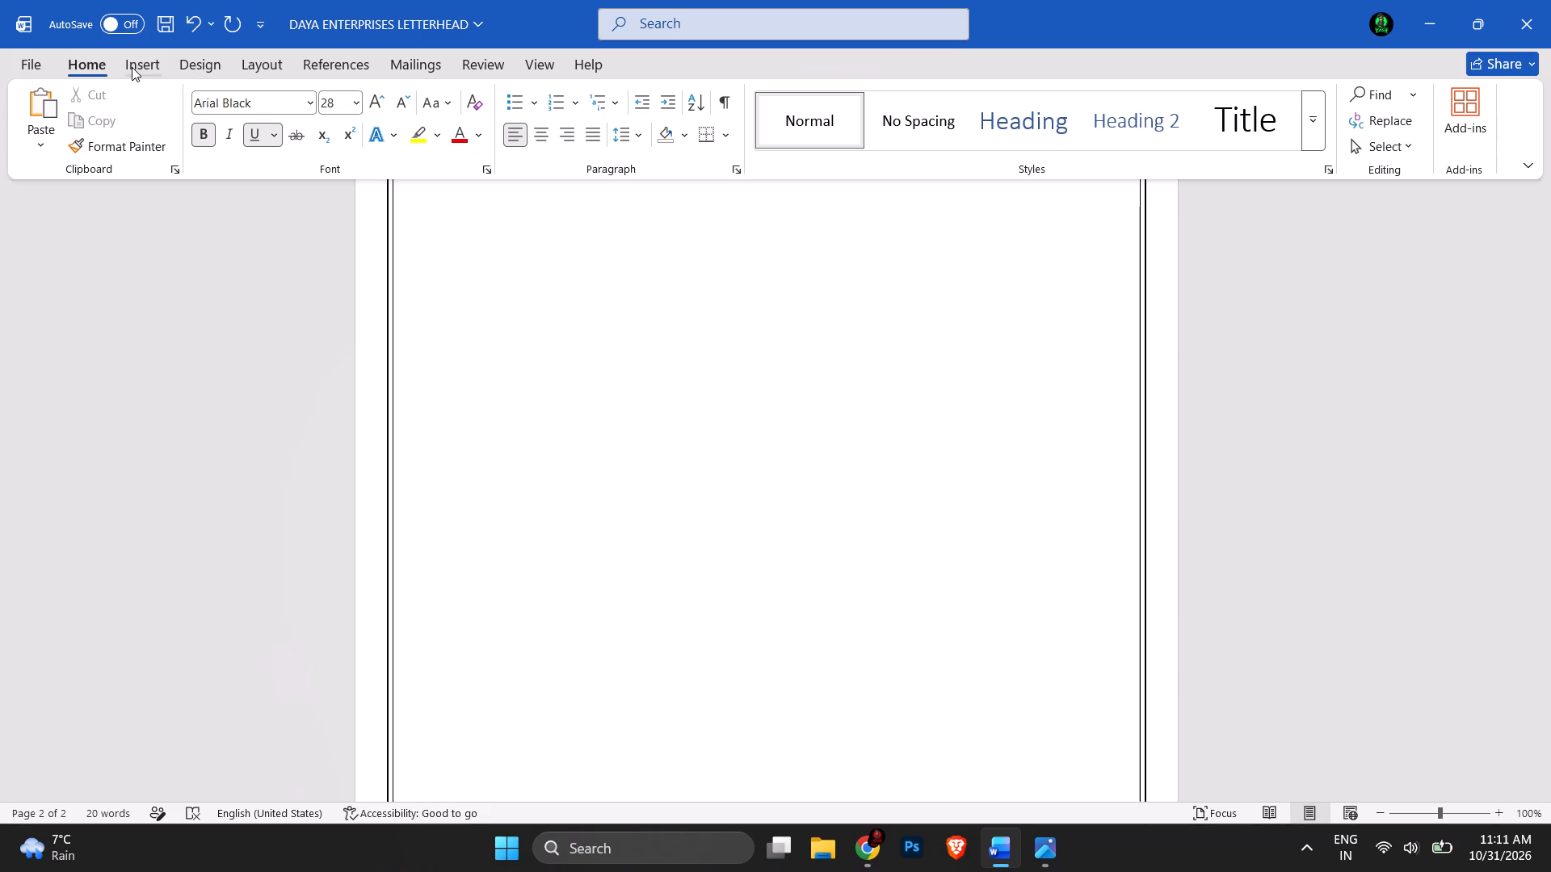
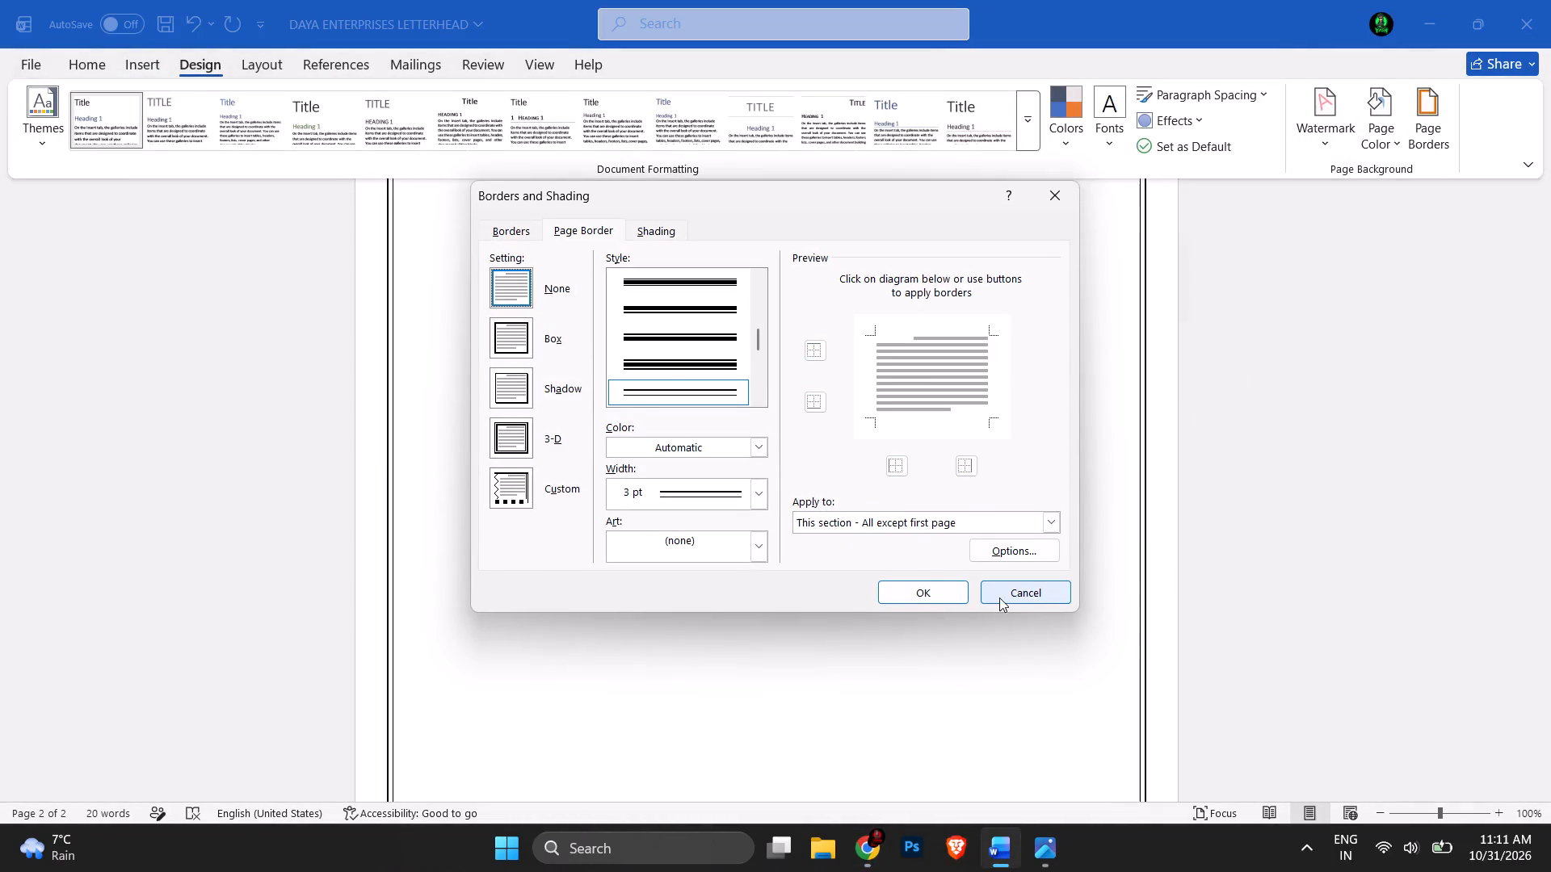
Remove the page border by applying the None setting to this section's pages except the first.
left_click(951, 582)
Delete the blank second page so the document contains only the plain letterhead page.
scroll(725, 482, "up", 4)
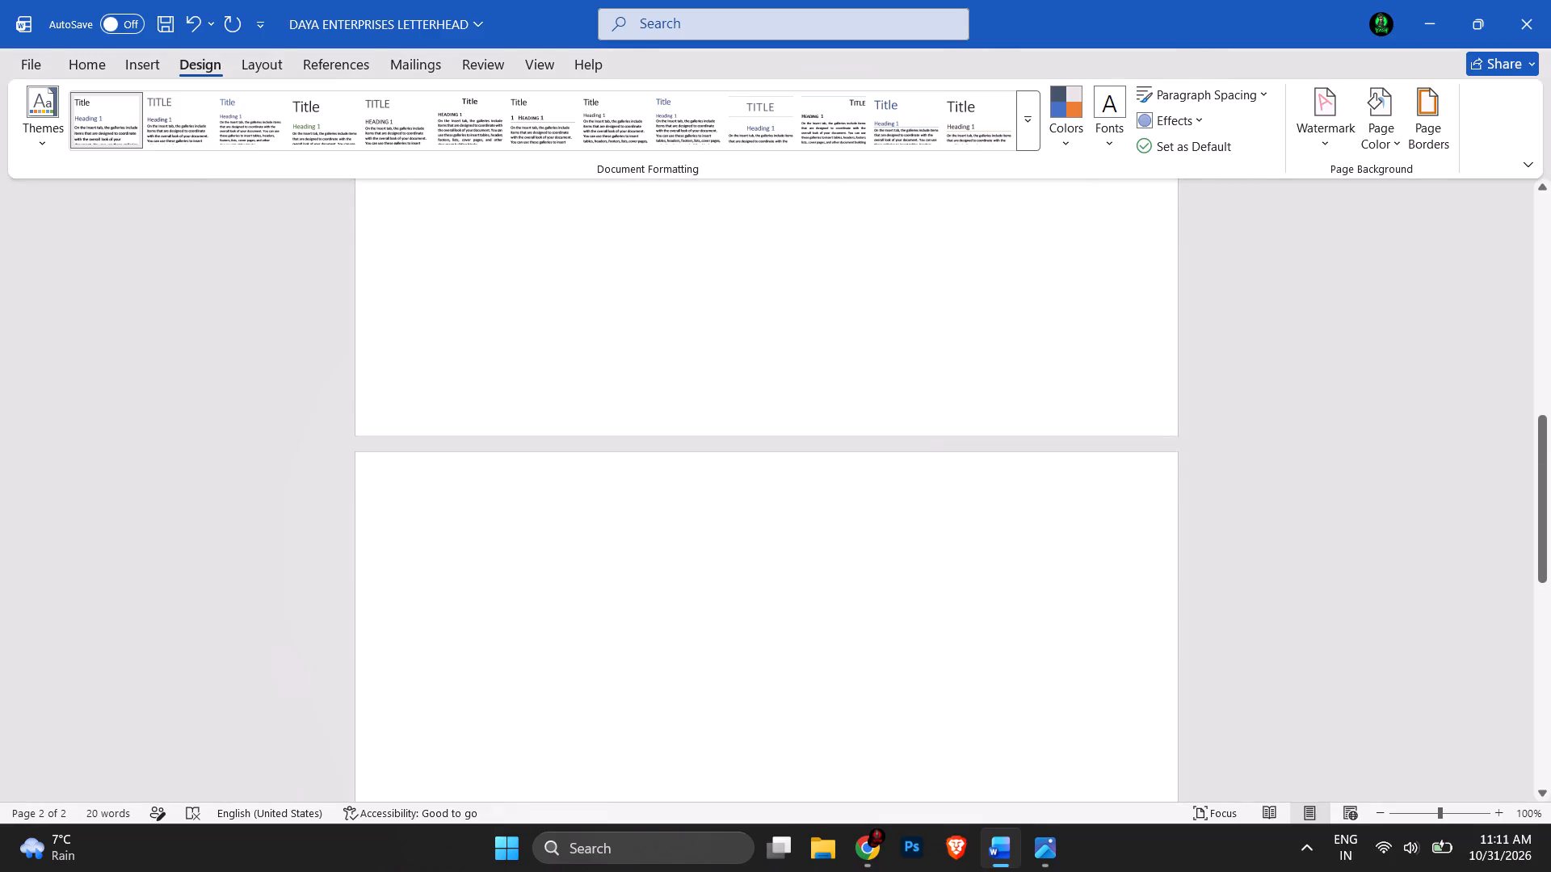
key("BackSpace")
key("BackSpace")
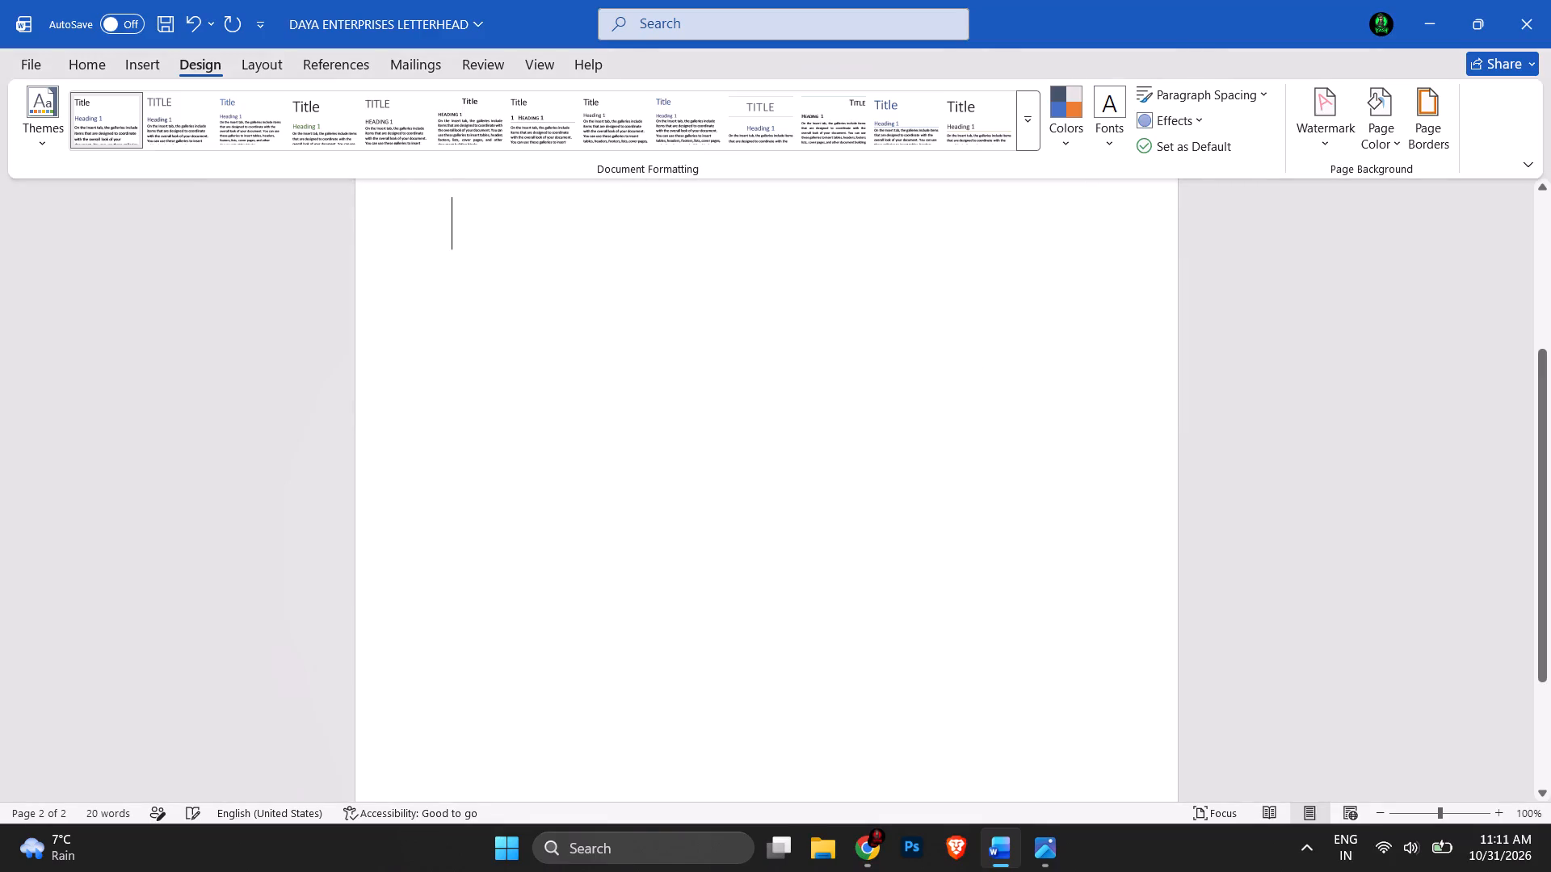
scroll(709, 468, "up", 4)
scroll(709, 468, "down", 7)
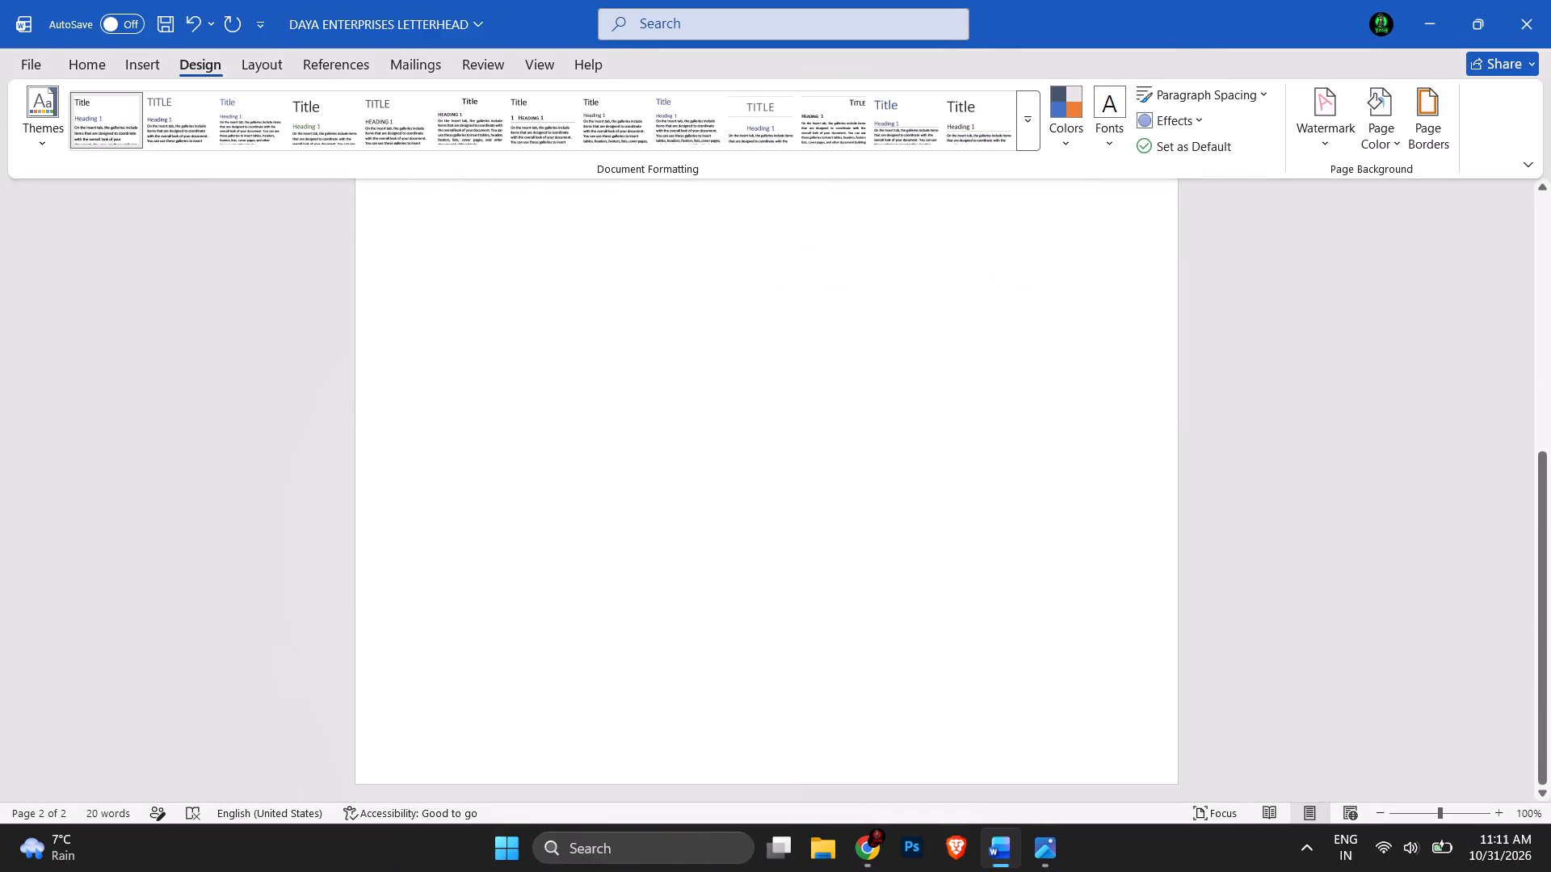
scroll(709, 468, "up", 8)
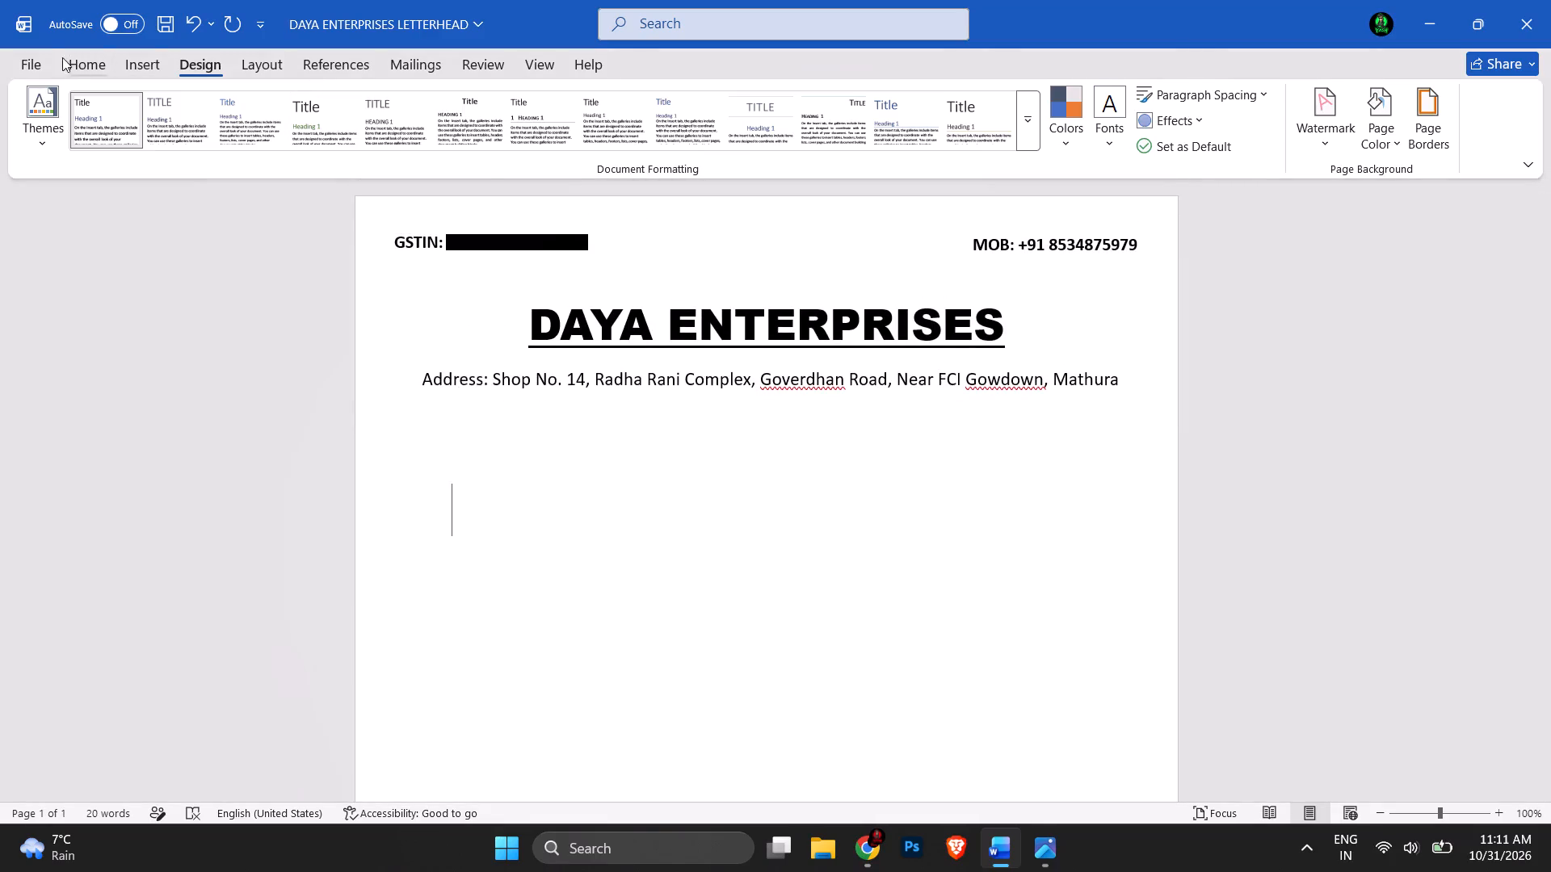
Save the letterhead document.
left_click(73, 68)
key("ctrl+s")
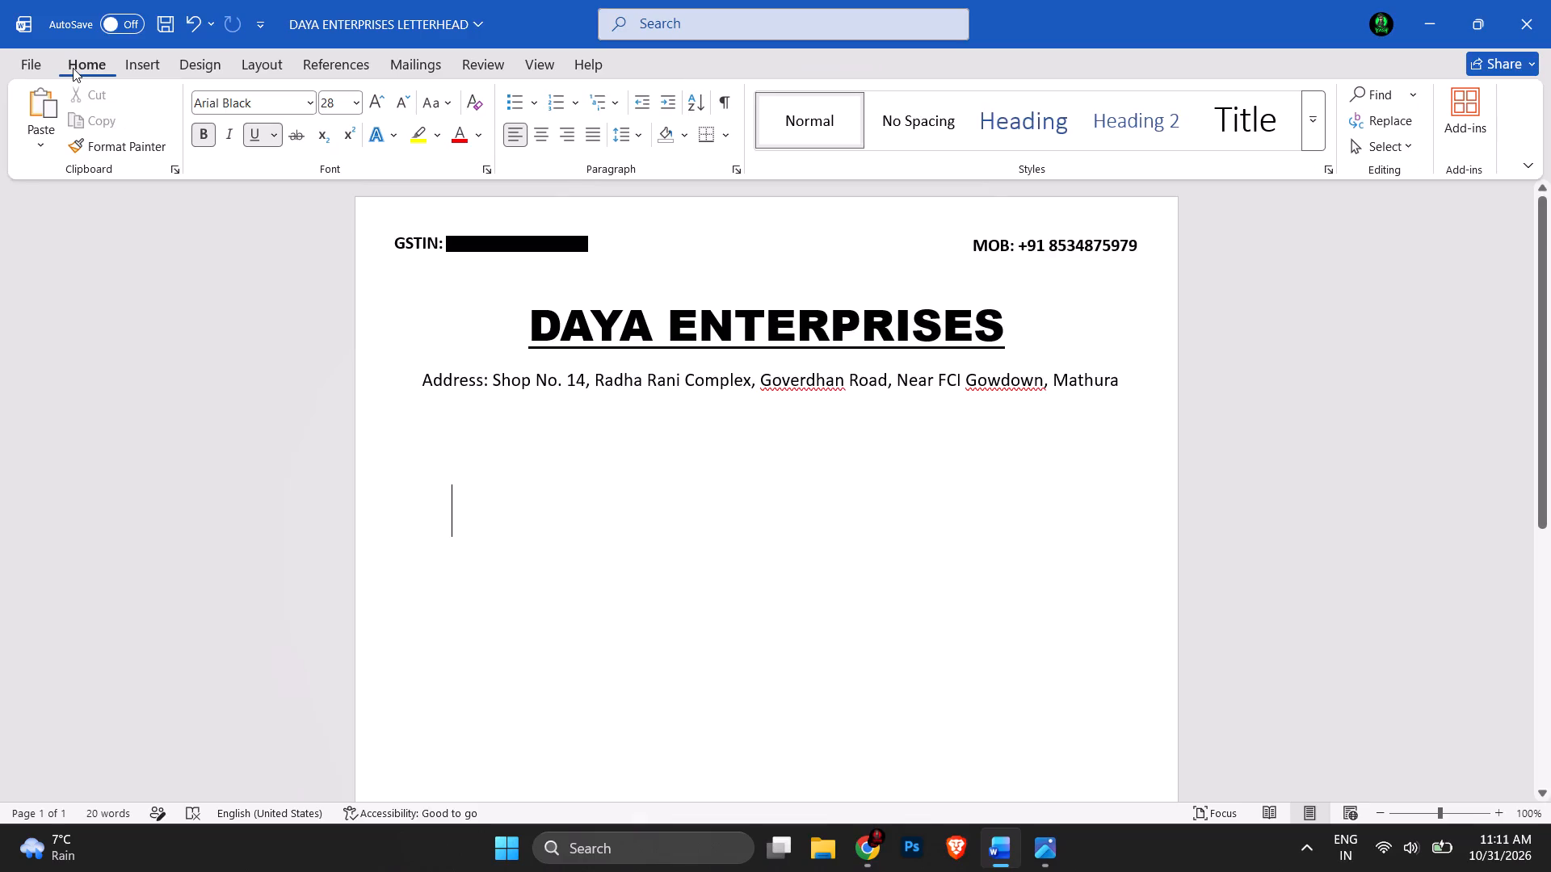
Export the letterhead as the PDF "DAYA ENTERPRISES LETTERHEAD" in Downloads, replacing the existing file of that name.
left_click(36, 63)
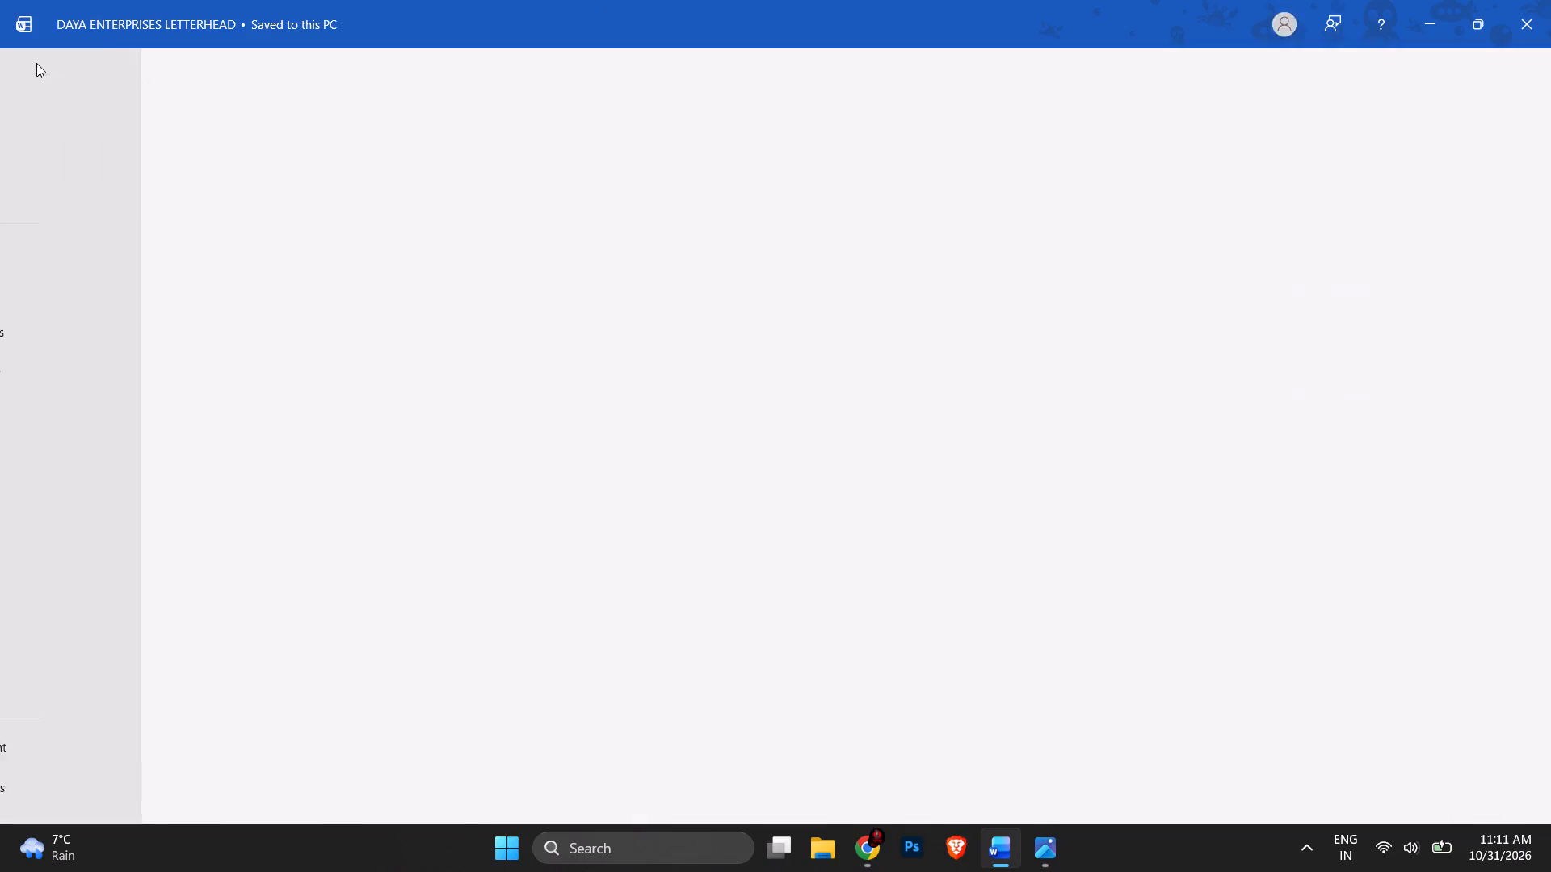
left_click(61, 484)
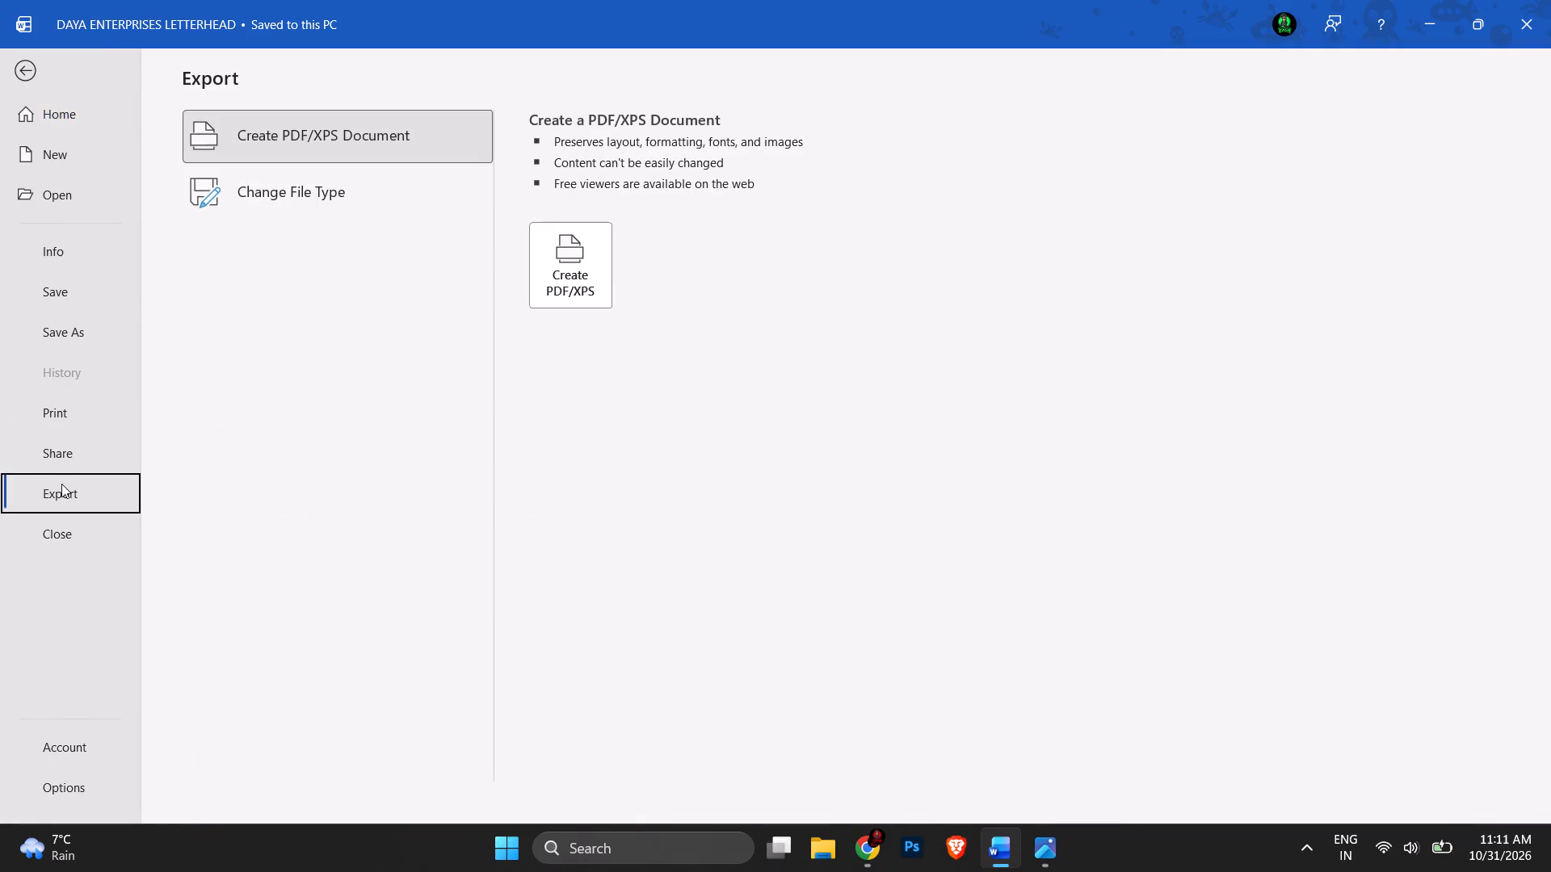
left_click(556, 287)
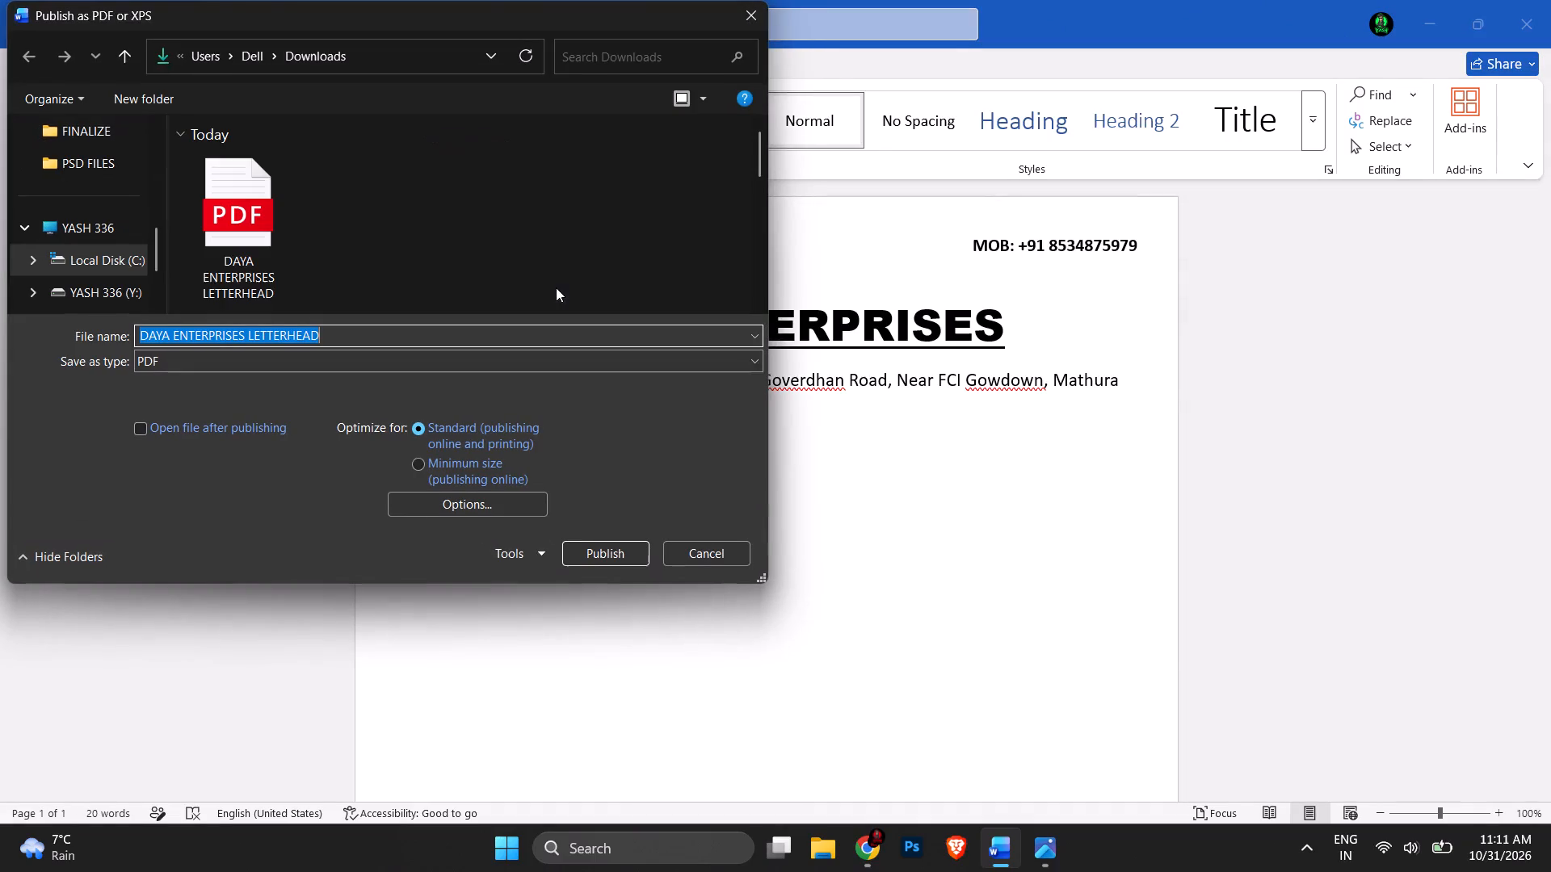
left_click(258, 230)
key("Return")
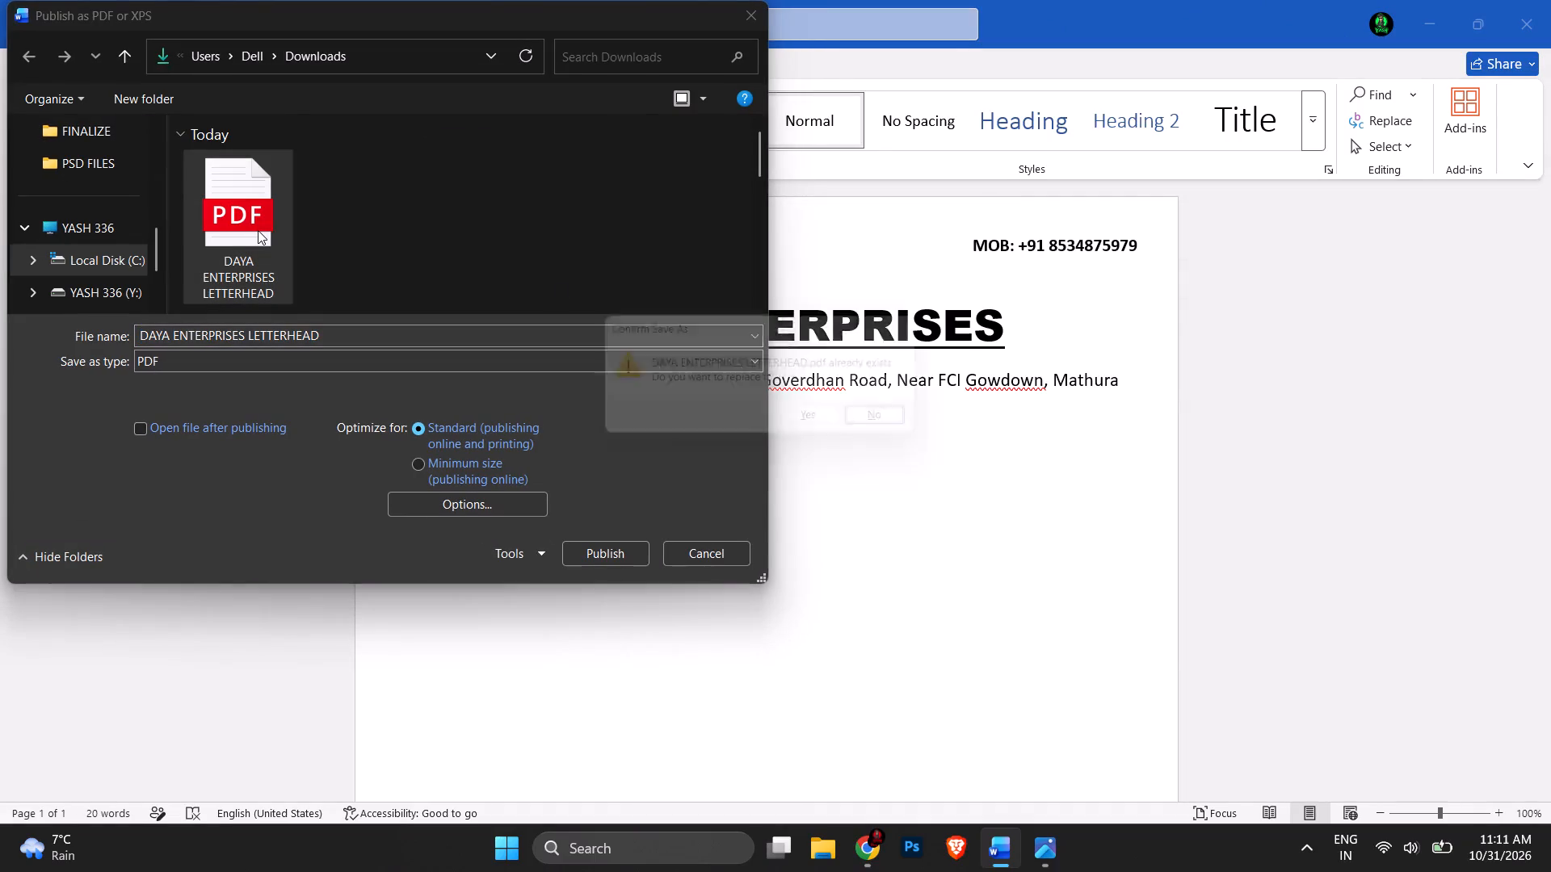
key("Left")
key("Return")
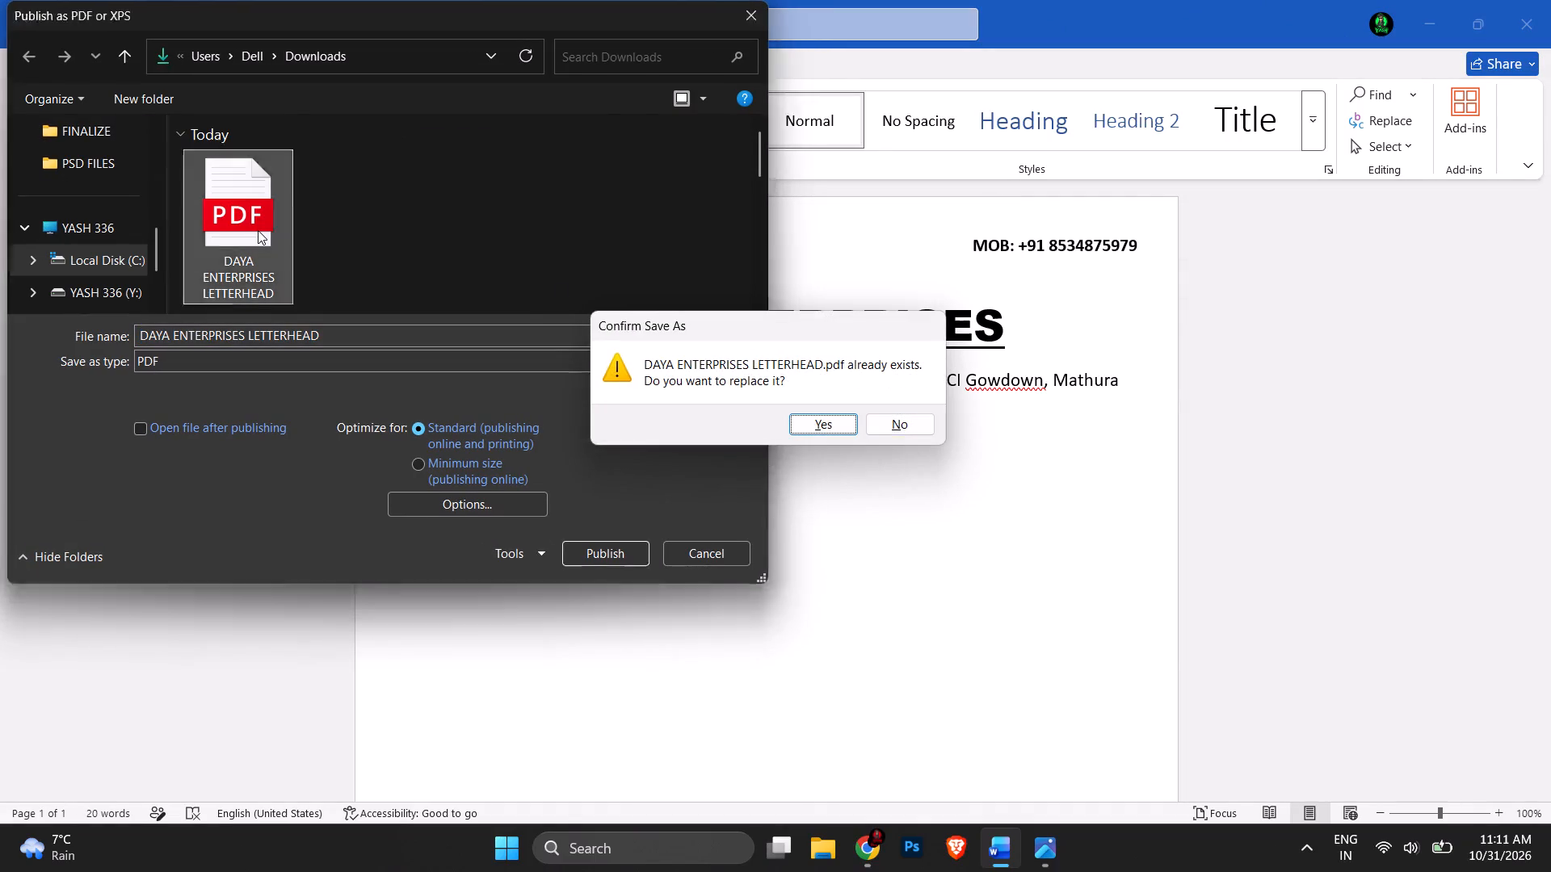